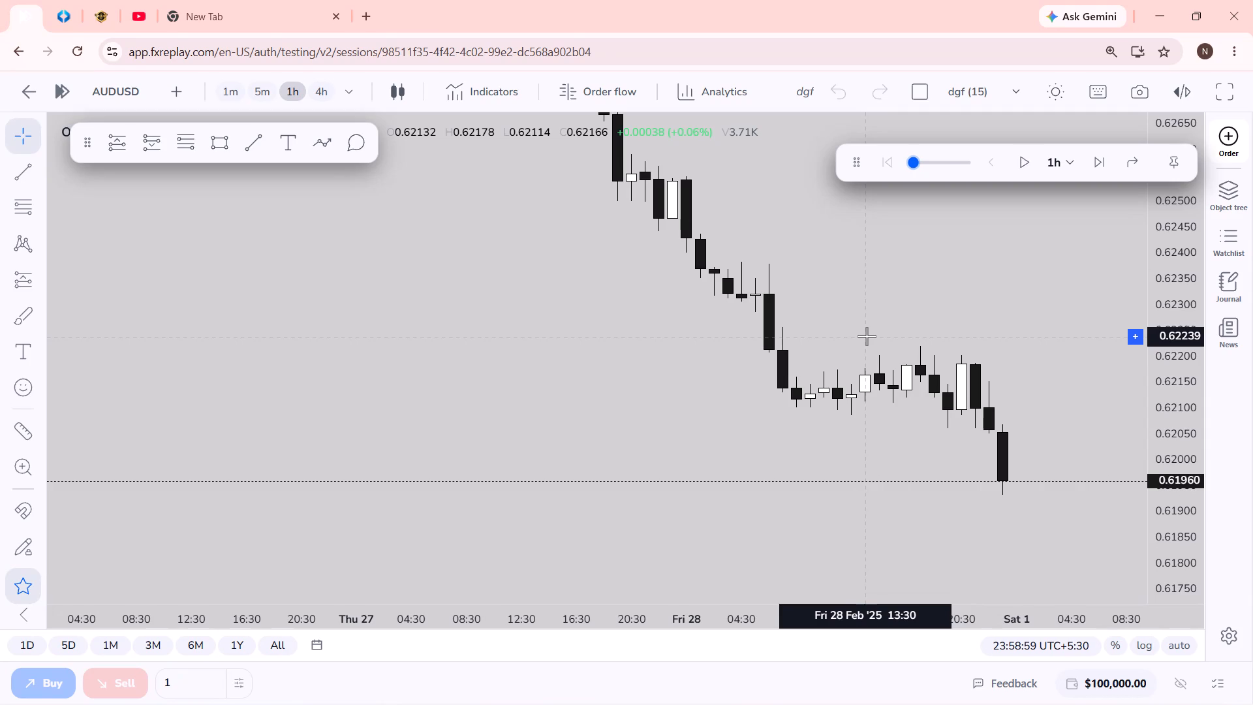
Examine the earlier AUDUSD 1h price action with the marked zones and trade positions from 25 to 27 February 2025.
{"action": "scroll", "coordinate": [870, 291], "scroll_direction": "down", "scroll_amount": 2}
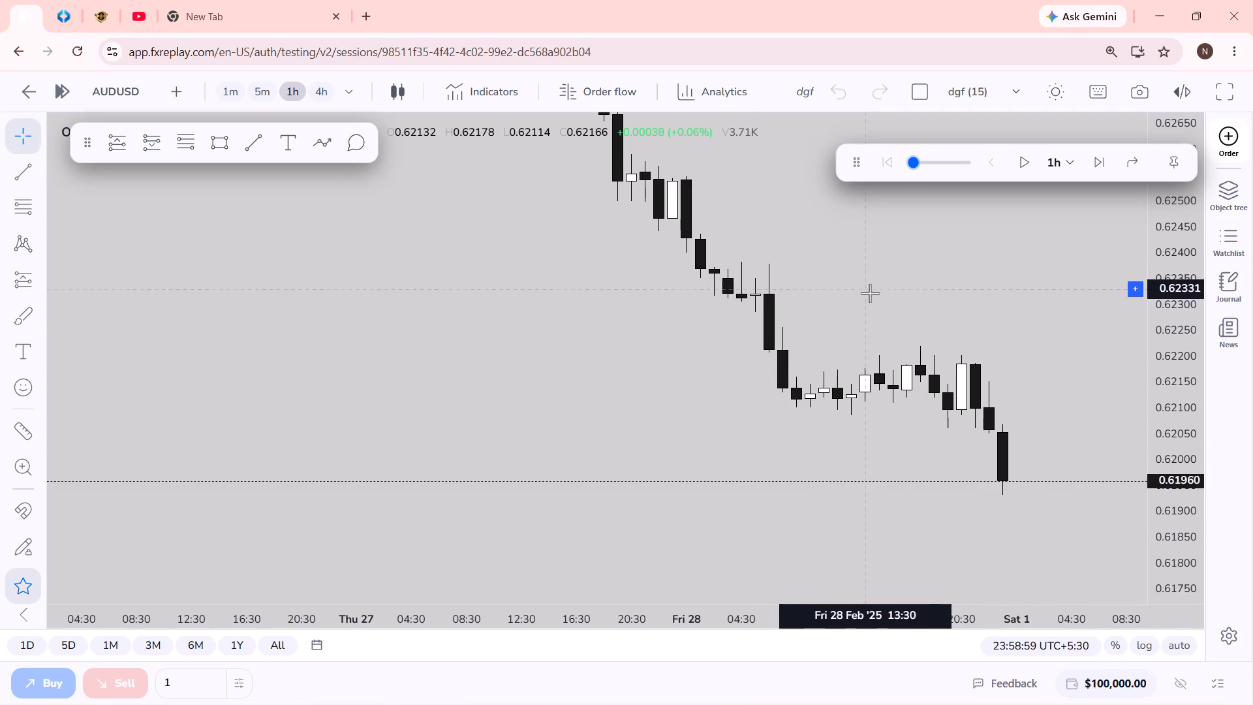
{"action": "scroll", "coordinate": [870, 293], "scroll_direction": "down", "scroll_amount": 3}
{"action": "left_click_drag", "start_coordinate": [863, 298], "coordinate": [940, 557]}
{"action": "left_click_drag", "start_coordinate": [593, 333], "coordinate": [683, 544]}
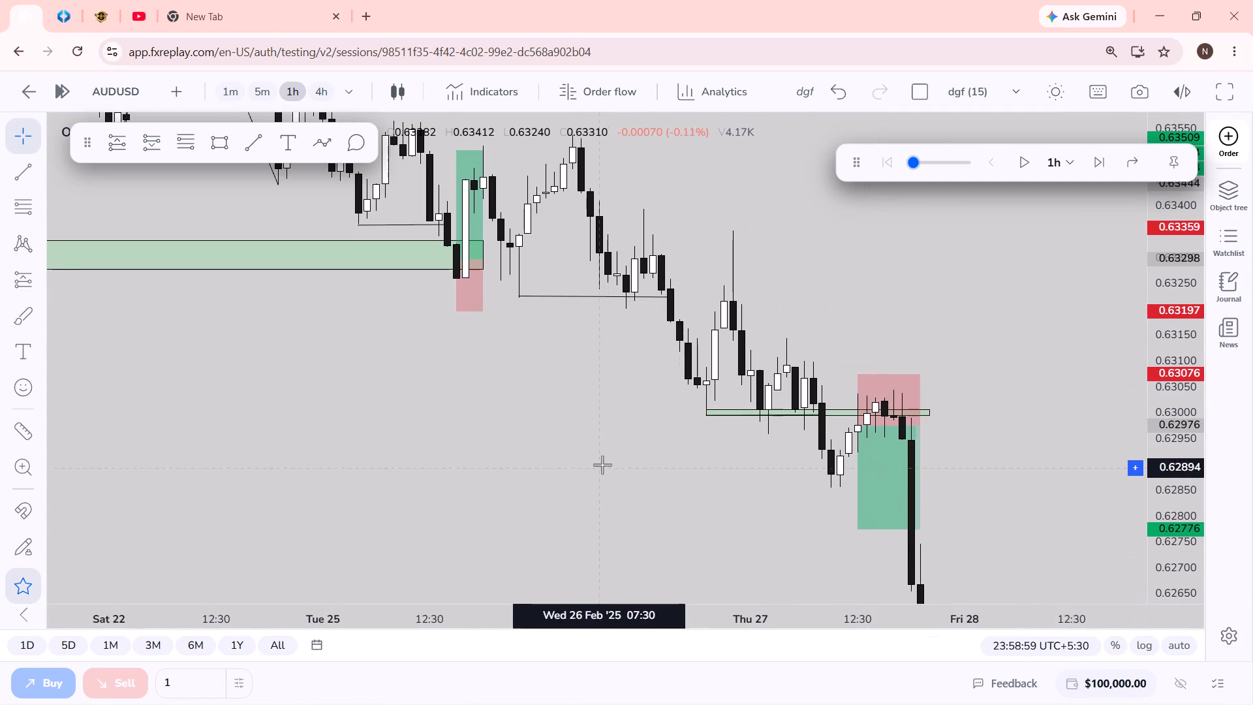
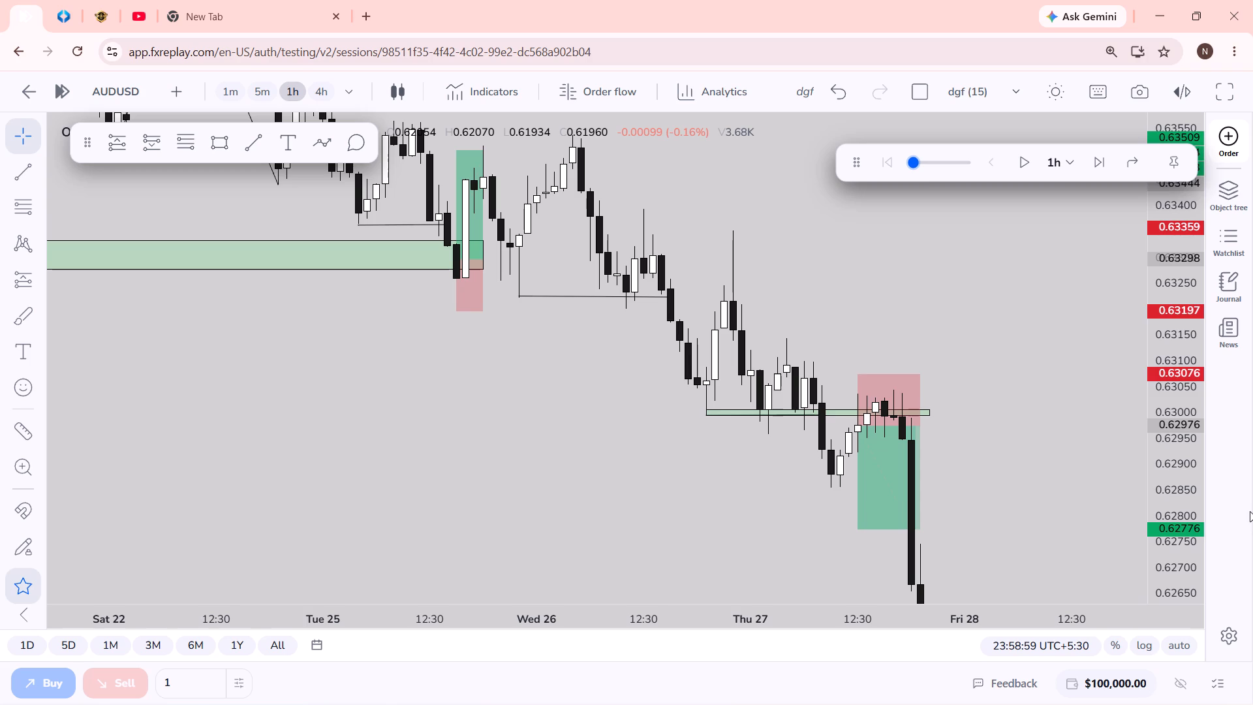
Examine the AUDUSD 1h price action following the 27 February short position, through 28 February 2025.
{"action": "left_click_drag", "start_coordinate": [1005, 444], "coordinate": [963, 366]}
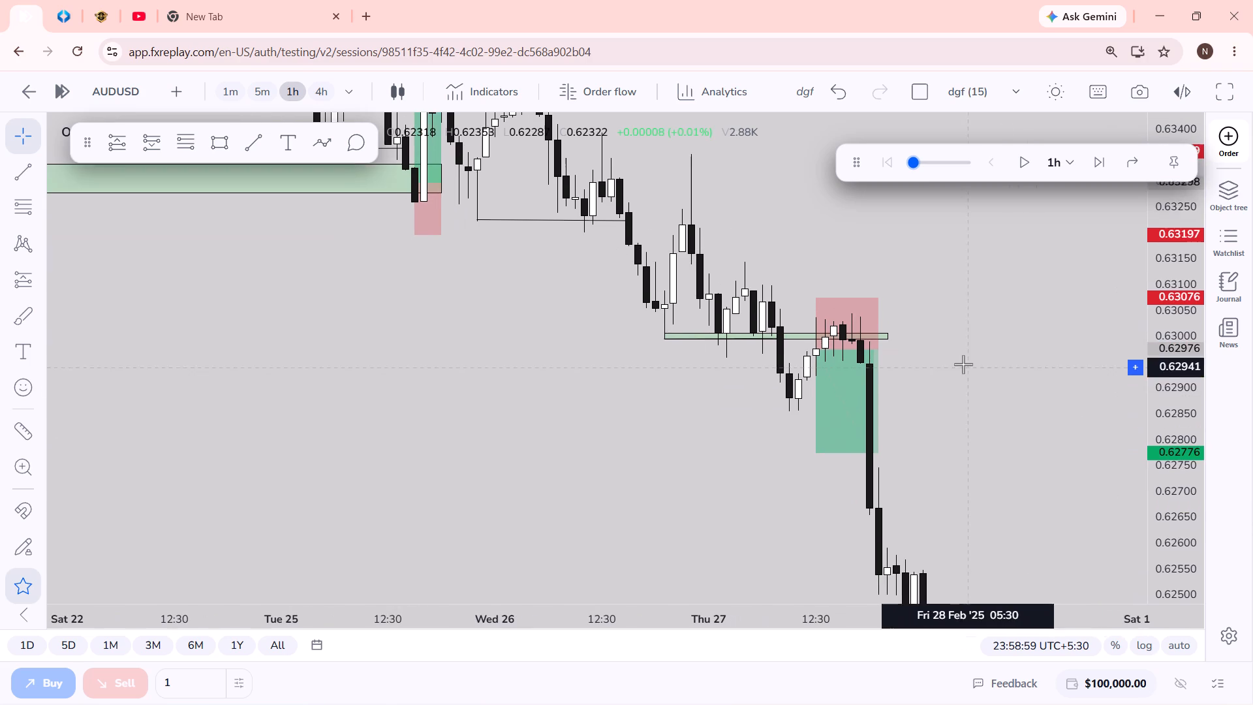
{"action": "left_click_drag", "start_coordinate": [1006, 448], "coordinate": [958, 382]}
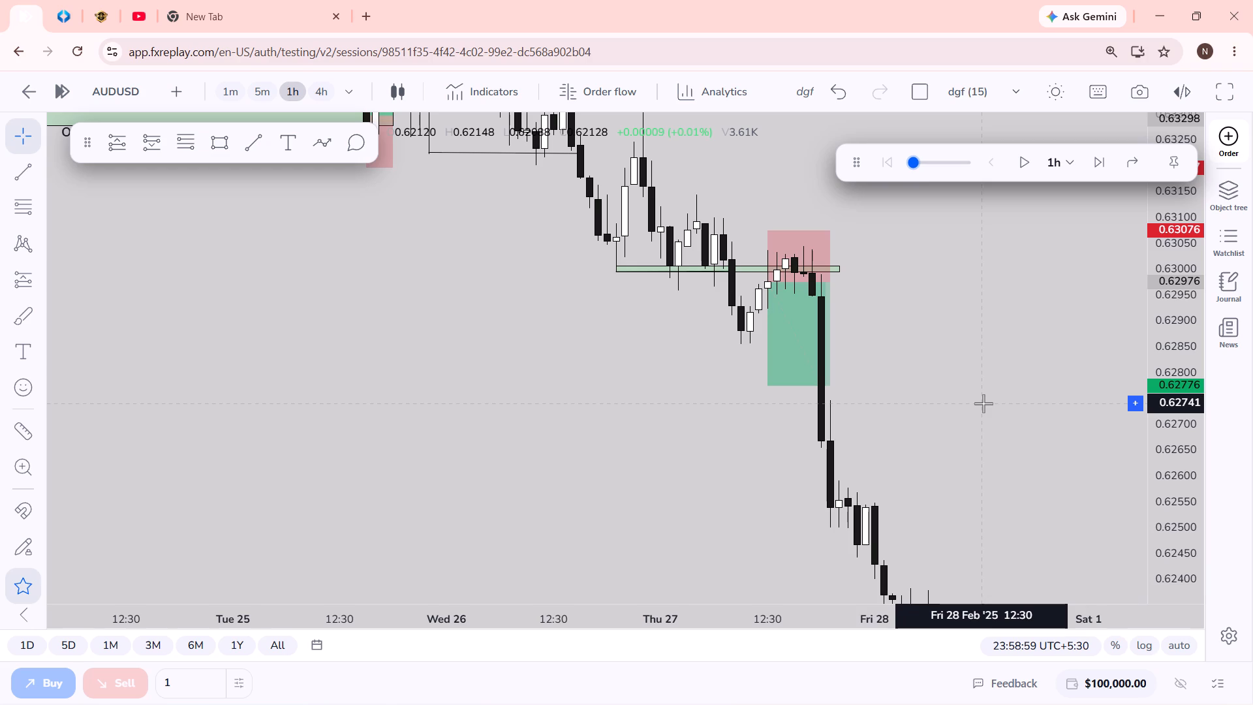
{"action": "left_click_drag", "start_coordinate": [970, 428], "coordinate": [878, 273]}
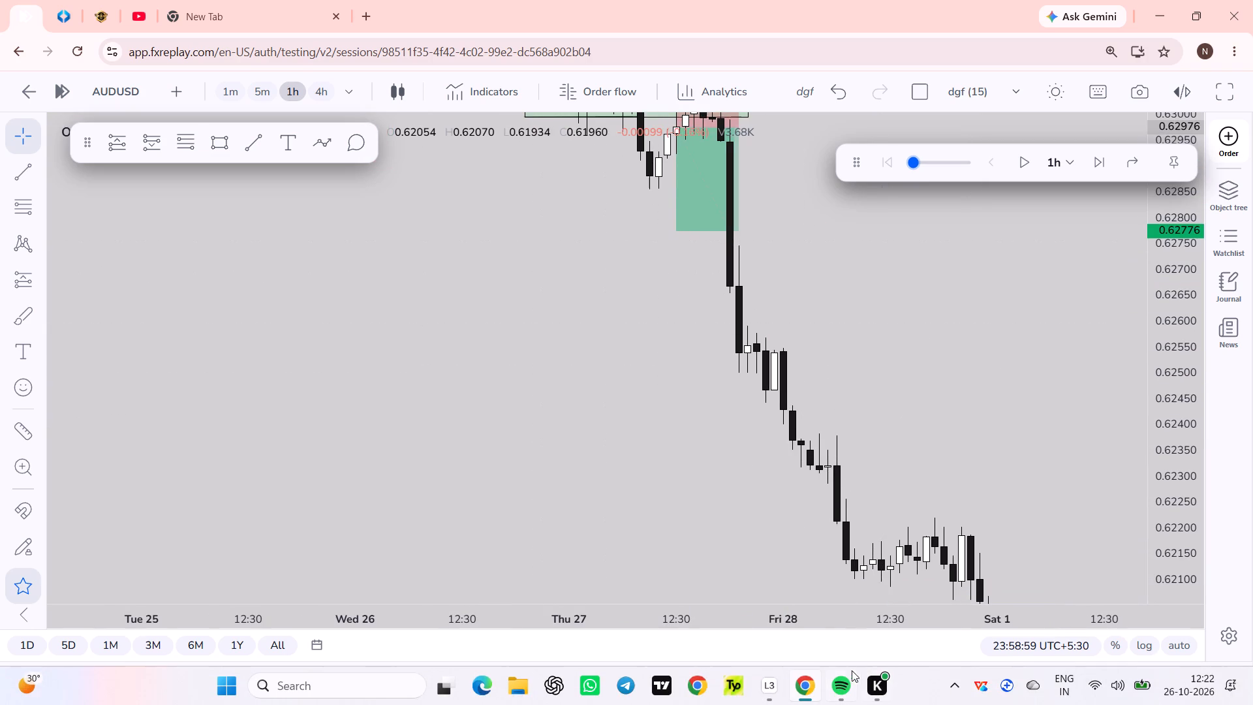
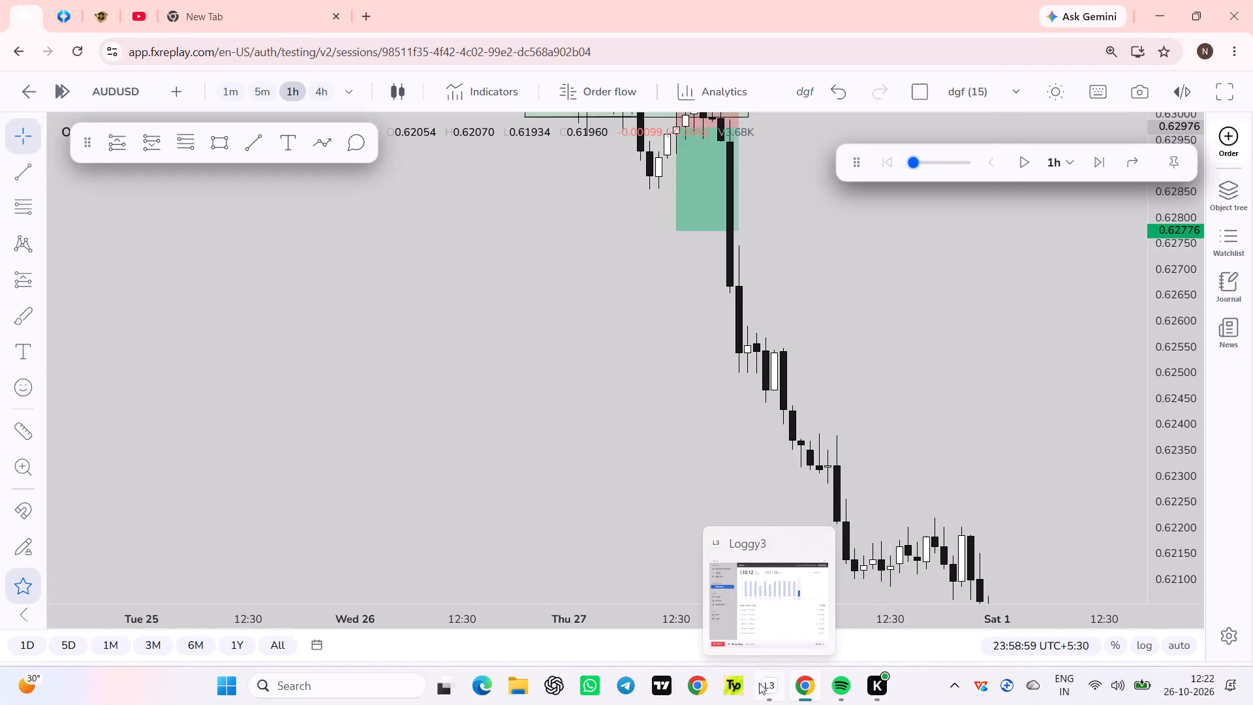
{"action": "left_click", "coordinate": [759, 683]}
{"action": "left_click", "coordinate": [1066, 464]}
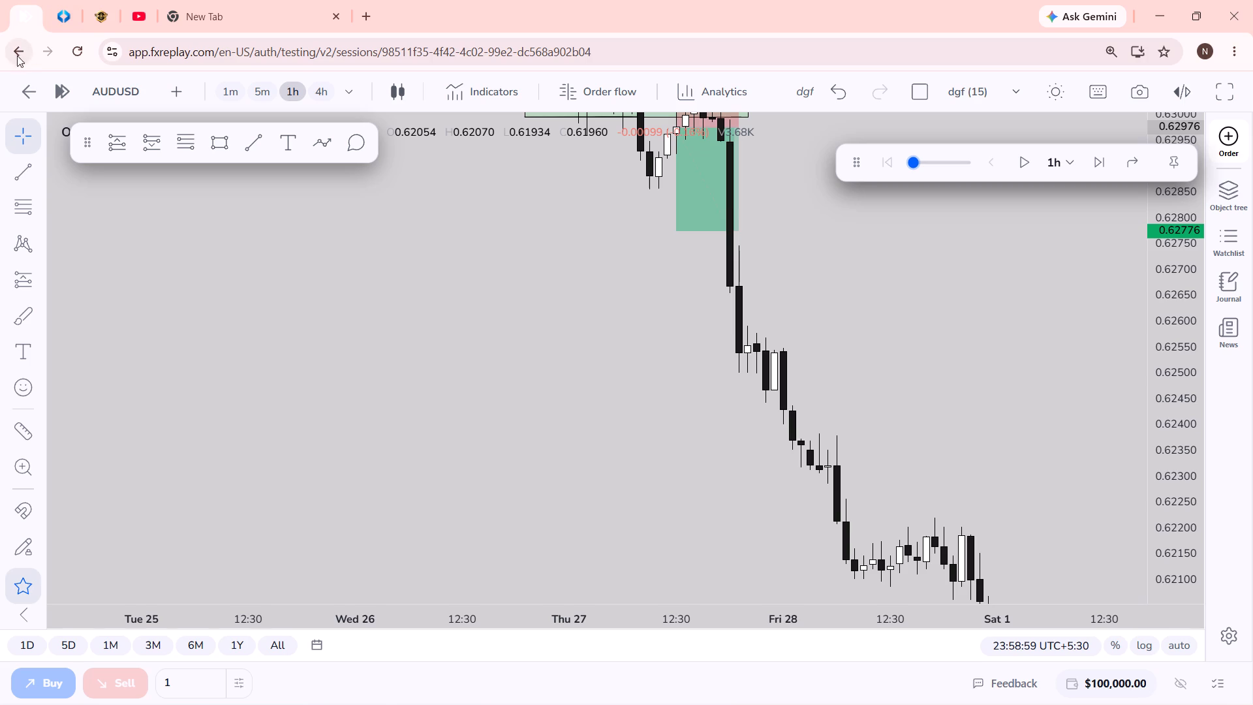
Leave the replay chart for the testing dashboard and delete the existing dgf session.
{"action": "left_click", "coordinate": [32, 87]}
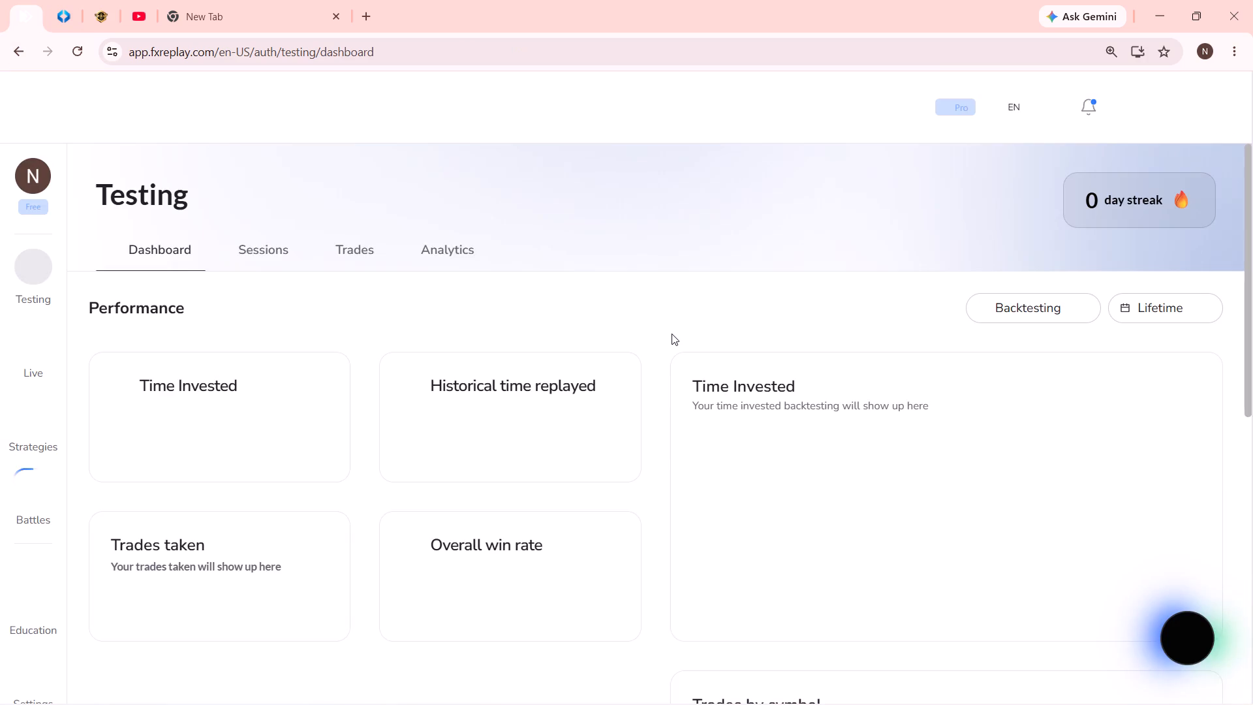
{"action": "scroll", "coordinate": [733, 396], "scroll_direction": "down", "scroll_amount": 9}
{"action": "scroll", "coordinate": [783, 419], "scroll_direction": "down", "scroll_amount": 5}
{"action": "left_click", "coordinate": [920, 625]}
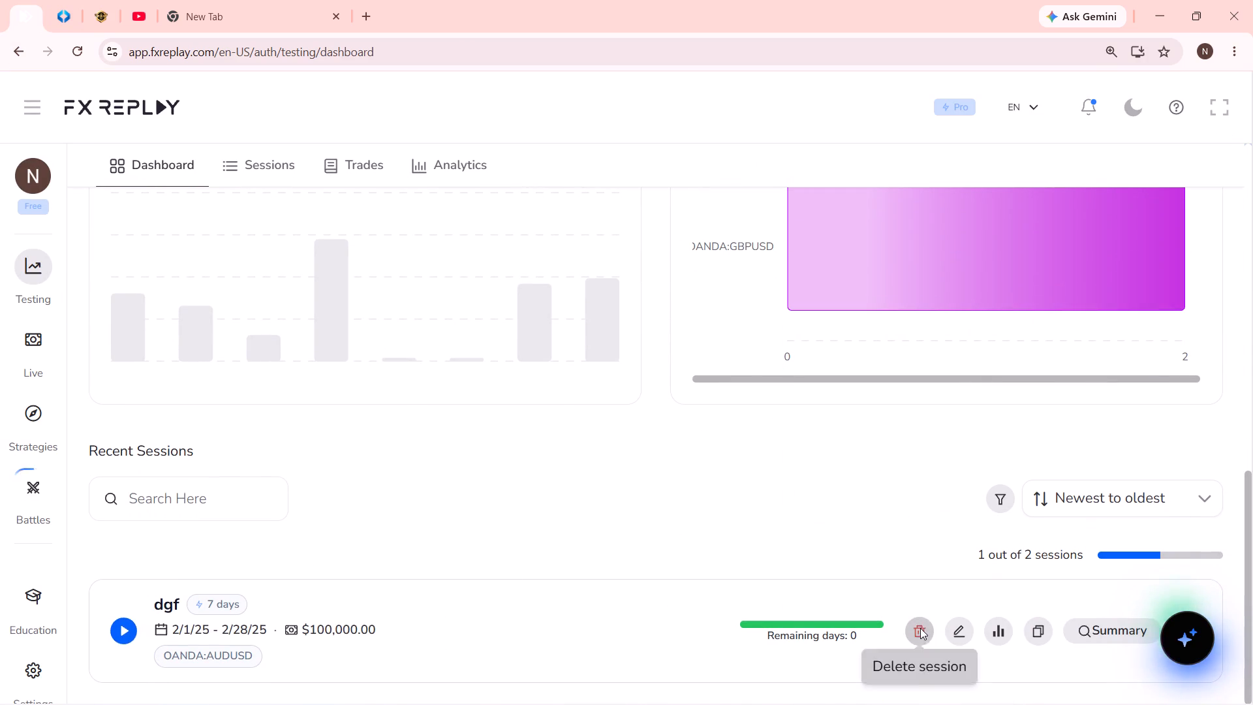
{"action": "left_click", "coordinate": [828, 471]}
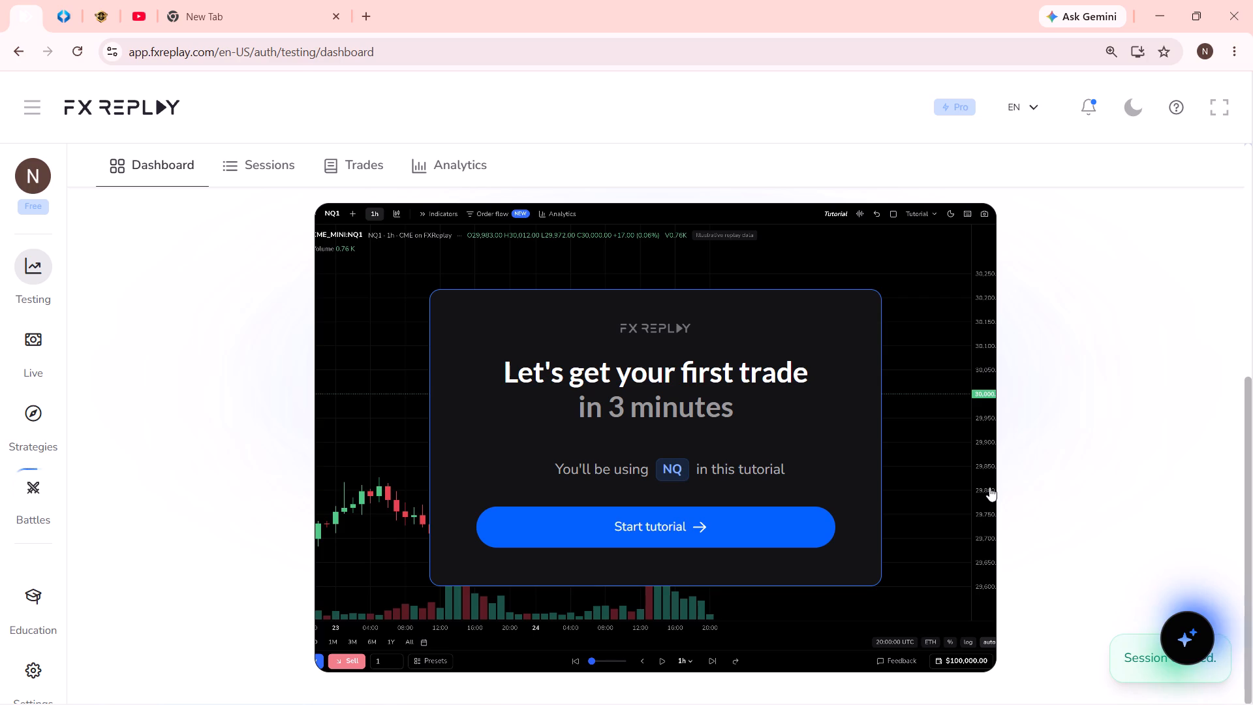
Start a new backtesting session named dgf with AUDUSD as its asset.
{"action": "scroll", "coordinate": [852, 411], "scroll_direction": "up", "scroll_amount": 6}
{"action": "left_click", "coordinate": [605, 471]}
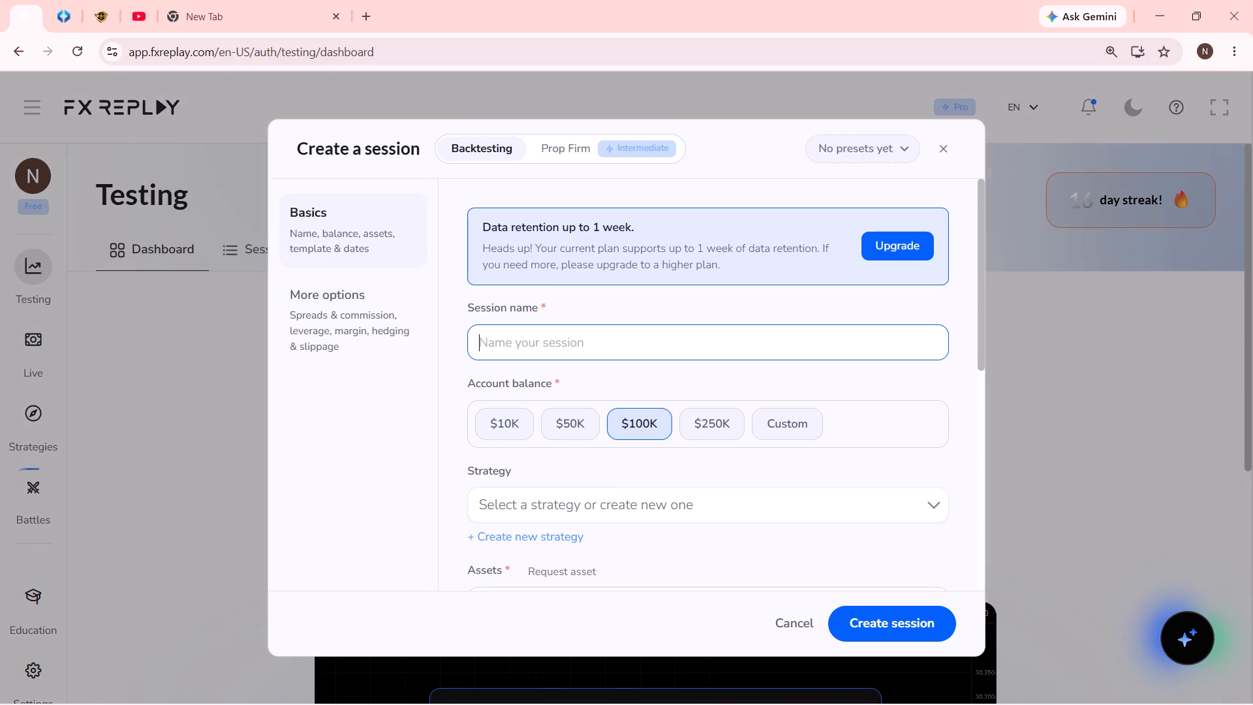
{"action": "left_click", "coordinate": [571, 352]}
{"action": "left_click", "coordinate": [582, 382]}
{"action": "scroll", "coordinate": [640, 436], "scroll_direction": "down", "scroll_amount": 3}
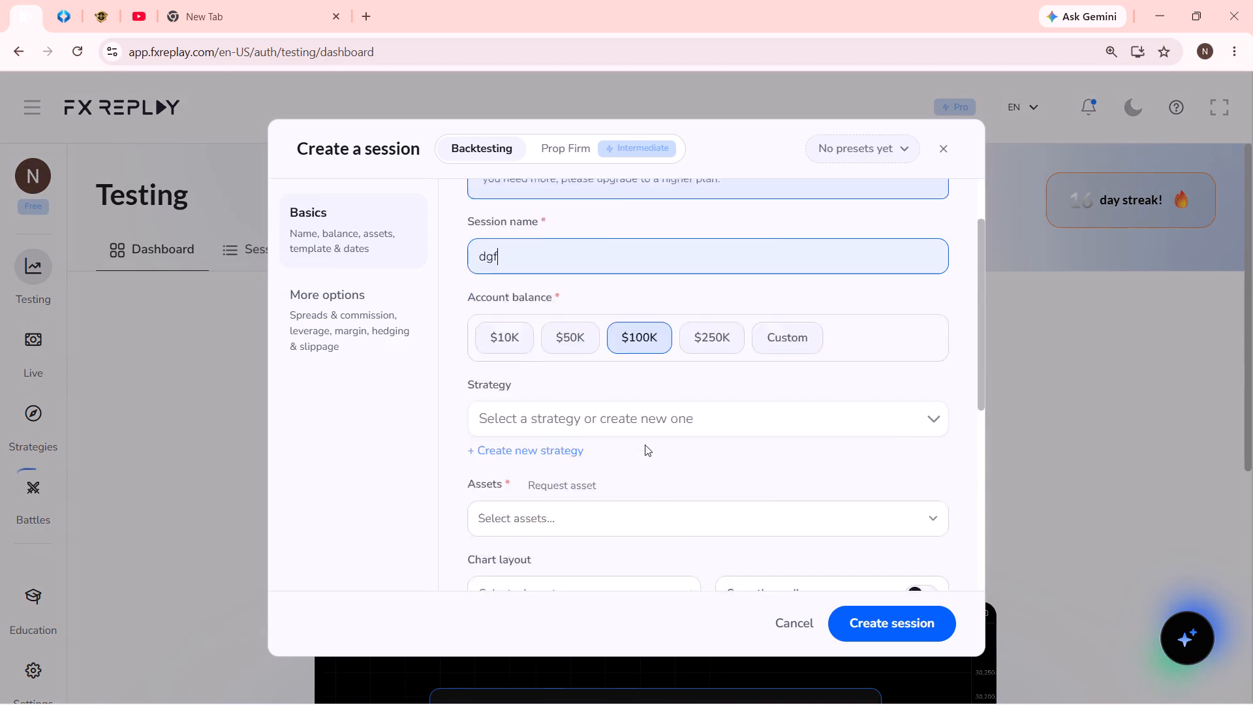
{"action": "left_click", "coordinate": [867, 366]}
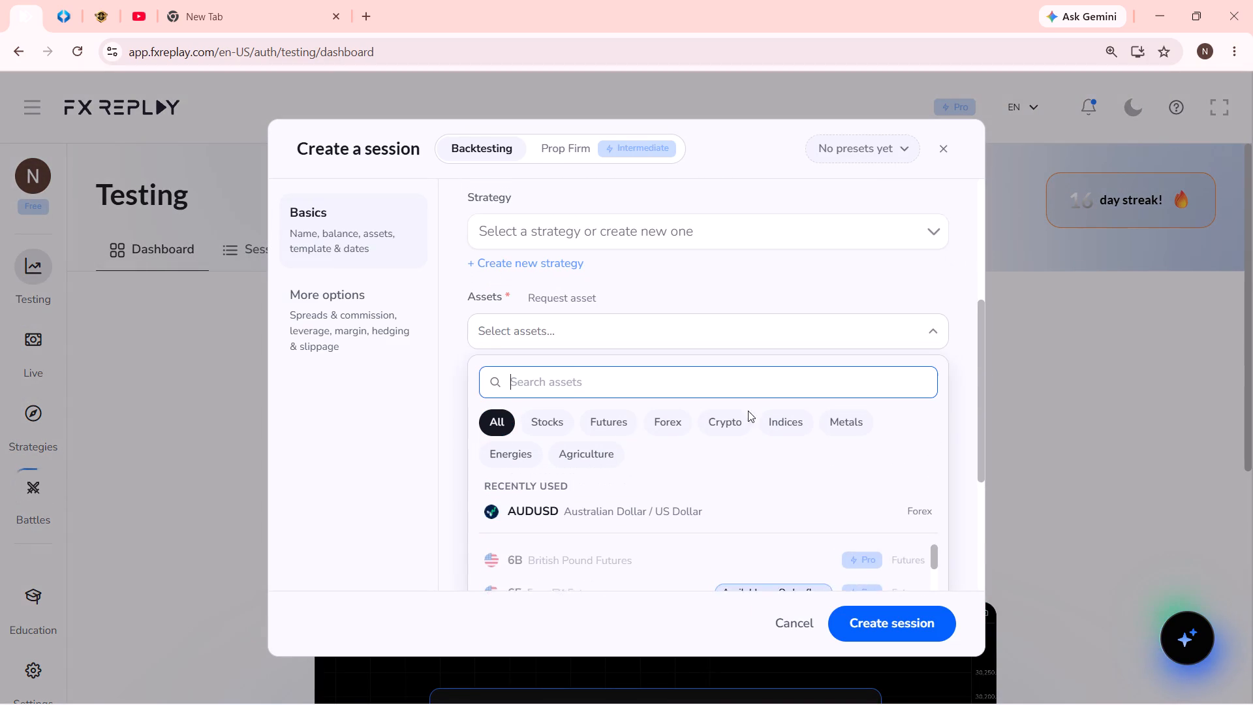
{"action": "left_click", "coordinate": [706, 523]}
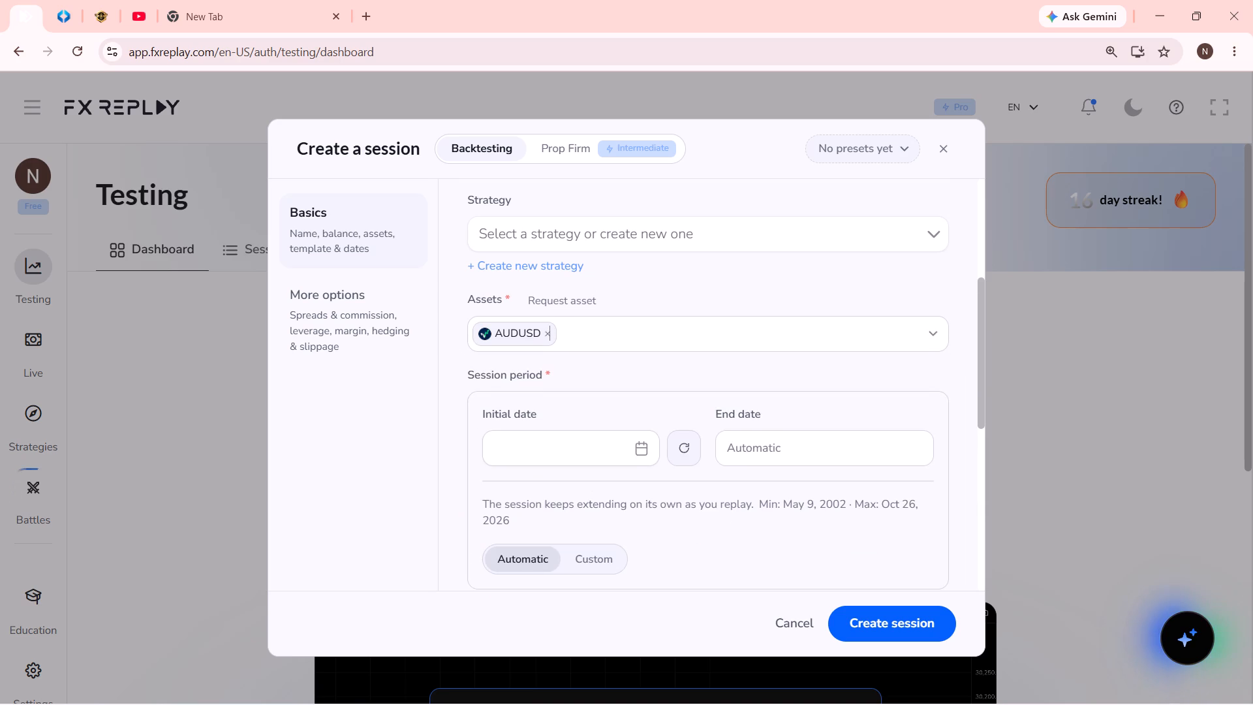
Switch the session period to Custom and set the initial date to 03/01/2025.
{"action": "scroll", "coordinate": [618, 495], "scroll_direction": "down", "scroll_amount": 3}
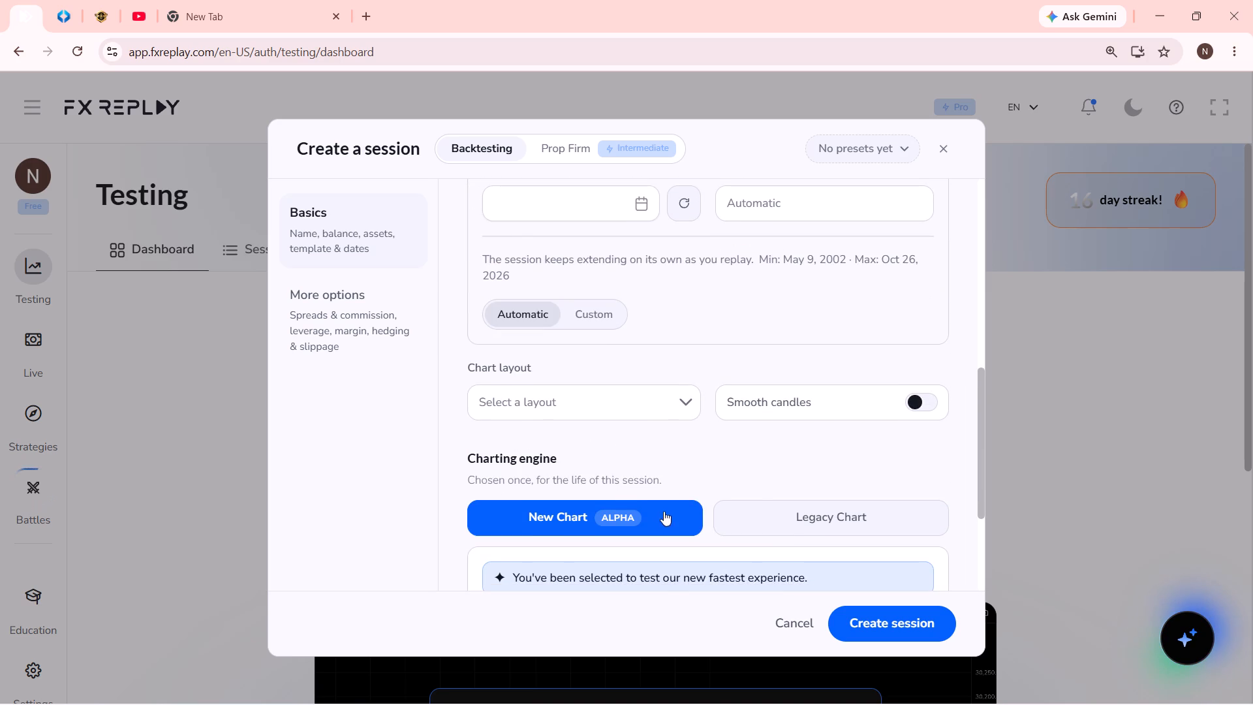
{"action": "left_click", "coordinate": [602, 319]}
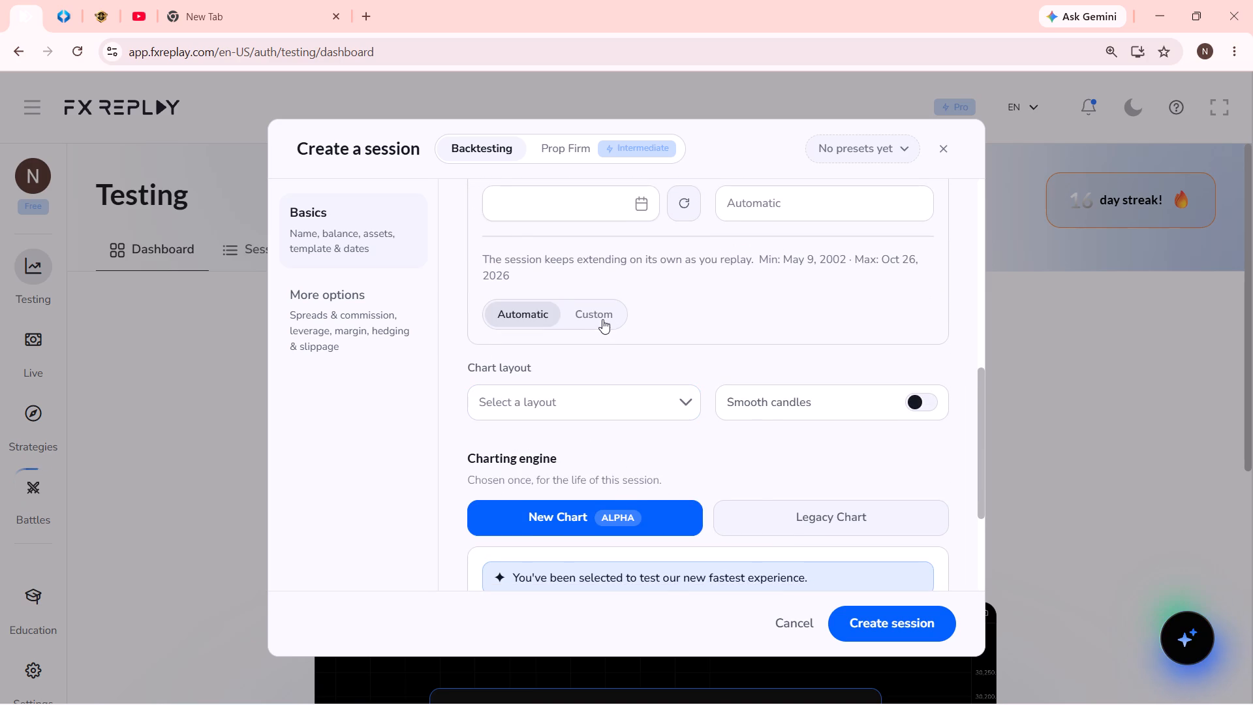
{"action": "scroll", "coordinate": [626, 409], "scroll_direction": "up", "scroll_amount": 3}
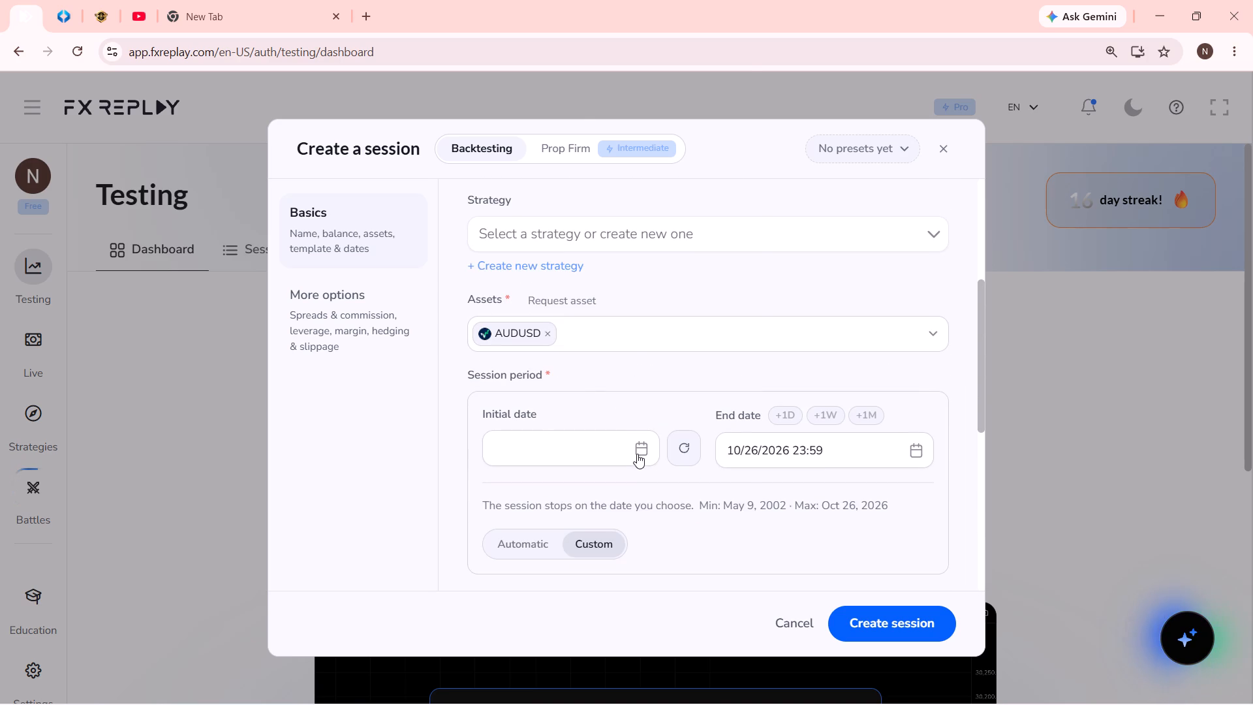
{"action": "left_click", "coordinate": [637, 454]}
{"action": "triple_click", "coordinate": [514, 99]}
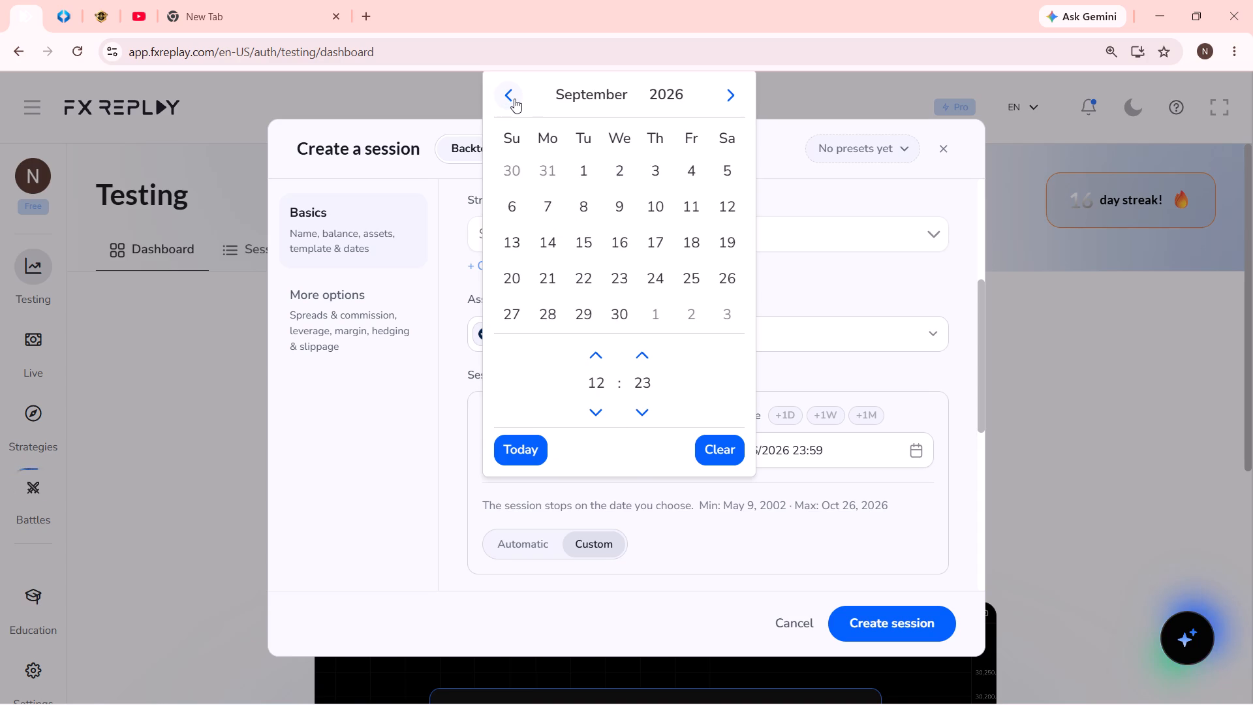
{"action": "left_click", "coordinate": [514, 99]}
{"action": "double_click", "coordinate": [516, 99]}
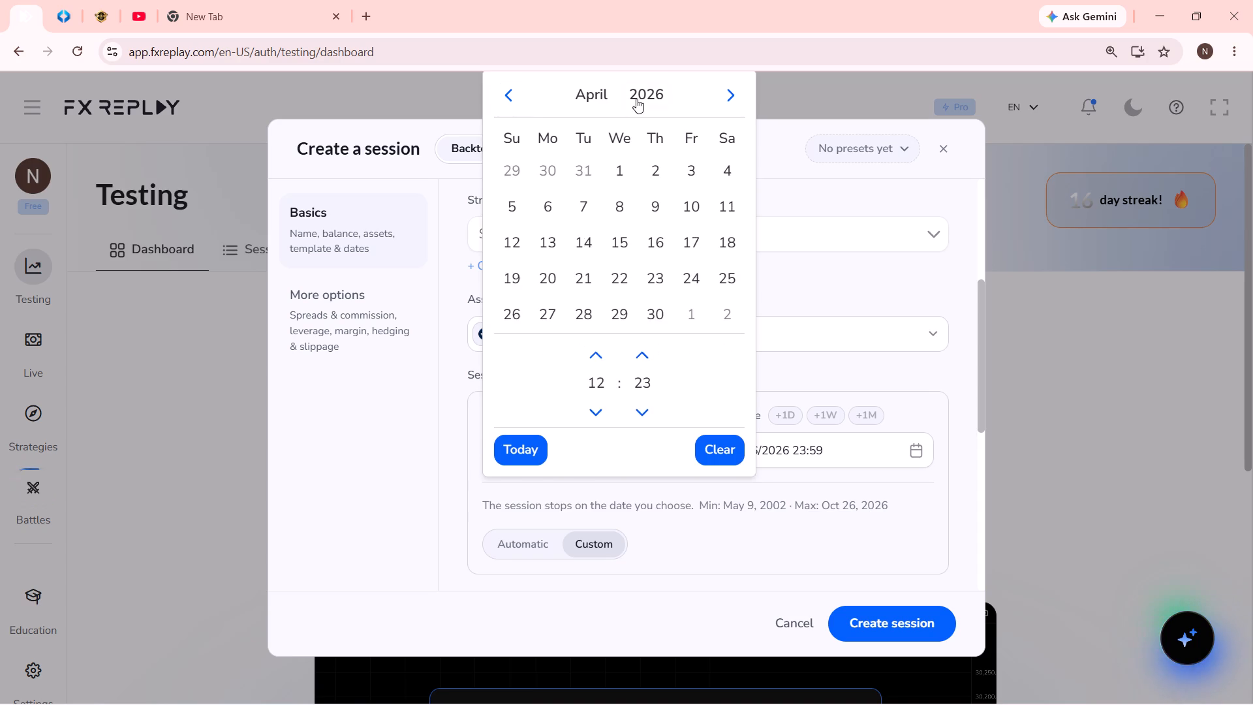
{"action": "left_click", "coordinate": [636, 99]}
{"action": "left_click", "coordinate": [671, 288]}
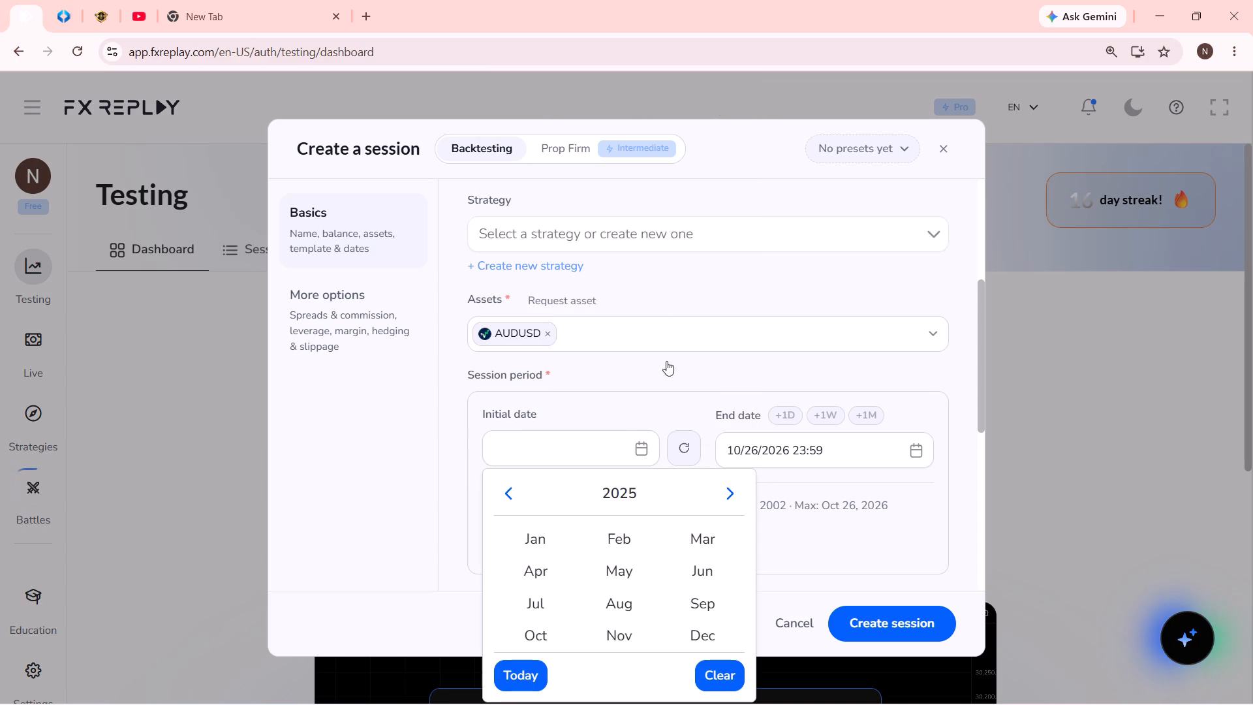
{"action": "left_click", "coordinate": [688, 543]}
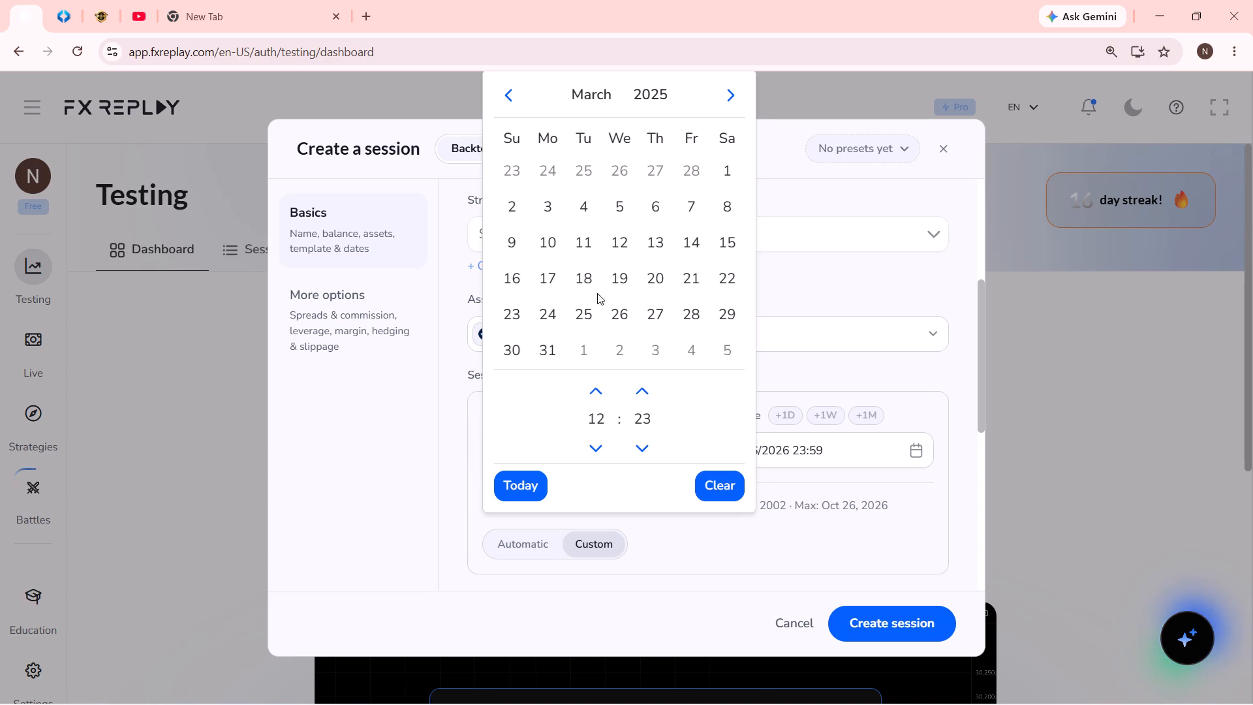
{"action": "left_click", "coordinate": [715, 167]}
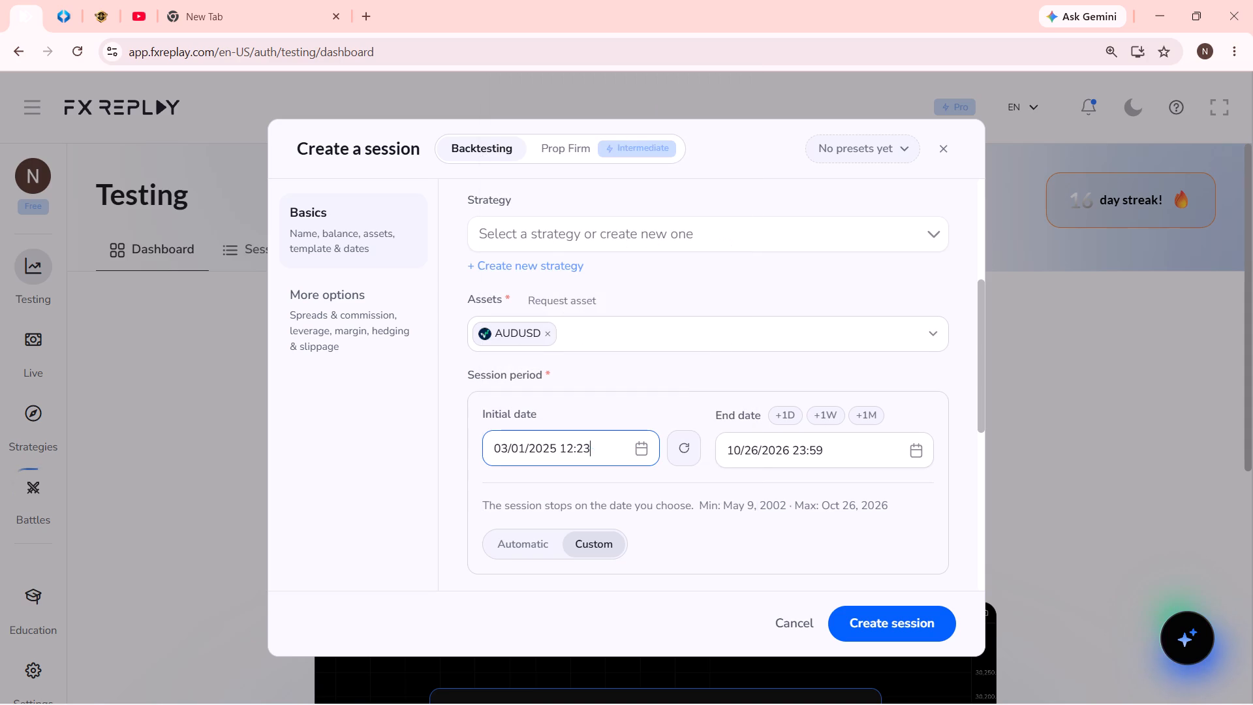
Set the session's end date to 03/31/2025.
{"action": "left_click", "coordinate": [918, 445]}
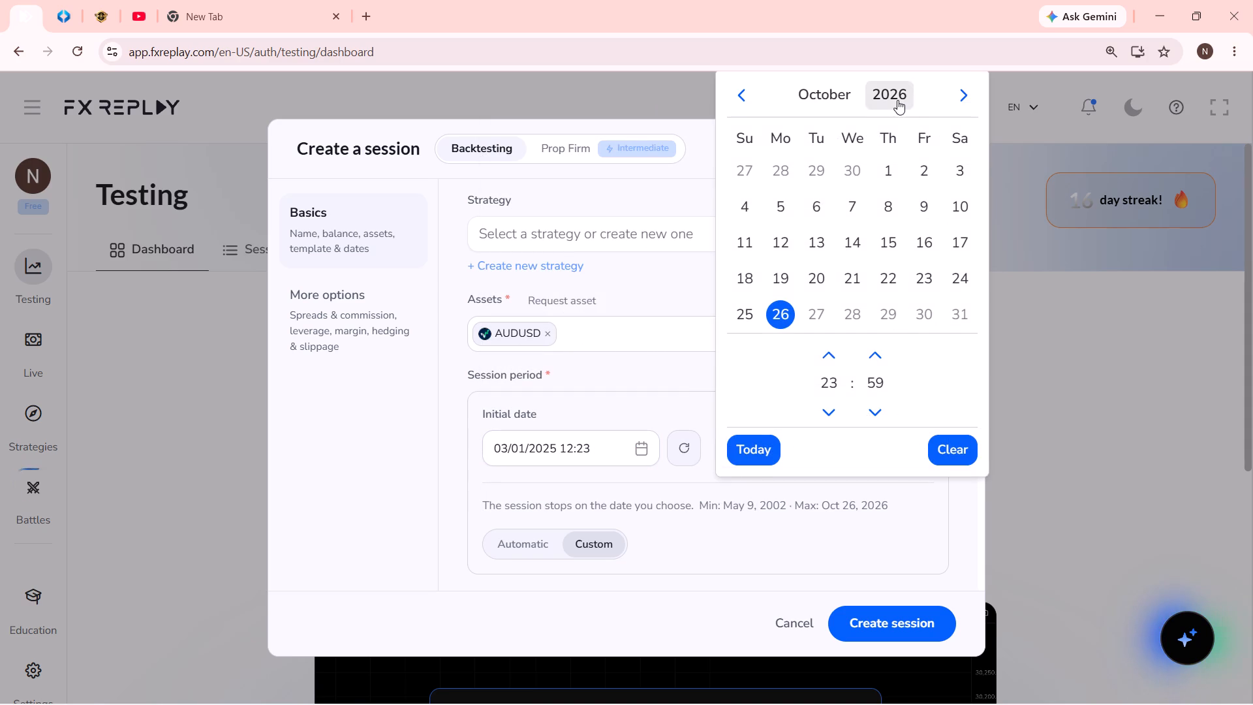
{"action": "left_click", "coordinate": [897, 100]}
{"action": "left_click", "coordinate": [908, 298]}
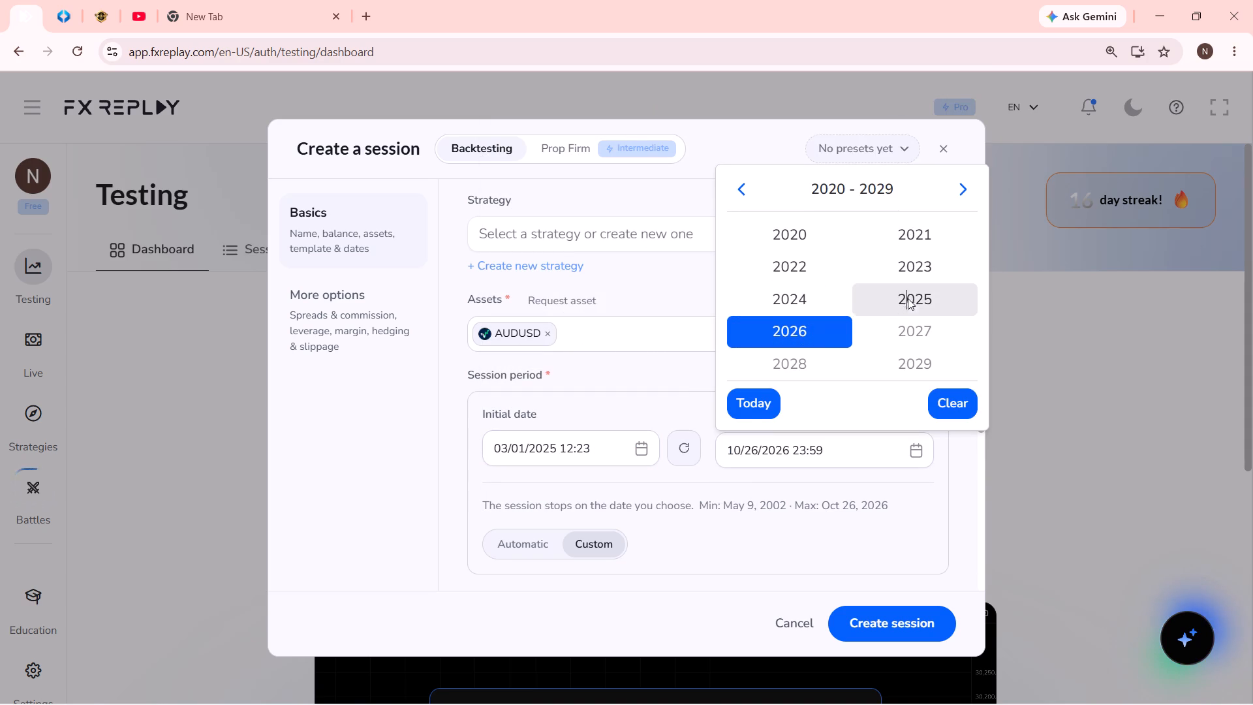
{"action": "left_click", "coordinate": [943, 551]}
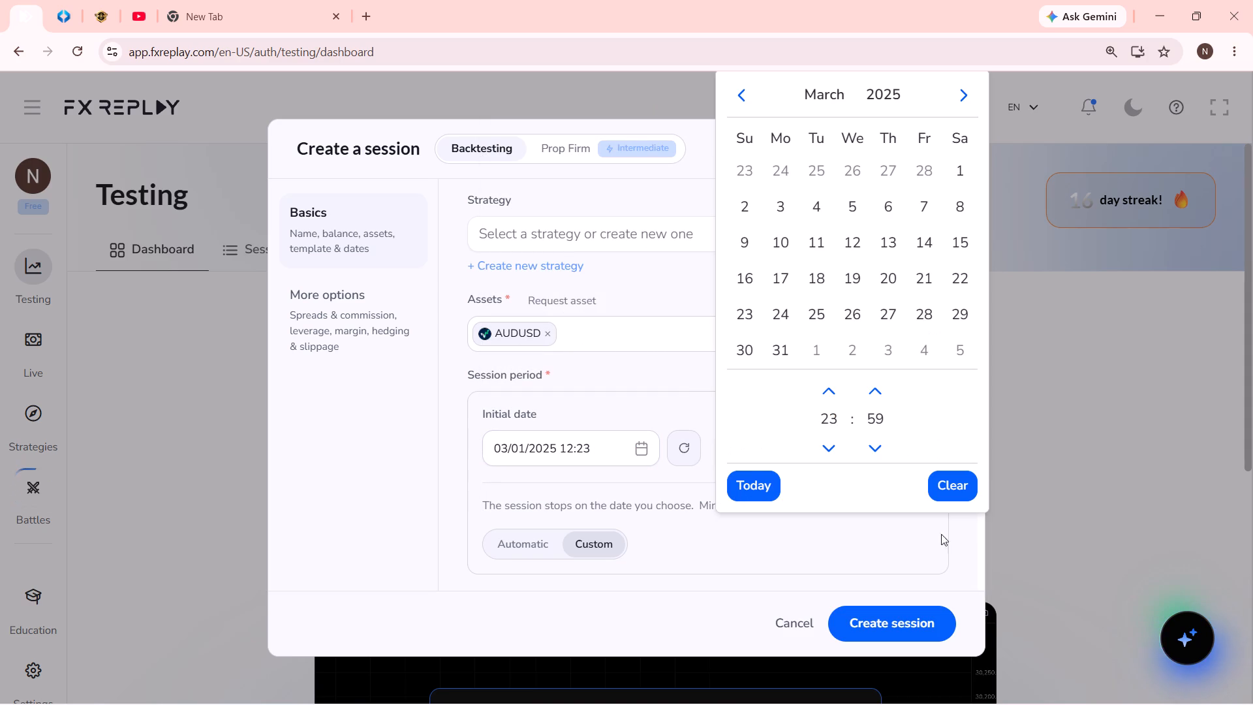
{"action": "left_click", "coordinate": [784, 352]}
Choose the Legacy Chart charting engine and create the session.
{"action": "scroll", "coordinate": [788, 551], "scroll_direction": "down", "scroll_amount": 3}
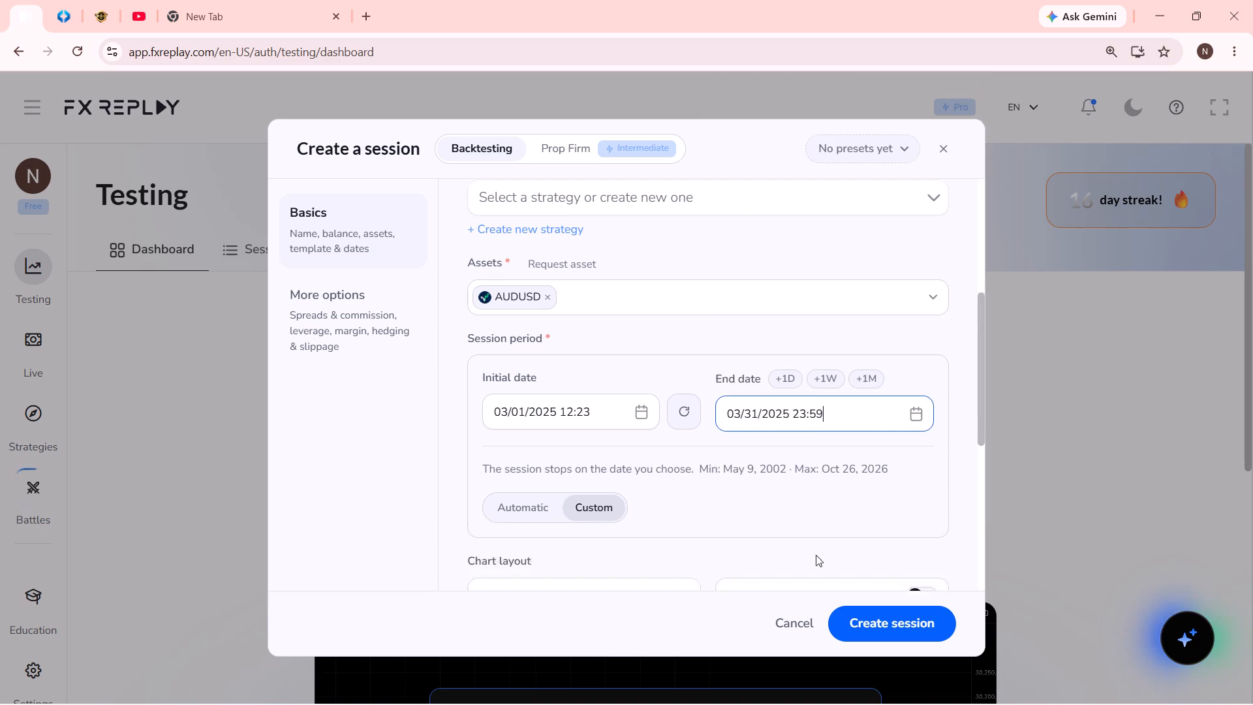
{"action": "left_click", "coordinate": [850, 499]}
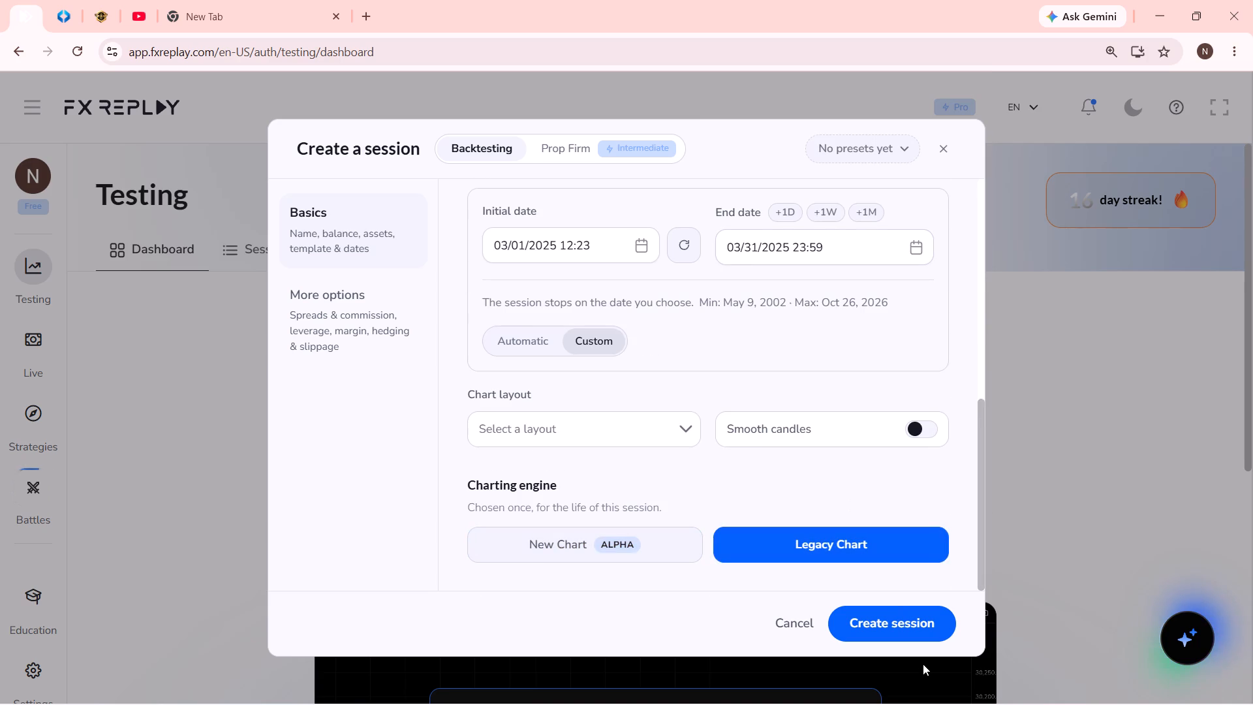
{"action": "left_click", "coordinate": [919, 631]}
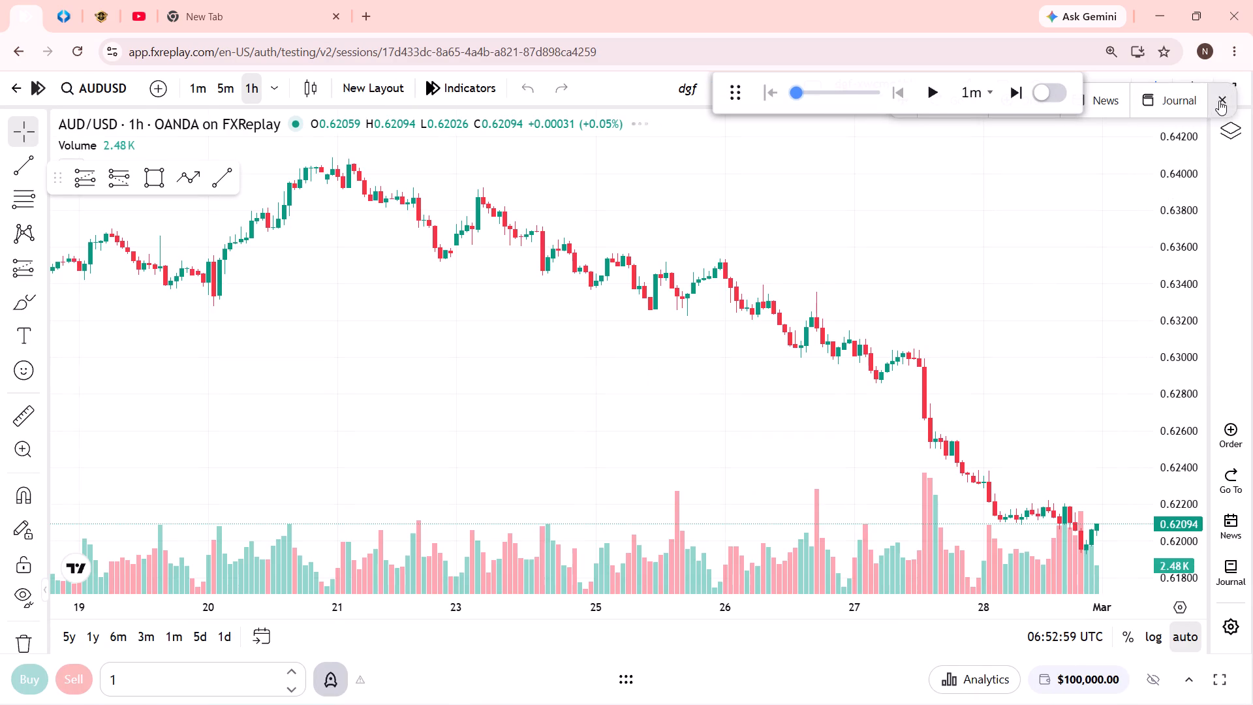
Show the new session's chart in full screen and remove the Volume indicator.
{"action": "left_click", "coordinate": [1219, 101]}
{"action": "left_click", "coordinate": [1226, 92]}
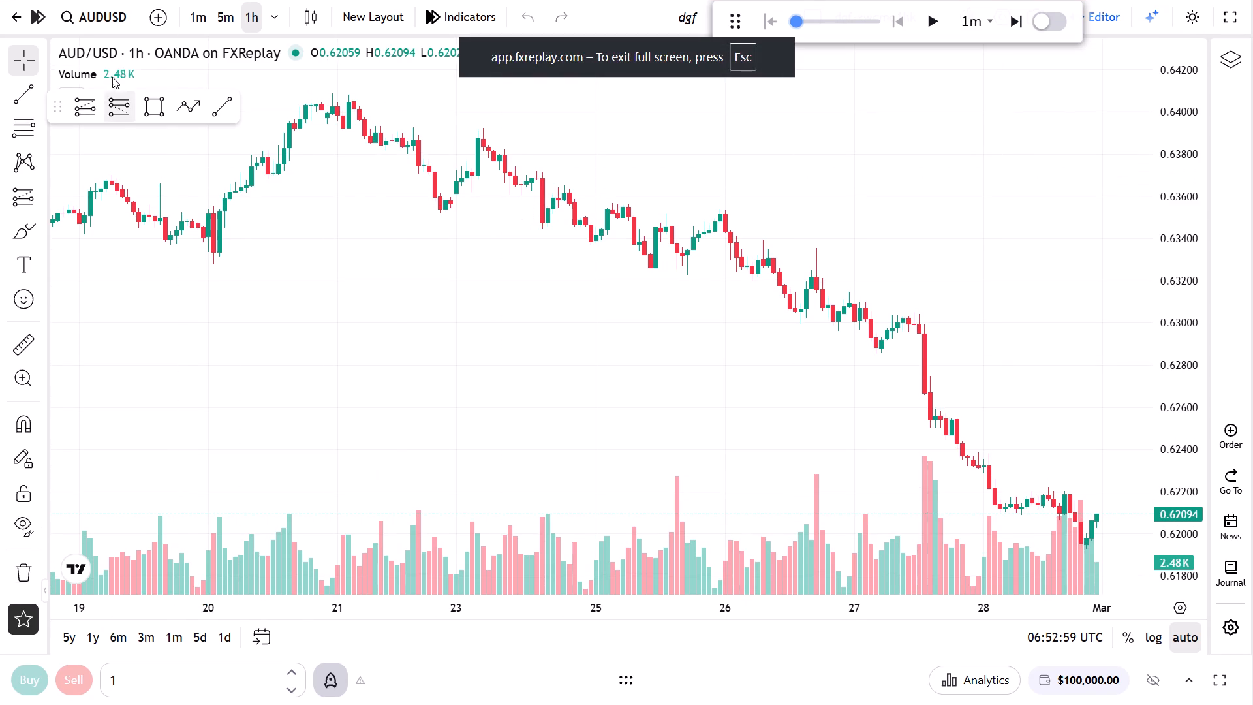
{"action": "left_click", "coordinate": [153, 72]}
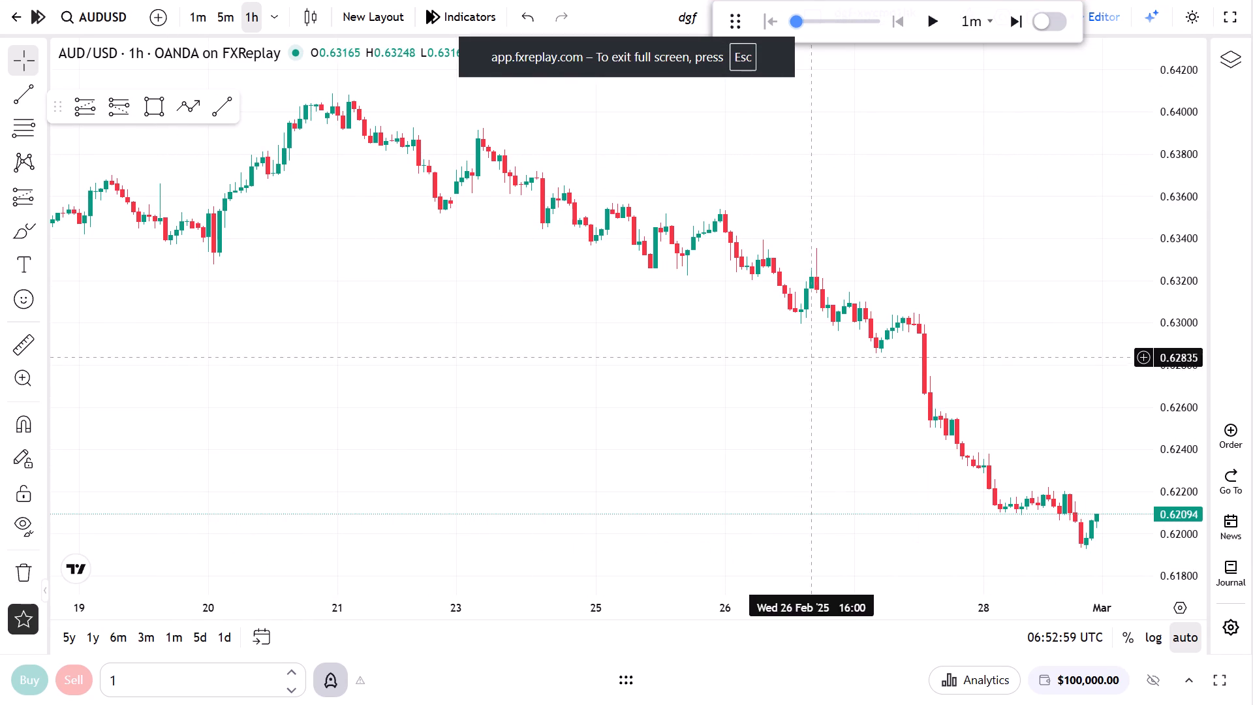
Set the chart's time zone to (UTC+5:30) Kolkata.
{"action": "left_click_drag", "start_coordinate": [824, 381], "coordinate": [646, 321]}
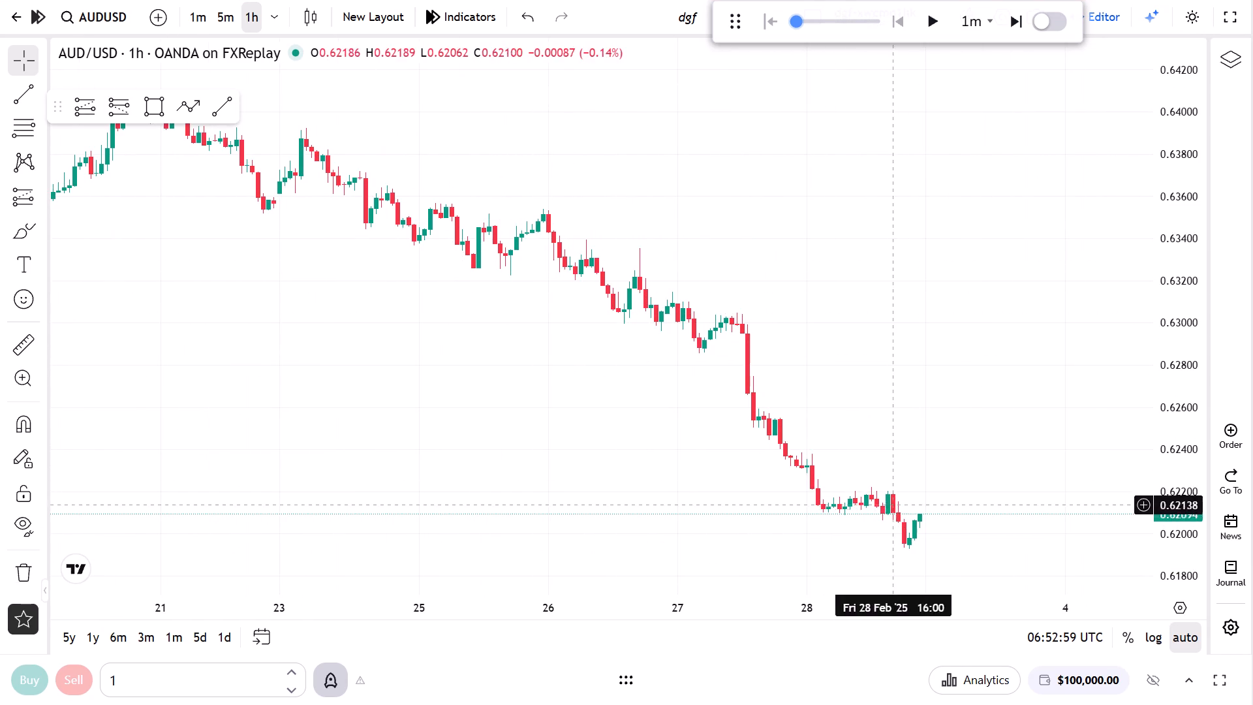
{"action": "left_click", "coordinate": [1057, 633]}
{"action": "scroll", "coordinate": [1068, 537], "scroll_direction": "down", "scroll_amount": 5}
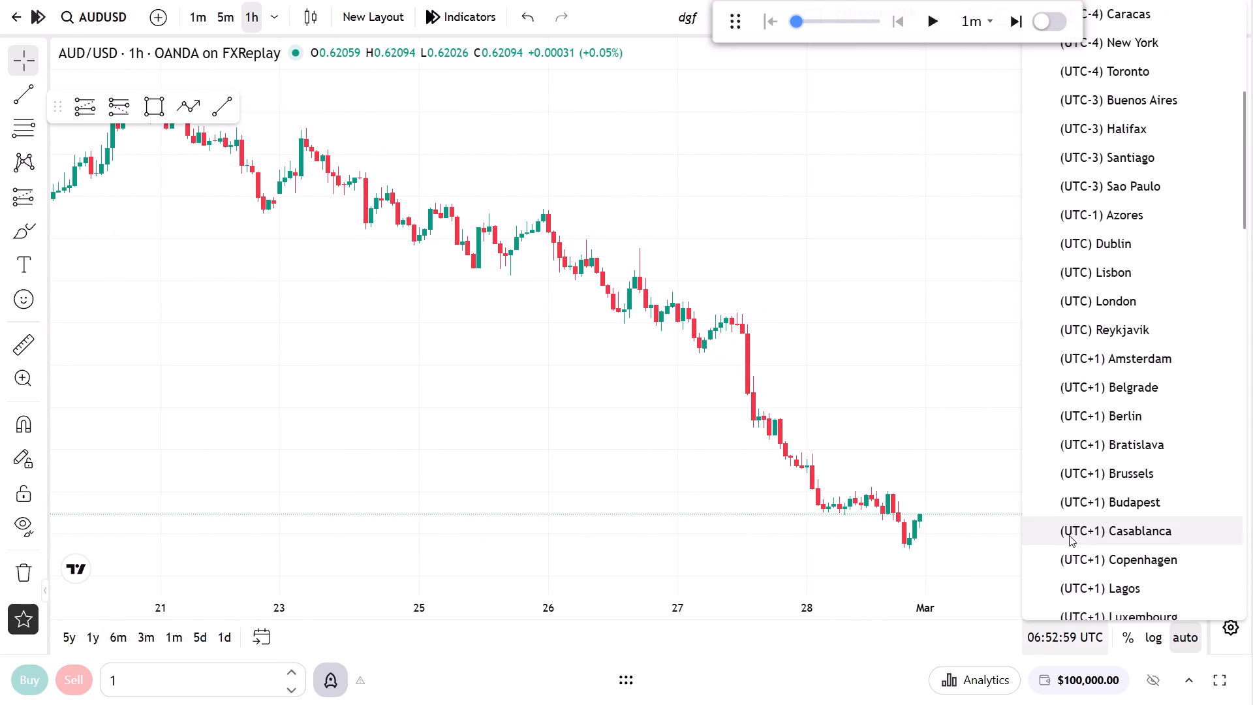
{"action": "scroll", "coordinate": [1069, 535], "scroll_direction": "down", "scroll_amount": 7}
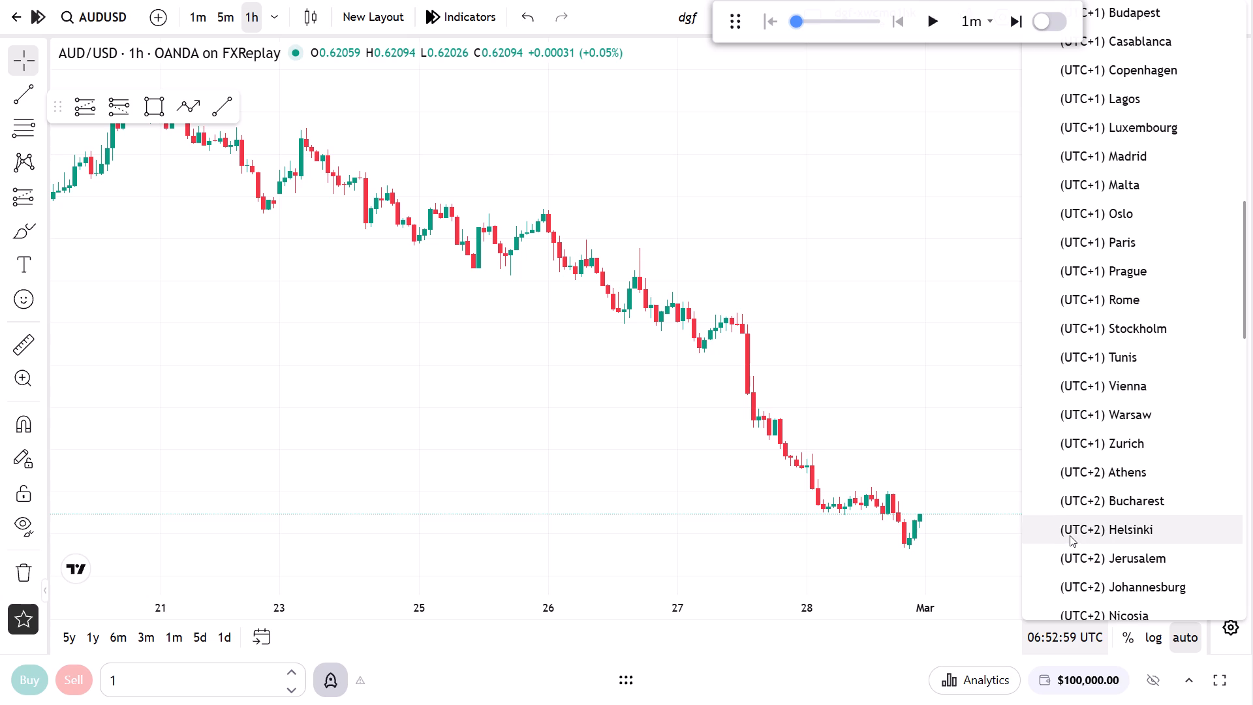
{"action": "scroll", "coordinate": [1070, 535], "scroll_direction": "down", "scroll_amount": 10}
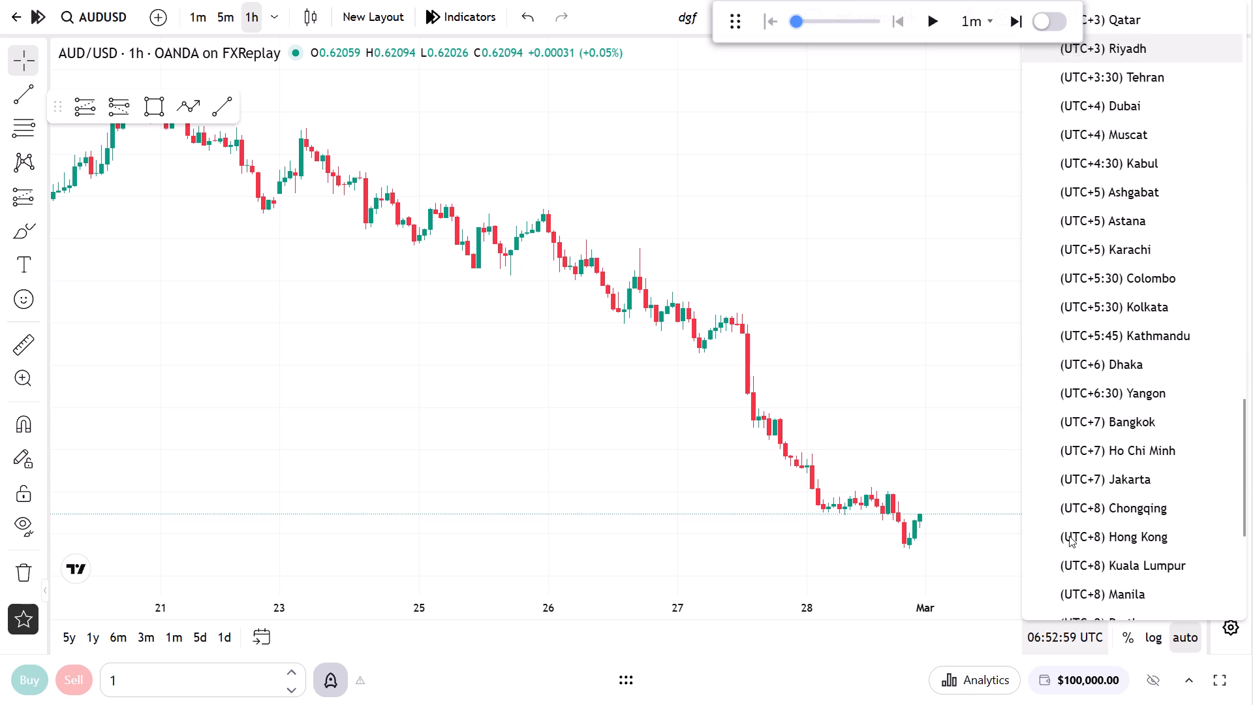
{"action": "left_click", "coordinate": [1145, 296]}
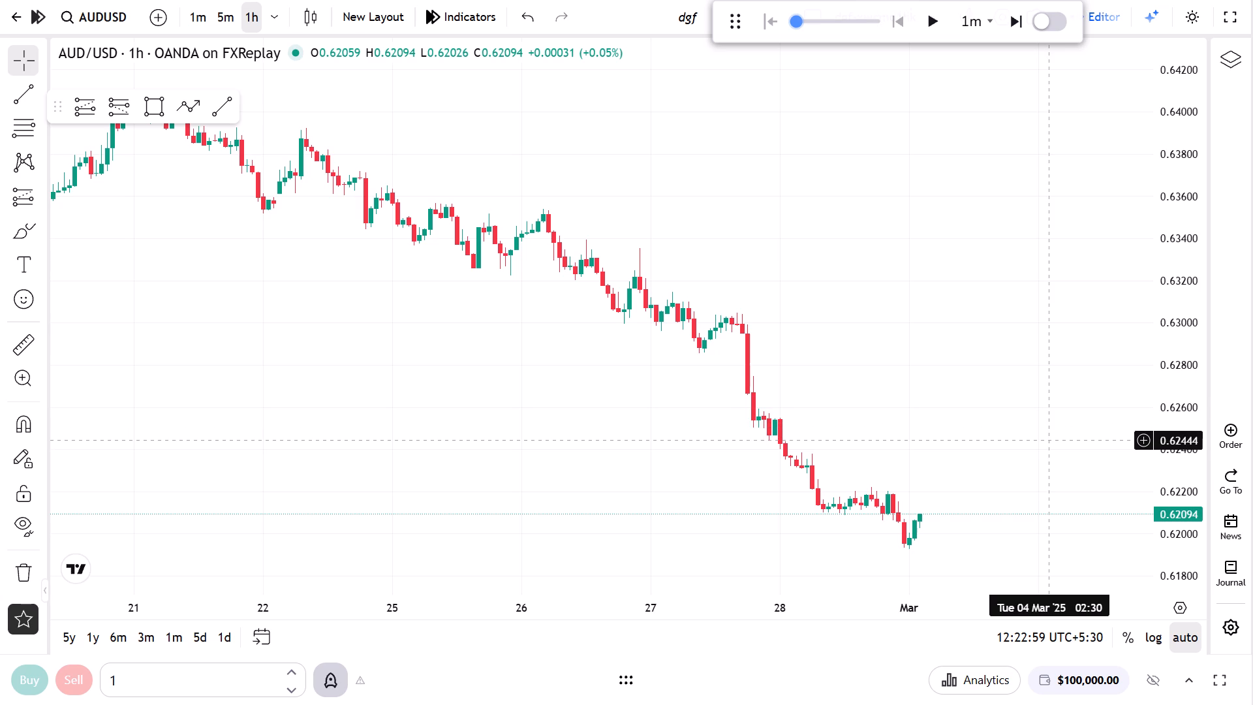
Examine the AUDUSD 1h price action leading into 1 March 2025, adjusting the time and price scales around the latest candles.
{"action": "left_click_drag", "start_coordinate": [1007, 459], "coordinate": [1032, 394]}
{"action": "scroll", "coordinate": [1032, 402], "scroll_direction": "down", "scroll_amount": 5}
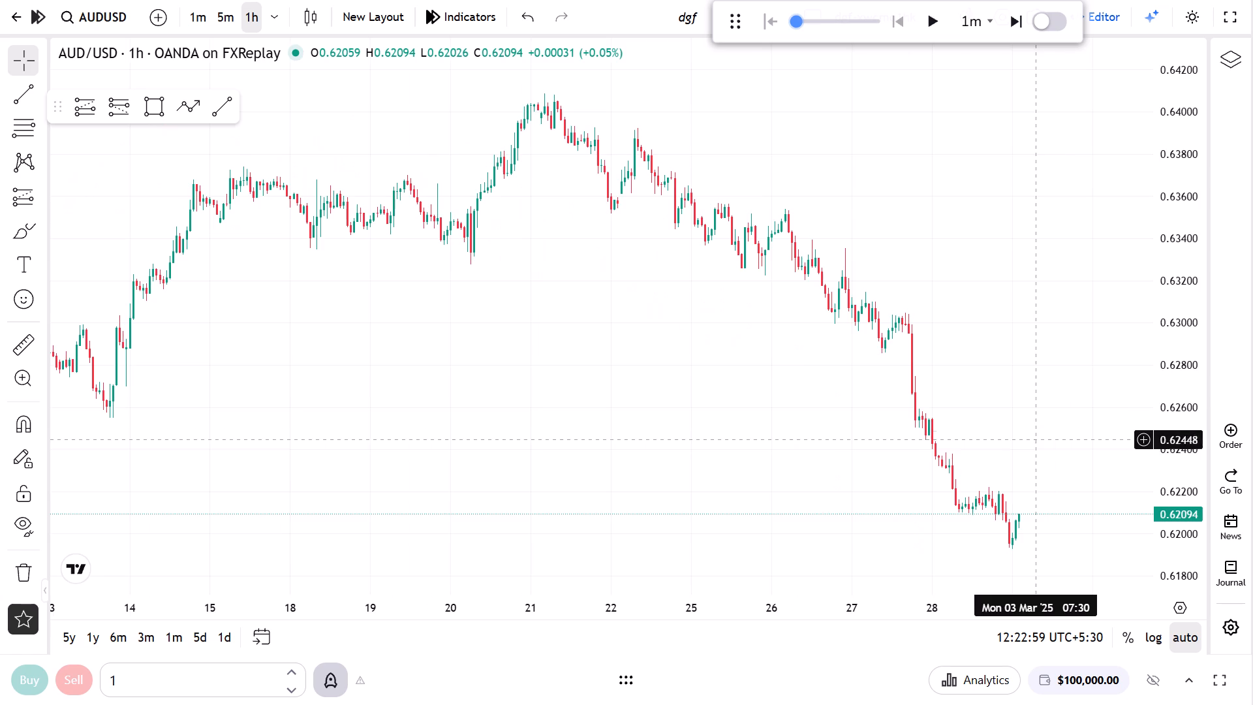
{"action": "left_click_drag", "start_coordinate": [1037, 445], "coordinate": [1048, 384]}
{"action": "left_click_drag", "start_coordinate": [1175, 501], "coordinate": [1177, 486]}
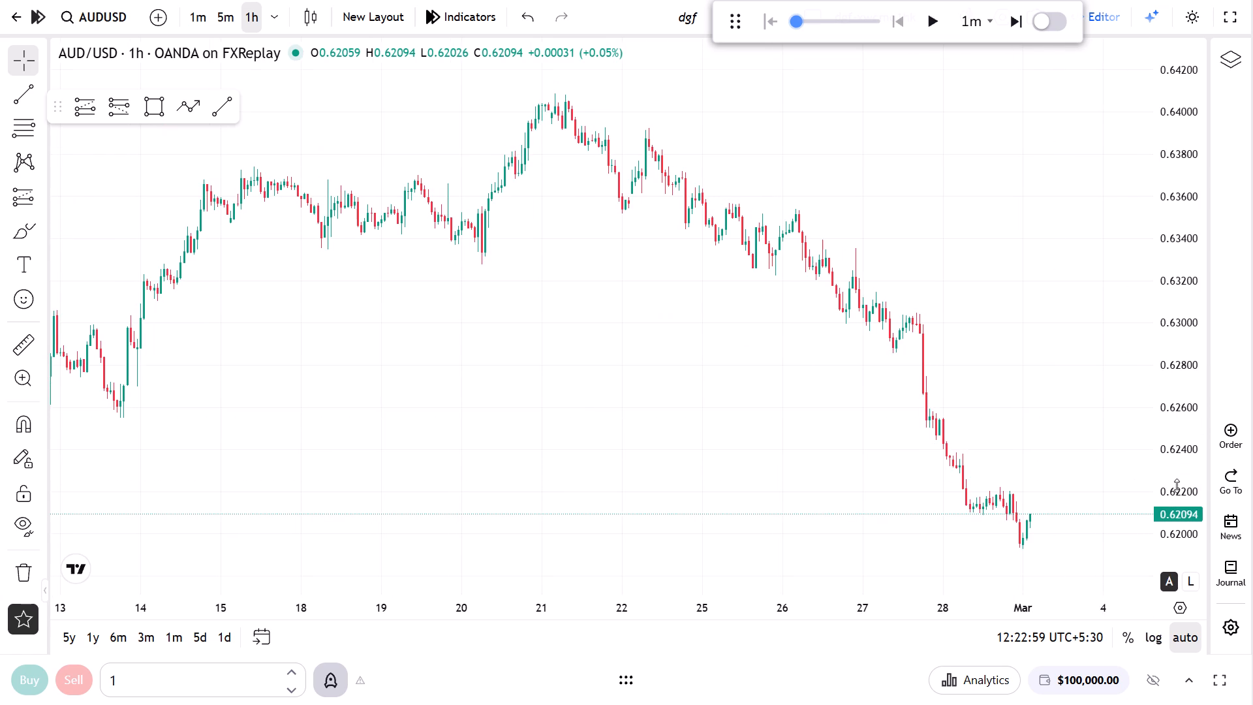
{"action": "left_click_drag", "start_coordinate": [1177, 486], "coordinate": [1177, 398]}
{"action": "left_click_drag", "start_coordinate": [1106, 497], "coordinate": [1016, 290]}
{"action": "scroll", "coordinate": [995, 462], "scroll_direction": "up", "scroll_amount": 3}
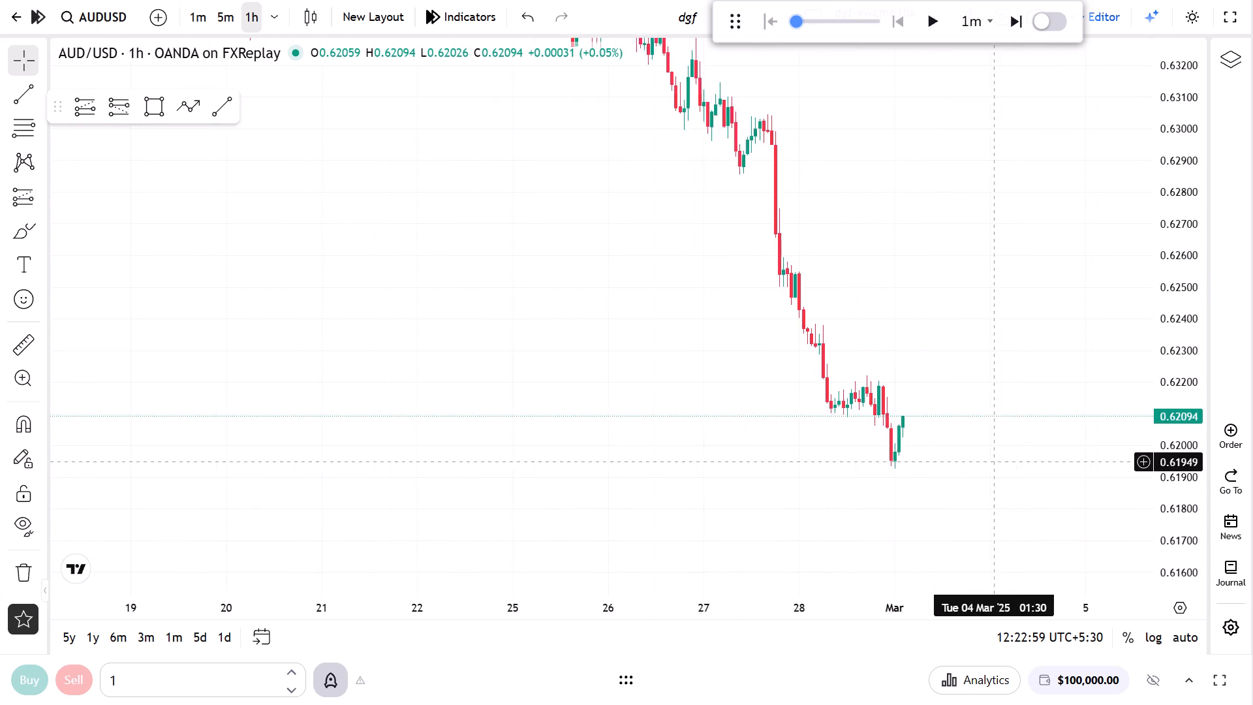
{"action": "left_click_drag", "start_coordinate": [985, 508], "coordinate": [933, 341]}
{"action": "scroll", "coordinate": [927, 408], "scroll_direction": "up", "scroll_amount": 2}
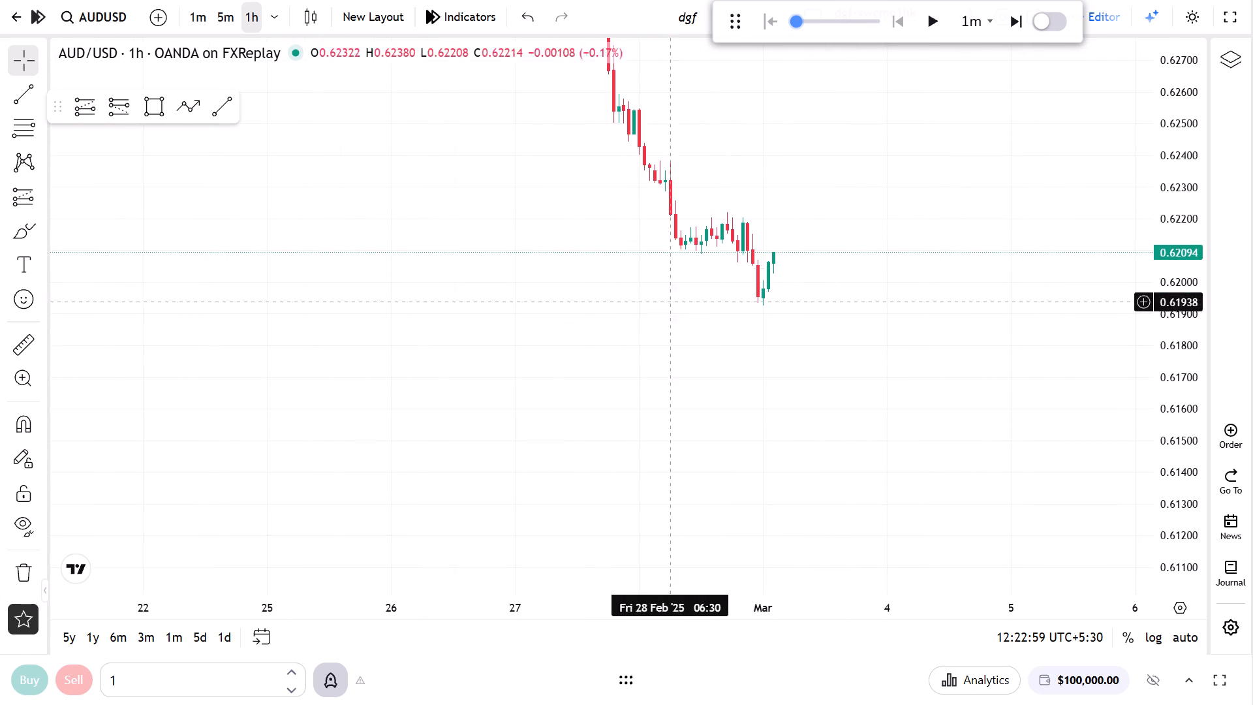
{"action": "left_click_drag", "start_coordinate": [820, 307], "coordinate": [847, 342]}
{"action": "left_click_drag", "start_coordinate": [1188, 435], "coordinate": [1213, 124]}
{"action": "left_click_drag", "start_coordinate": [884, 234], "coordinate": [850, 402]}
{"action": "scroll", "coordinate": [848, 404], "scroll_direction": "up", "scroll_amount": 5}
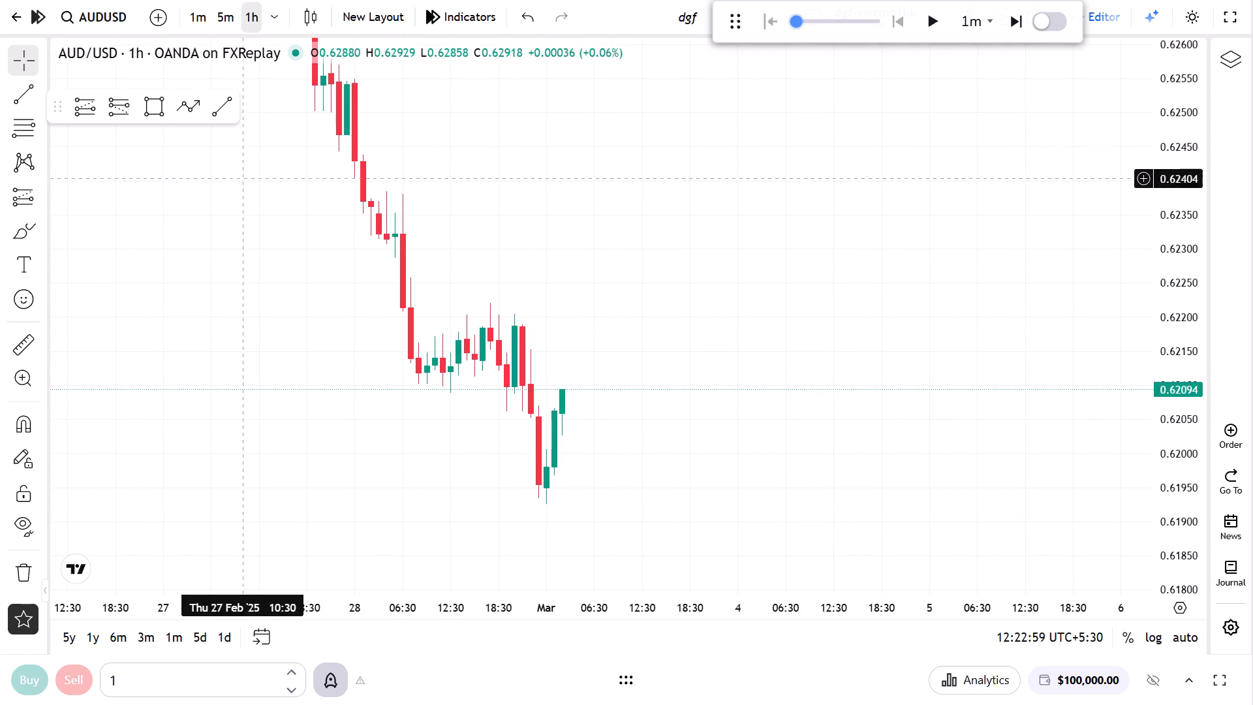
Draw a horizontal trend line at 0.62089 from 28 Feb 12:30 to 28 Feb 22:30 on the 1h chart.
{"action": "left_click", "coordinate": [224, 114]}
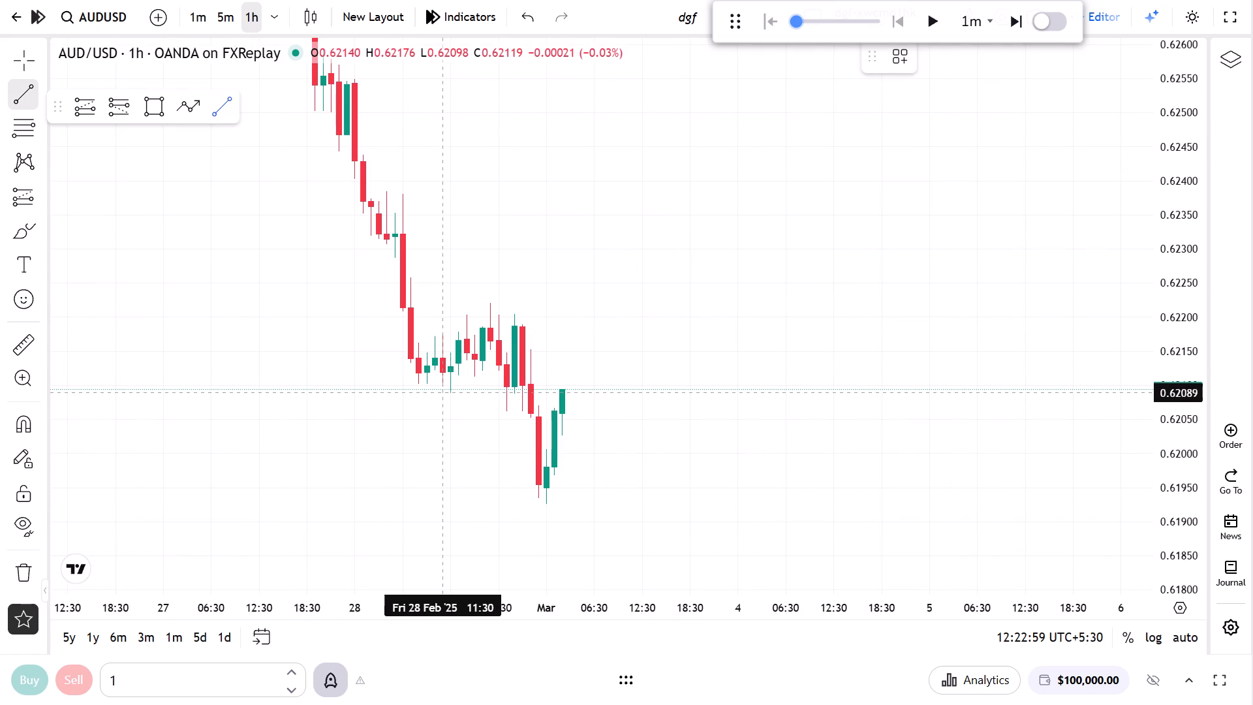
{"action": "left_click", "coordinate": [452, 393]}
{"action": "left_click", "coordinate": [530, 393]}
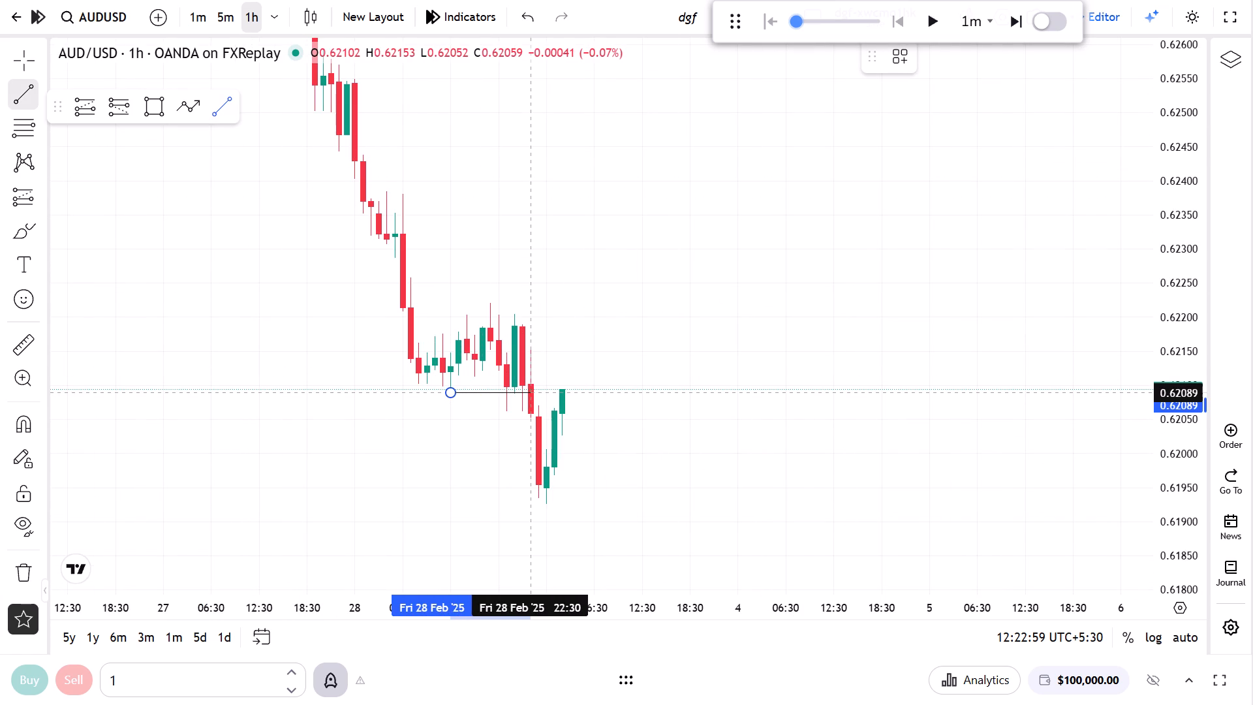
{"action": "left_click", "coordinate": [533, 438]}
Draw a rectangle zone between about 0.62089 and 0.62120, spanning 28 Feb 10:30 to 3 Mar 05:30.
{"action": "left_click", "coordinate": [142, 117]}
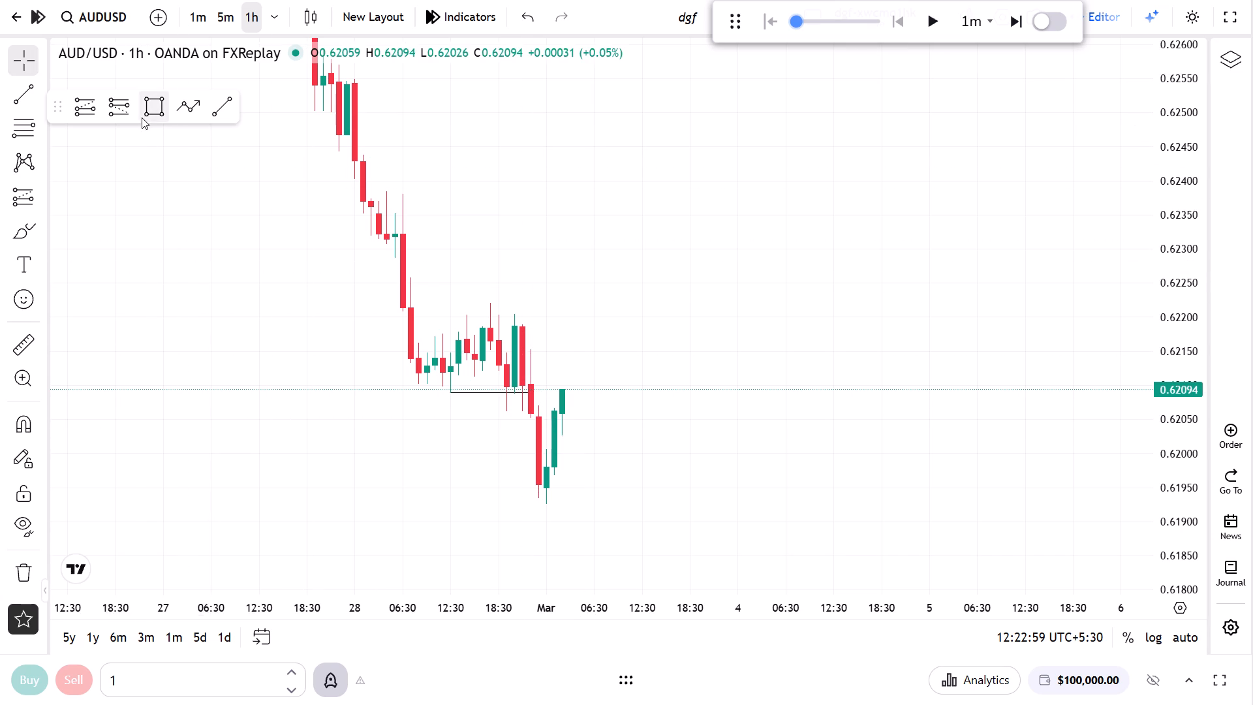
{"action": "left_click", "coordinate": [448, 393]}
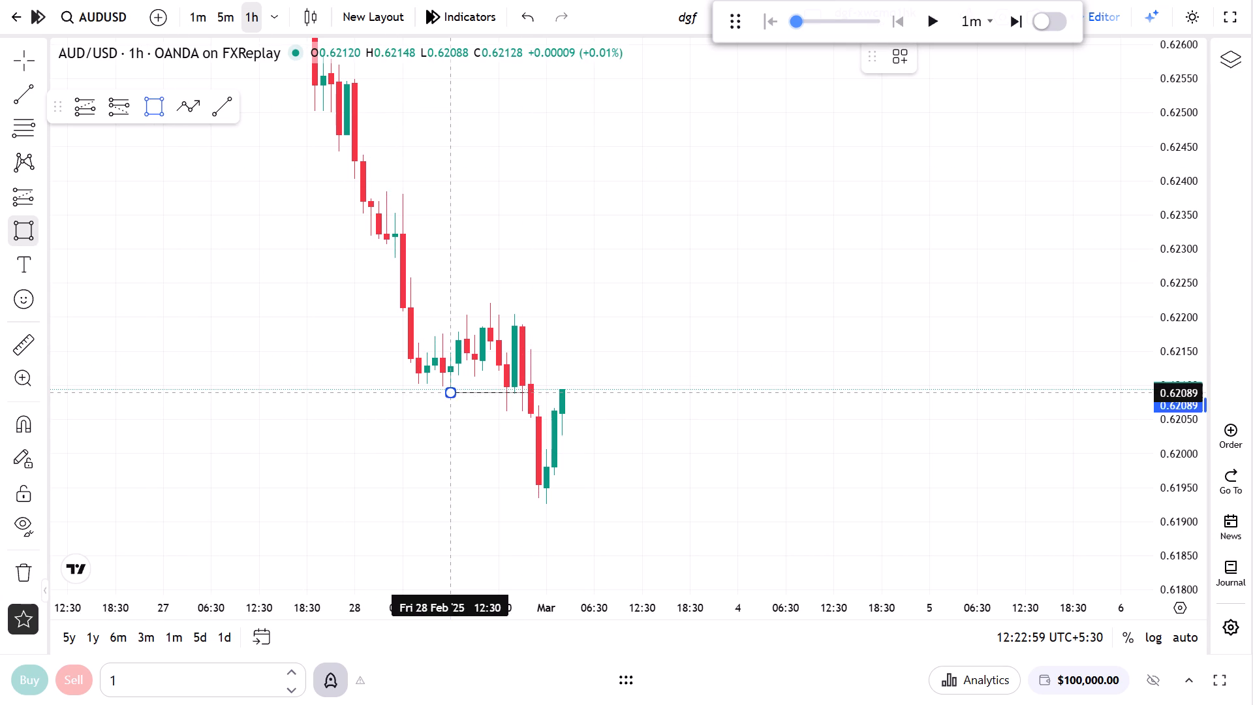
{"action": "left_click", "coordinate": [583, 375]}
{"action": "left_click", "coordinate": [555, 451]}
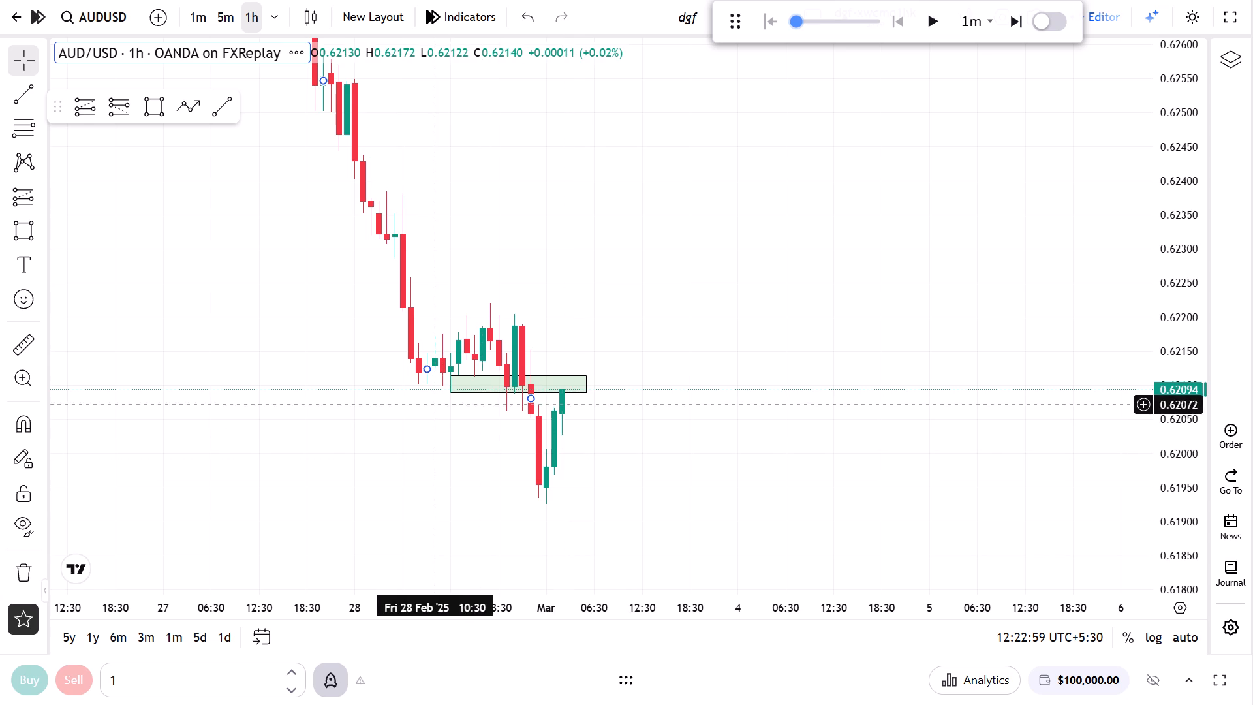
{"action": "left_click_drag", "start_coordinate": [454, 384], "coordinate": [441, 384]}
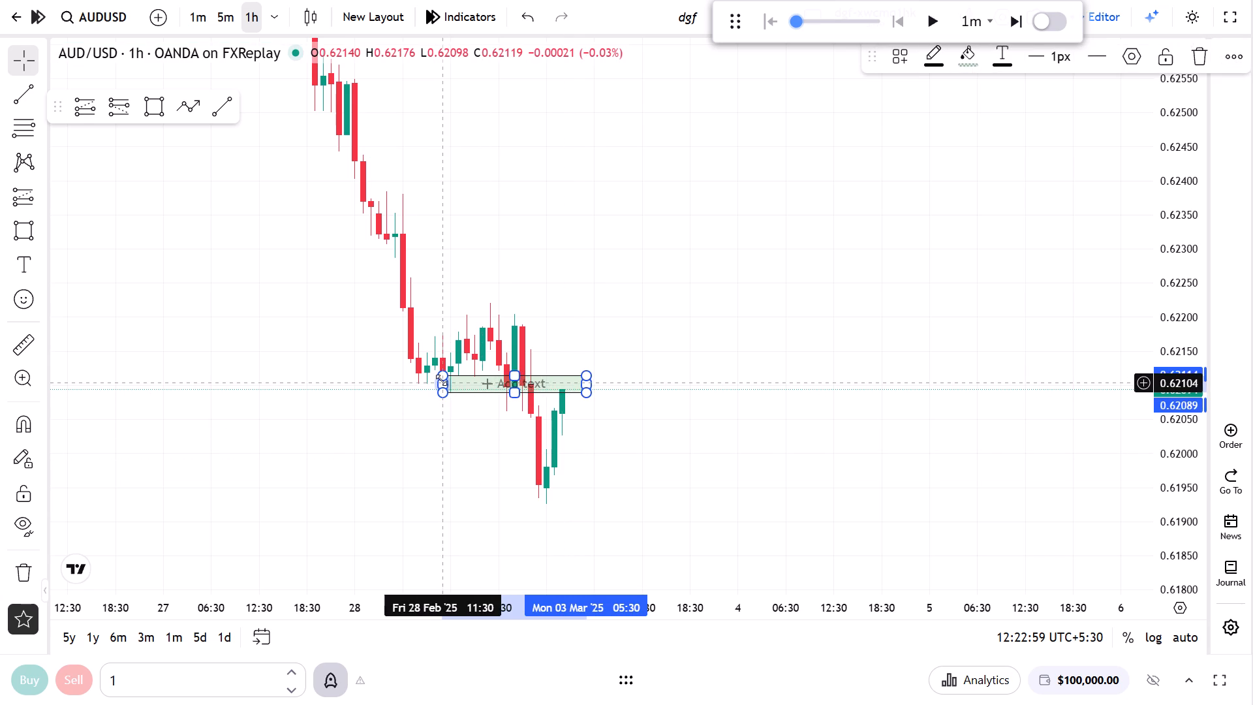
{"action": "left_click_drag", "start_coordinate": [441, 379], "coordinate": [432, 372]}
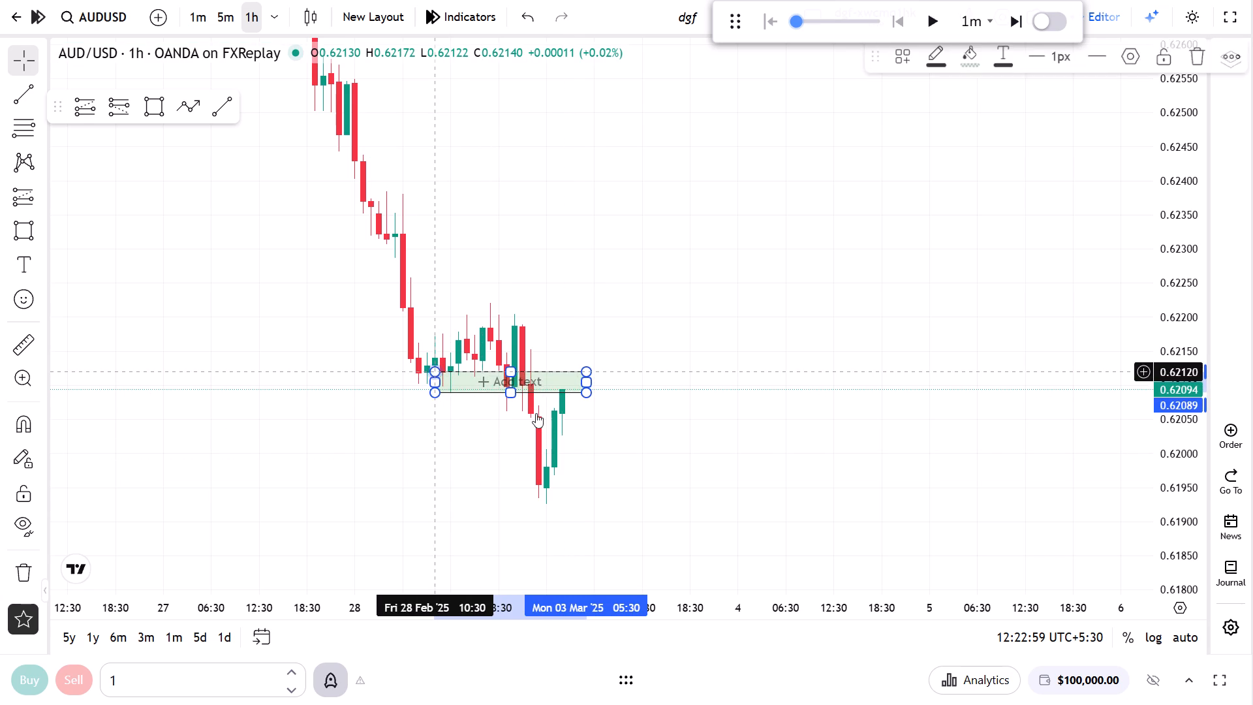
{"action": "left_click", "coordinate": [738, 488]}
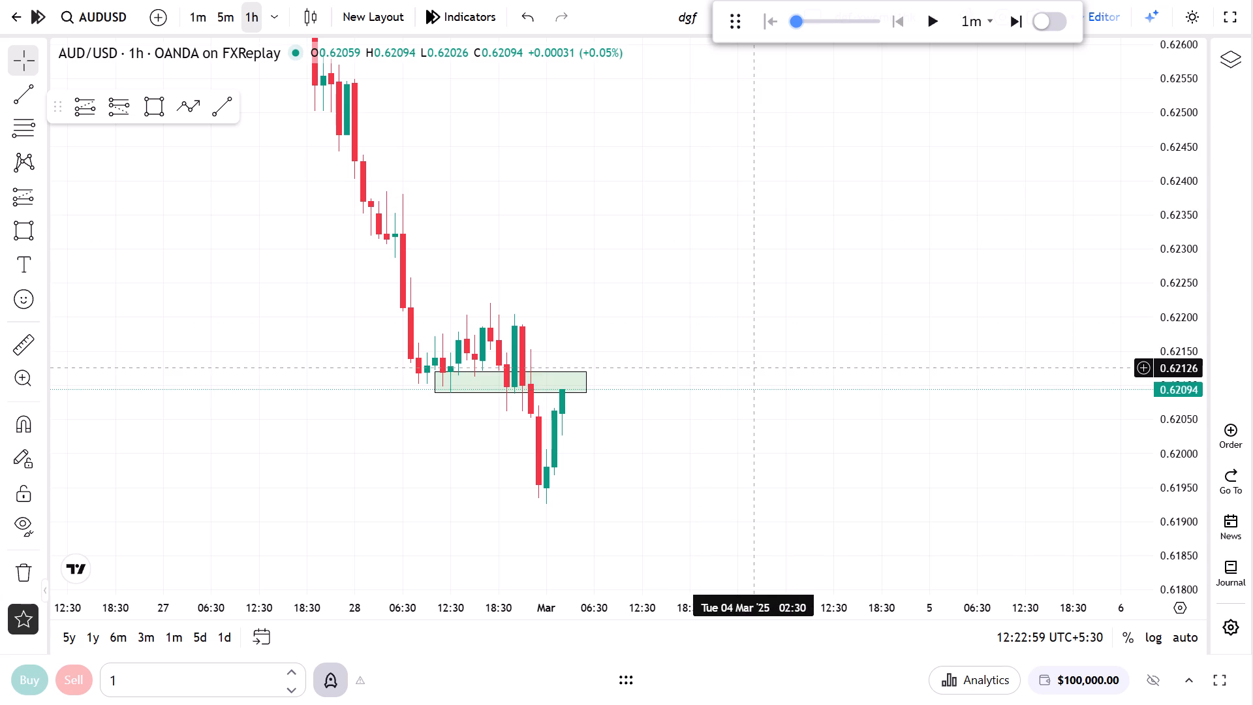
Set the replay step interval to 1h.
{"action": "left_click_drag", "start_coordinate": [679, 313], "coordinate": [917, 185]}
{"action": "left_click", "coordinate": [976, 18]}
{"action": "scroll", "coordinate": [962, 169], "scroll_direction": "down", "scroll_amount": 3}
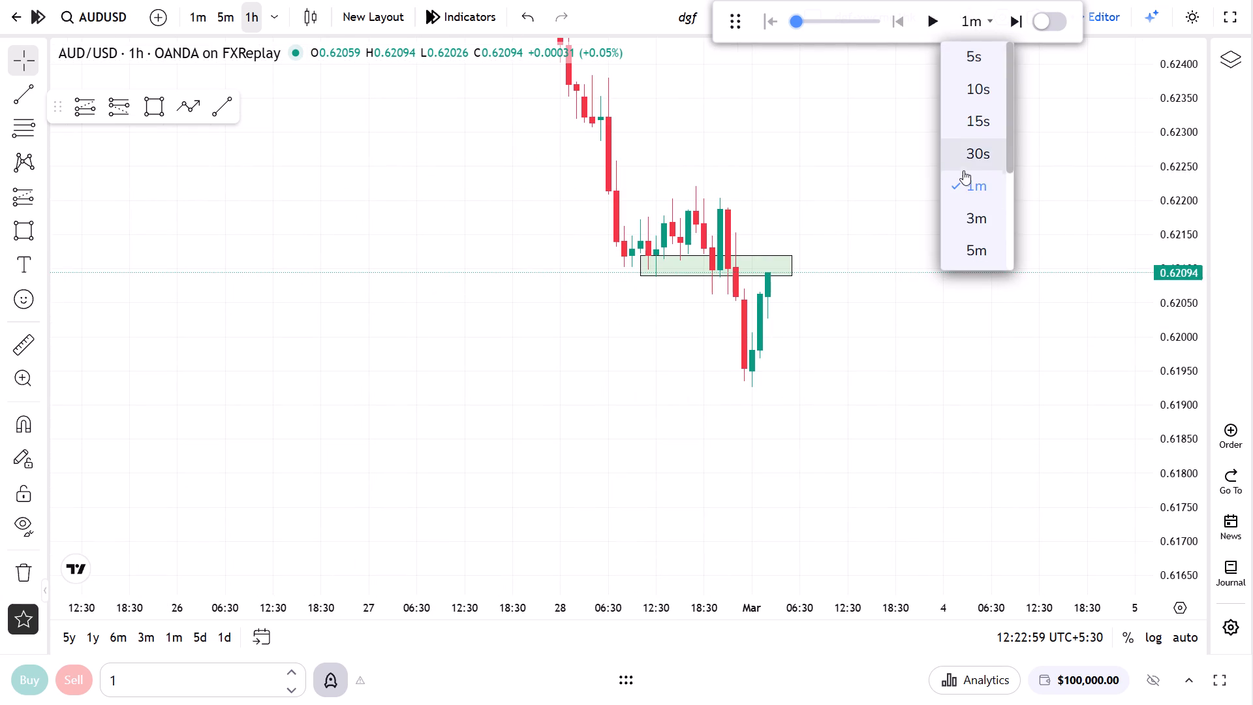
{"action": "scroll", "coordinate": [963, 170], "scroll_direction": "down", "scroll_amount": 1}
{"action": "left_click", "coordinate": [982, 211]}
Switch to the 5m chart, play the replay and pause it at 04:29:59 on 3 March.
{"action": "left_click_drag", "start_coordinate": [959, 216], "coordinate": [975, 256]}
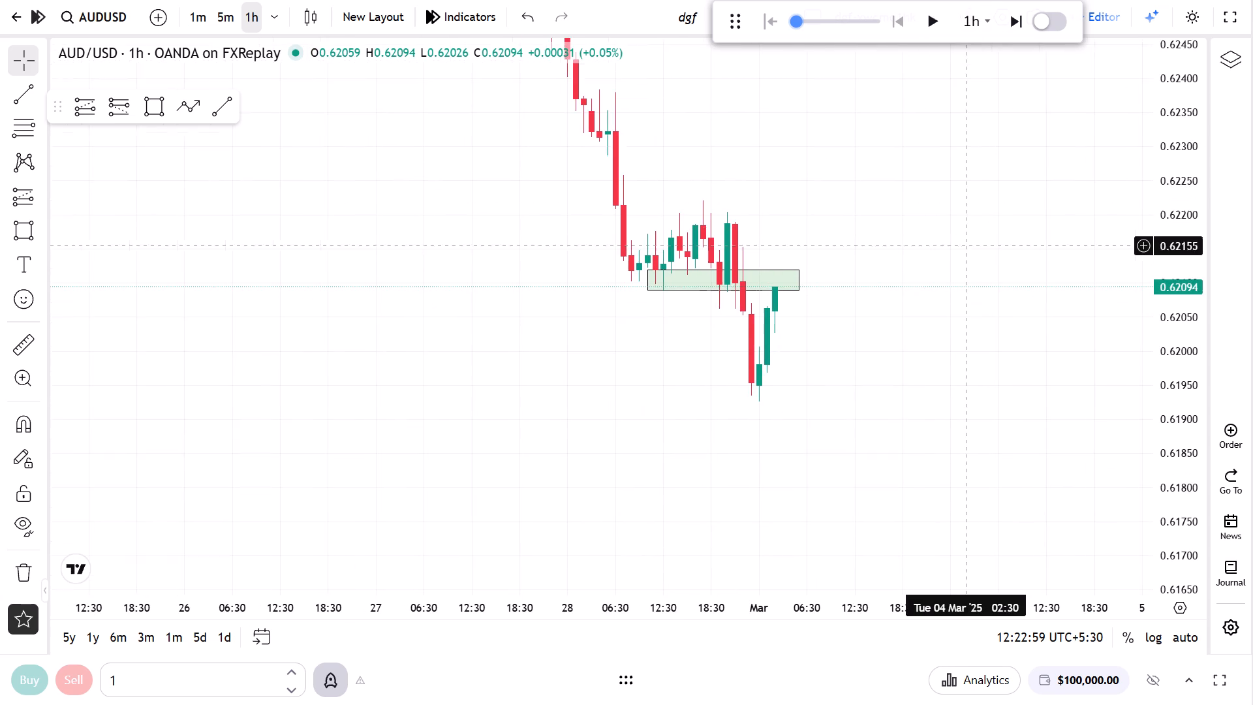
{"action": "left_click_drag", "start_coordinate": [975, 256], "coordinate": [977, 258]}
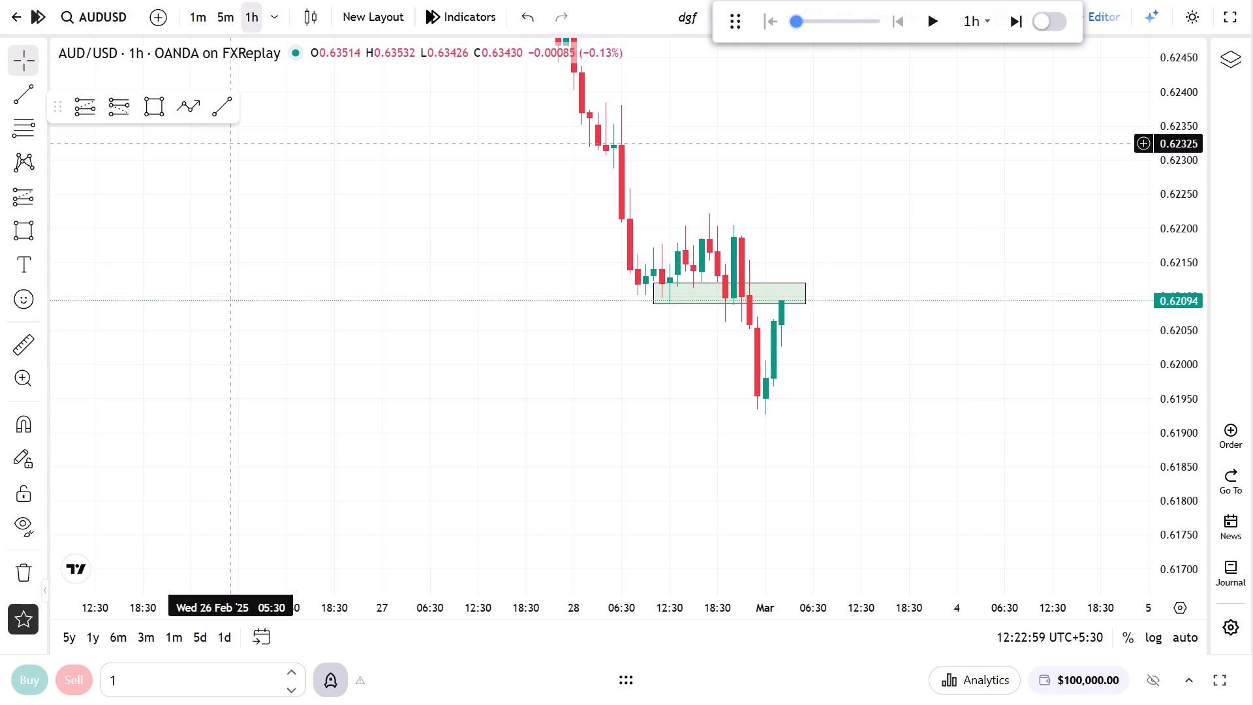
{"action": "left_click", "coordinate": [218, 23]}
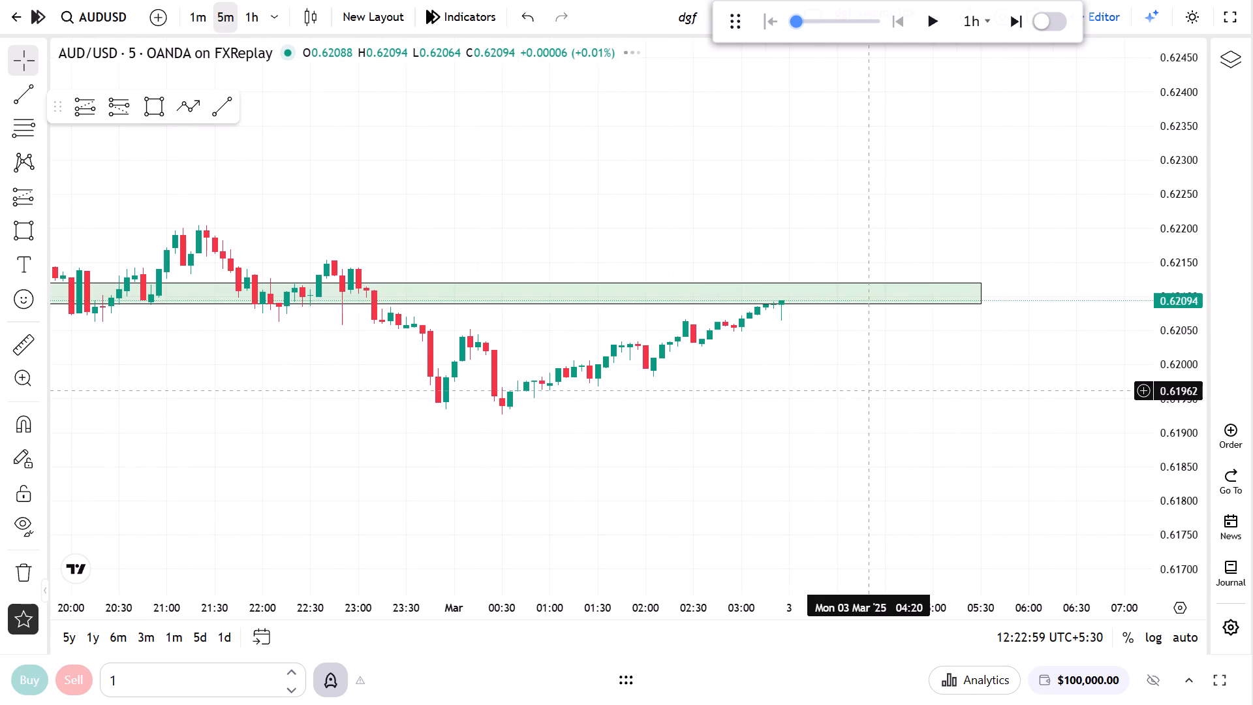
{"action": "left_click_drag", "start_coordinate": [1177, 486], "coordinate": [1183, 318]}
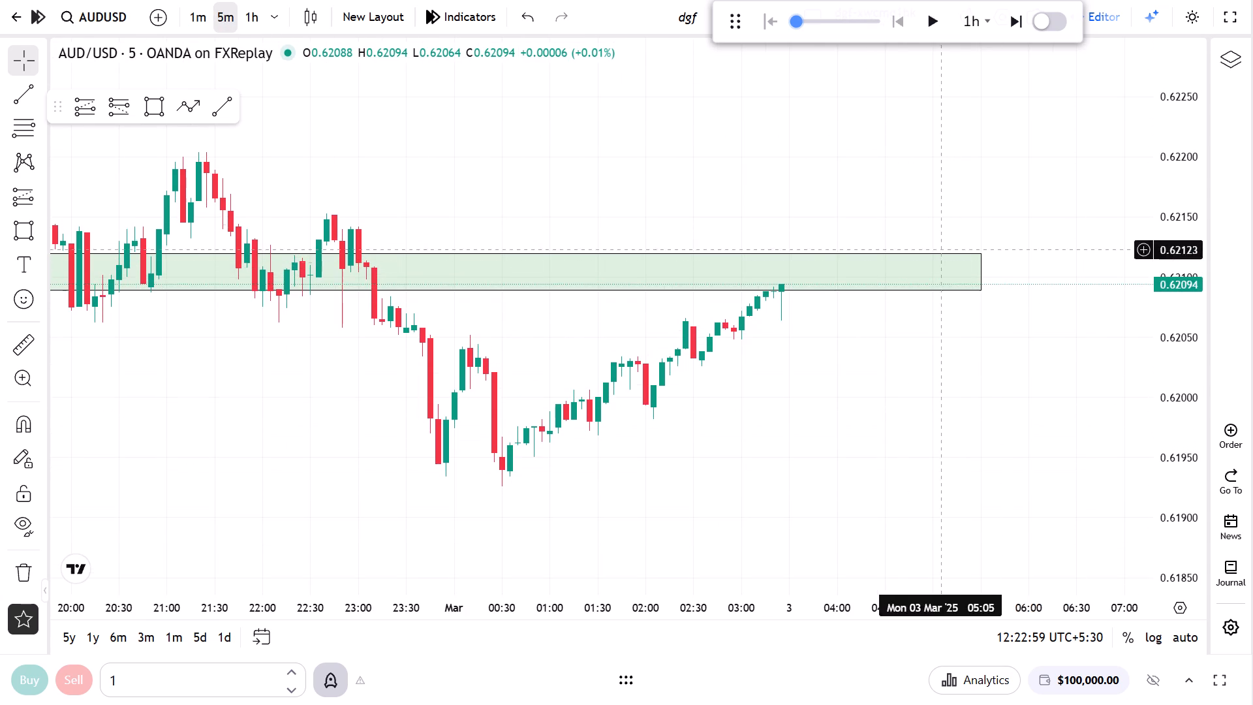
{"action": "left_click", "coordinate": [927, 29]}
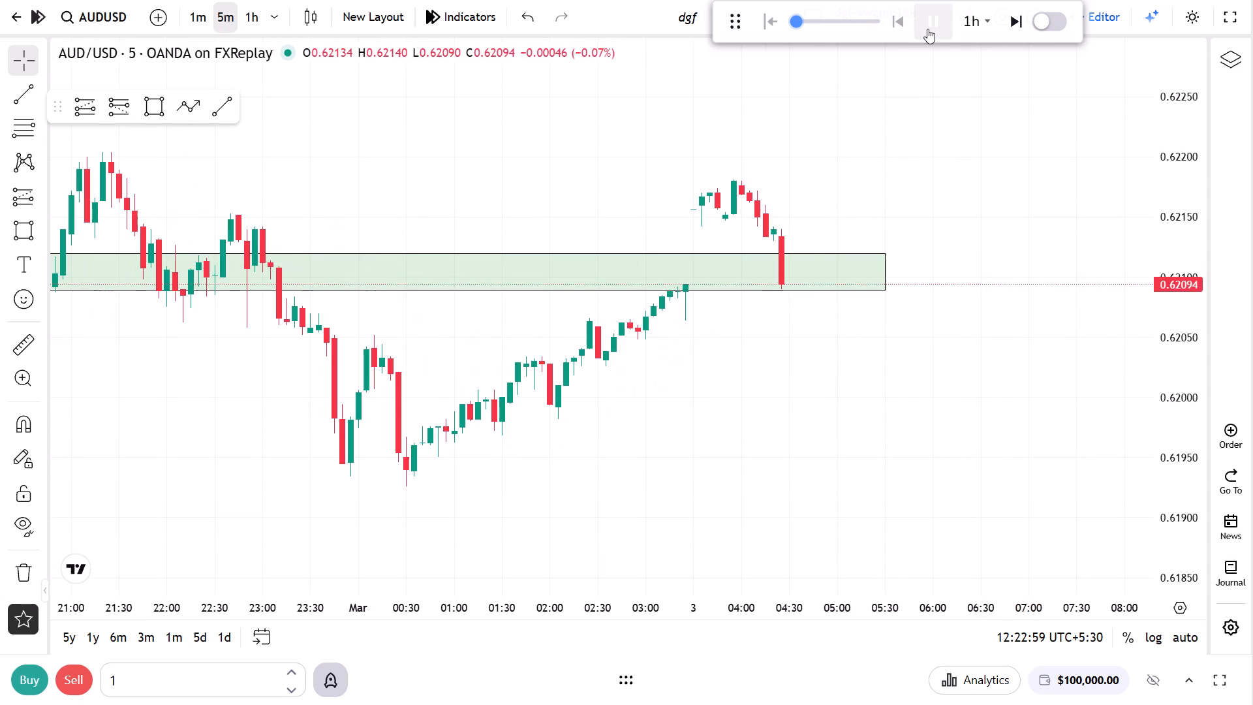
{"action": "left_click", "coordinate": [927, 29]}
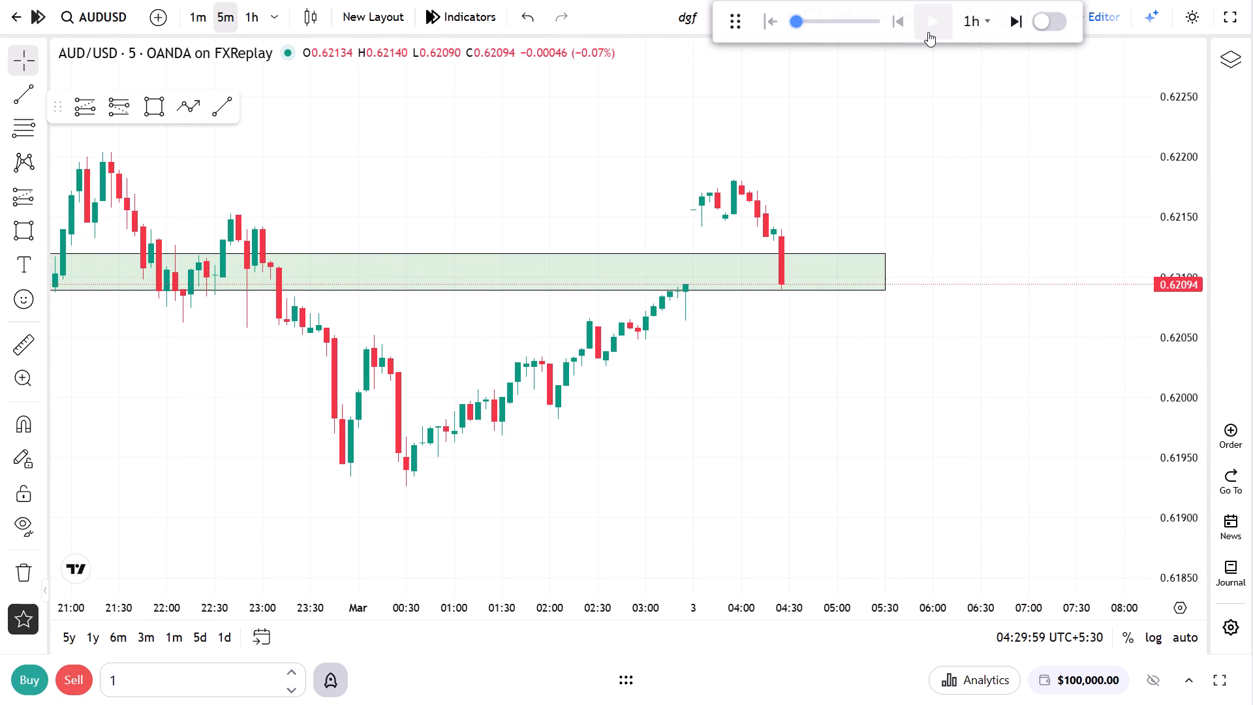
Resume the replay, viewing it on the 1h chart, and pause it at 09:29:59 on 3 March.
{"action": "left_click", "coordinate": [928, 32]}
{"action": "left_click", "coordinate": [243, 15]}
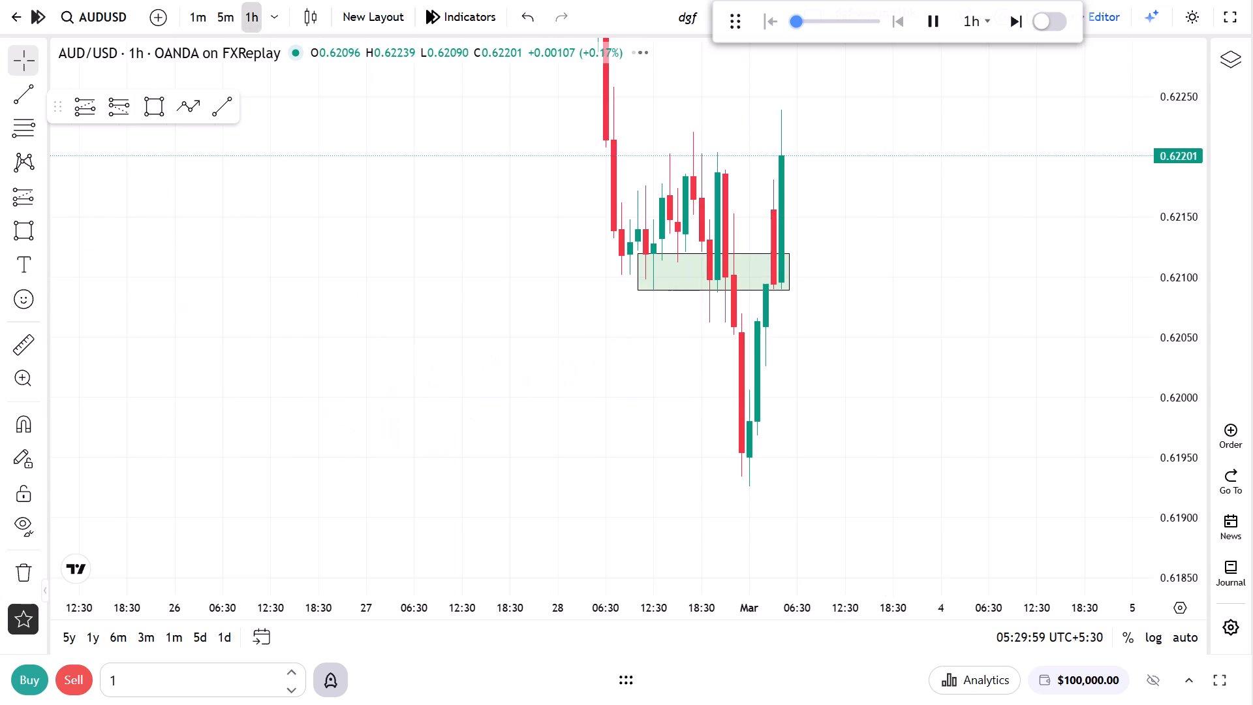
{"action": "left_click_drag", "start_coordinate": [921, 304], "coordinate": [932, 352]}
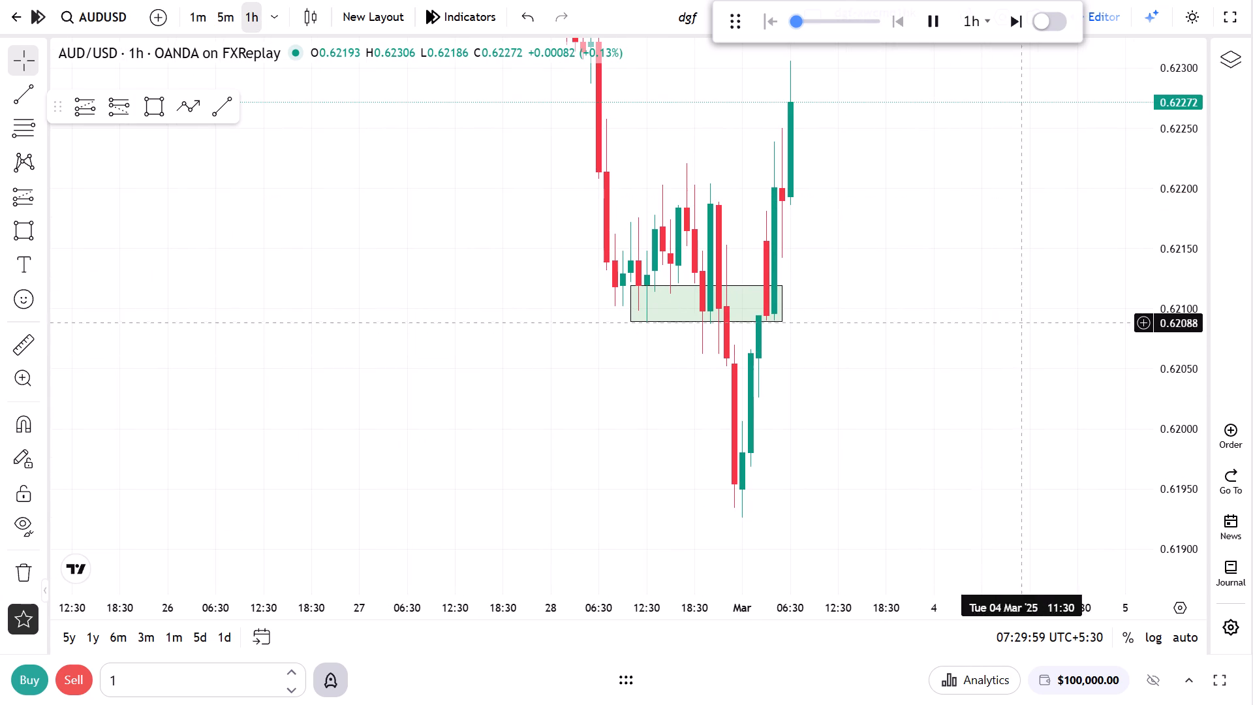
{"action": "left_click_drag", "start_coordinate": [1201, 227], "coordinate": [1176, 275]}
{"action": "left_click", "coordinate": [938, 22]}
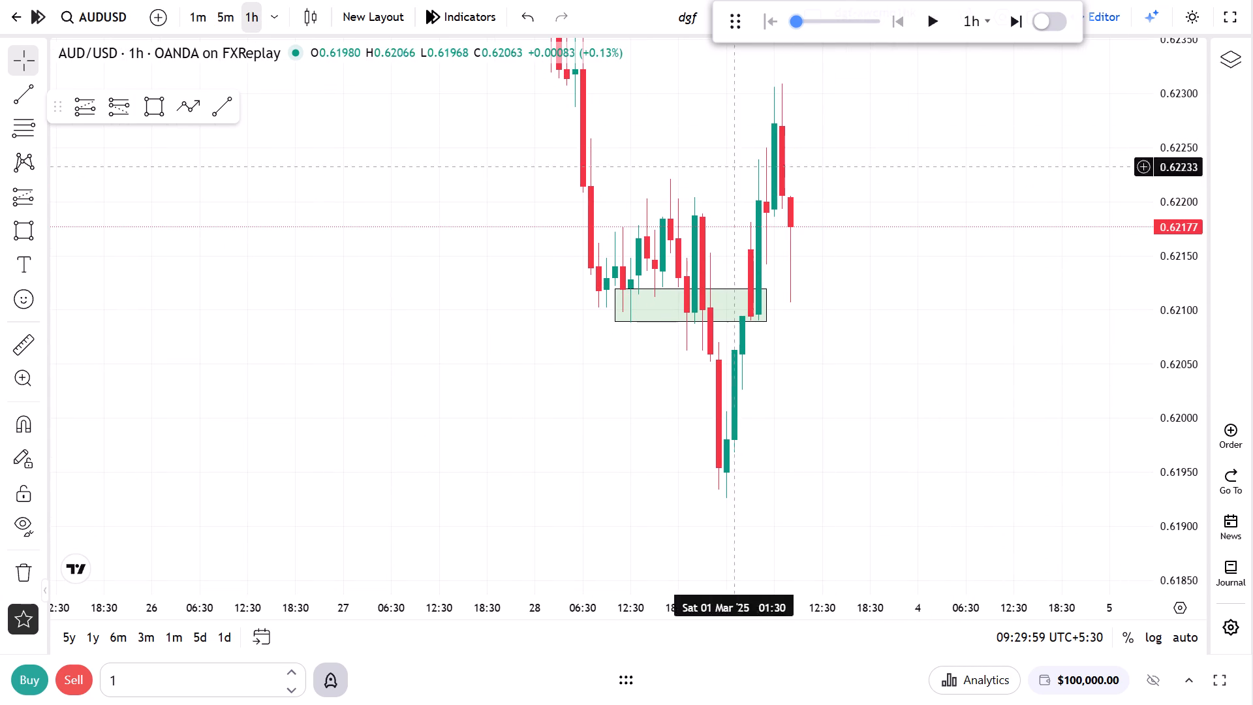
Draw a second rectangle zone between about 0.62186 and 0.62223, spanning 28 Feb 17:30 to 3 Mar 08:30.
{"action": "left_click", "coordinate": [161, 107]}
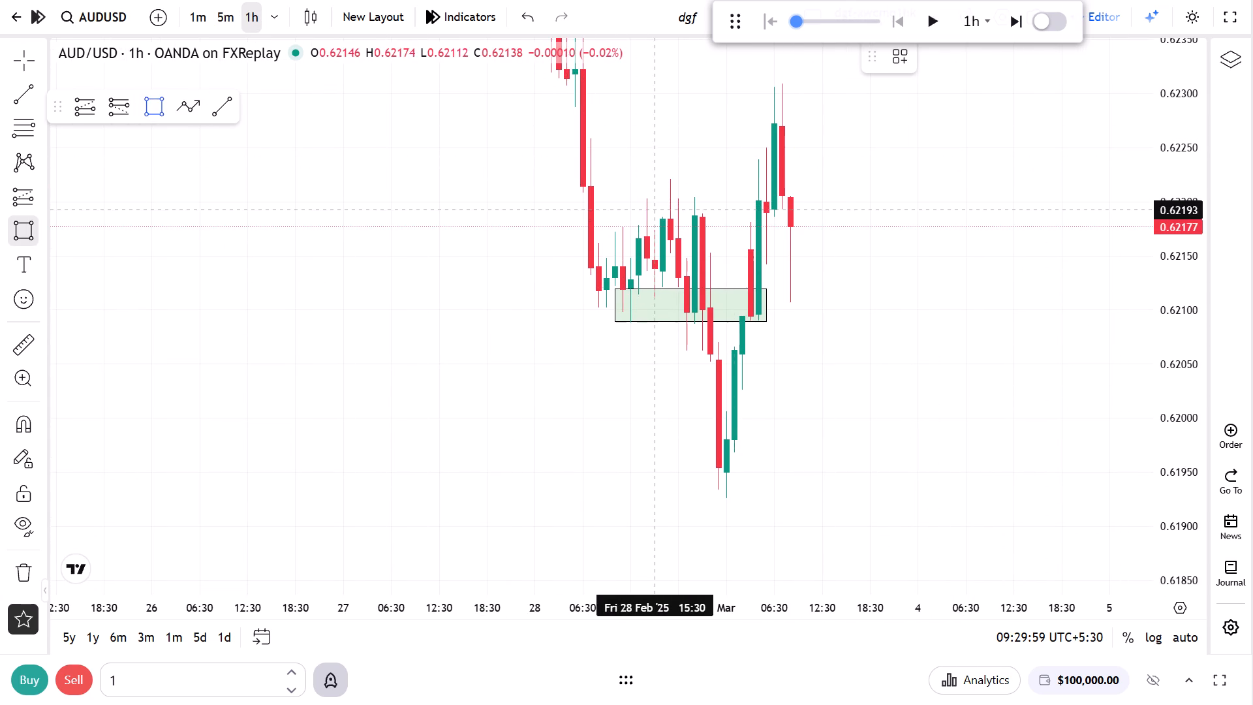
{"action": "left_click", "coordinate": [667, 217]}
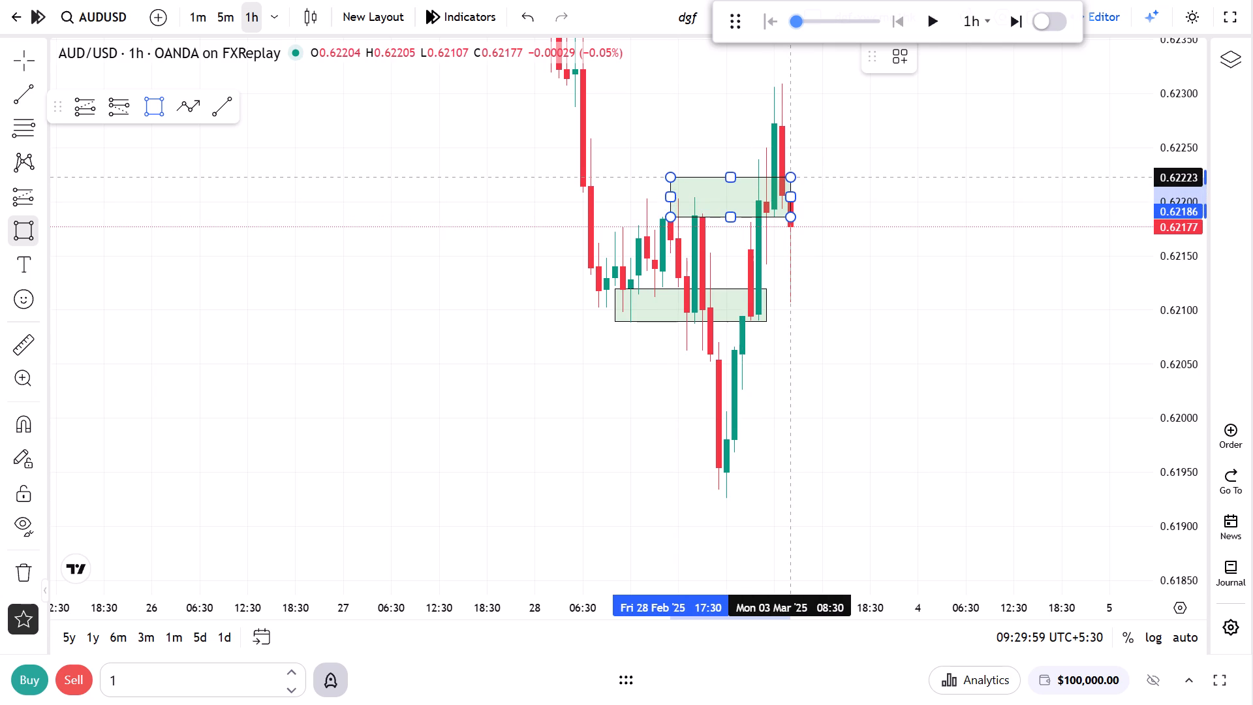
{"action": "left_click", "coordinate": [793, 177]}
{"action": "left_click", "coordinate": [771, 292]}
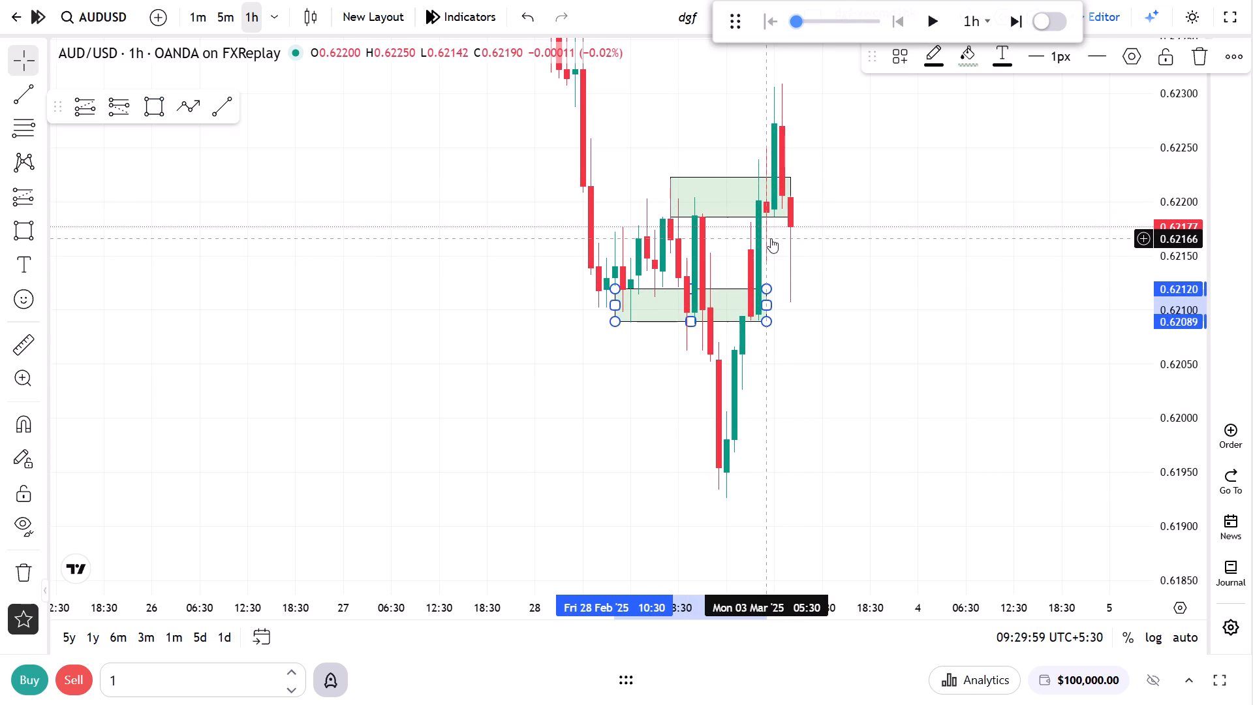
On the 5m chart, place a short position at 0.62272 from 3 Mar 07:25 and set its target to about 0.62071.
{"action": "left_click", "coordinate": [220, 8]}
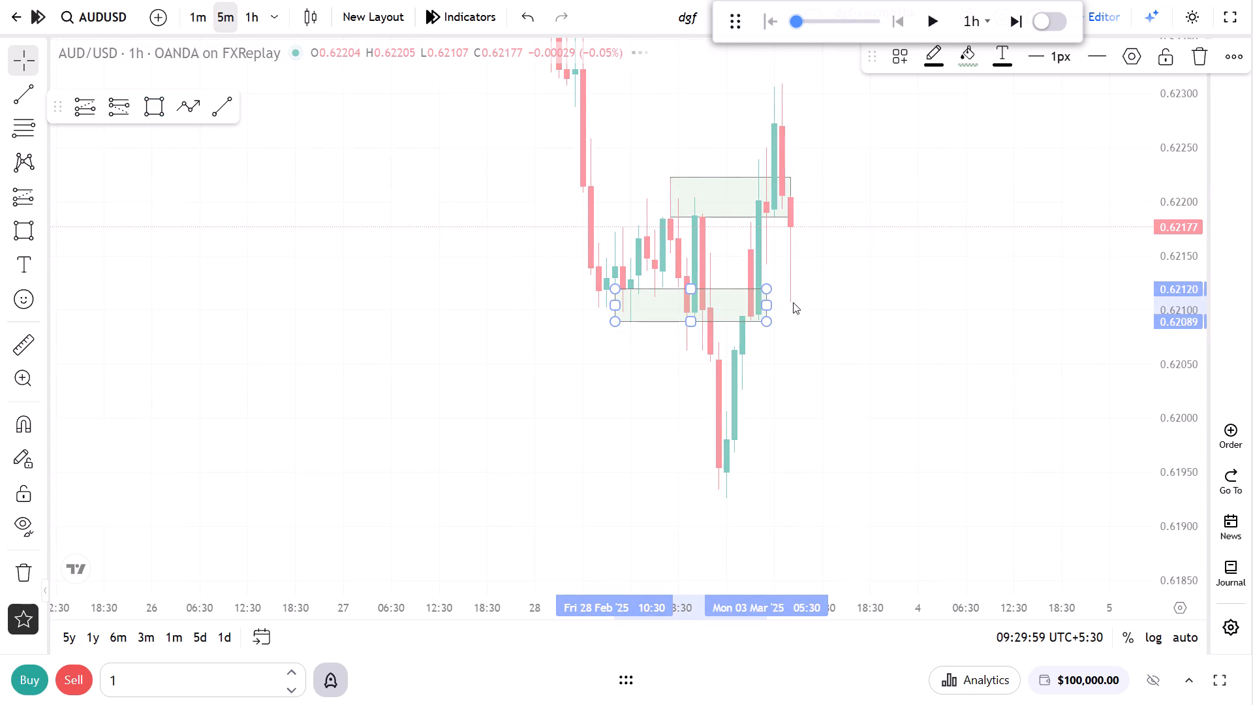
{"action": "left_click_drag", "start_coordinate": [793, 302], "coordinate": [906, 380]}
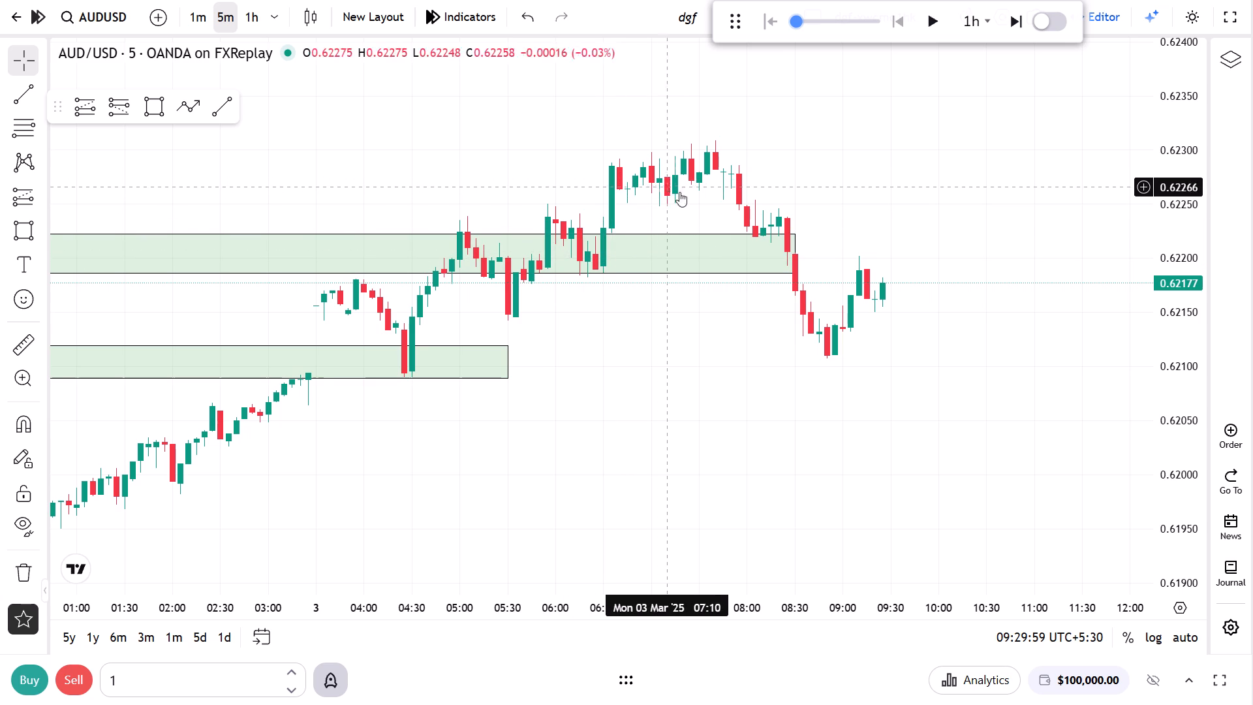
{"action": "left_click_drag", "start_coordinate": [692, 207], "coordinate": [687, 225]}
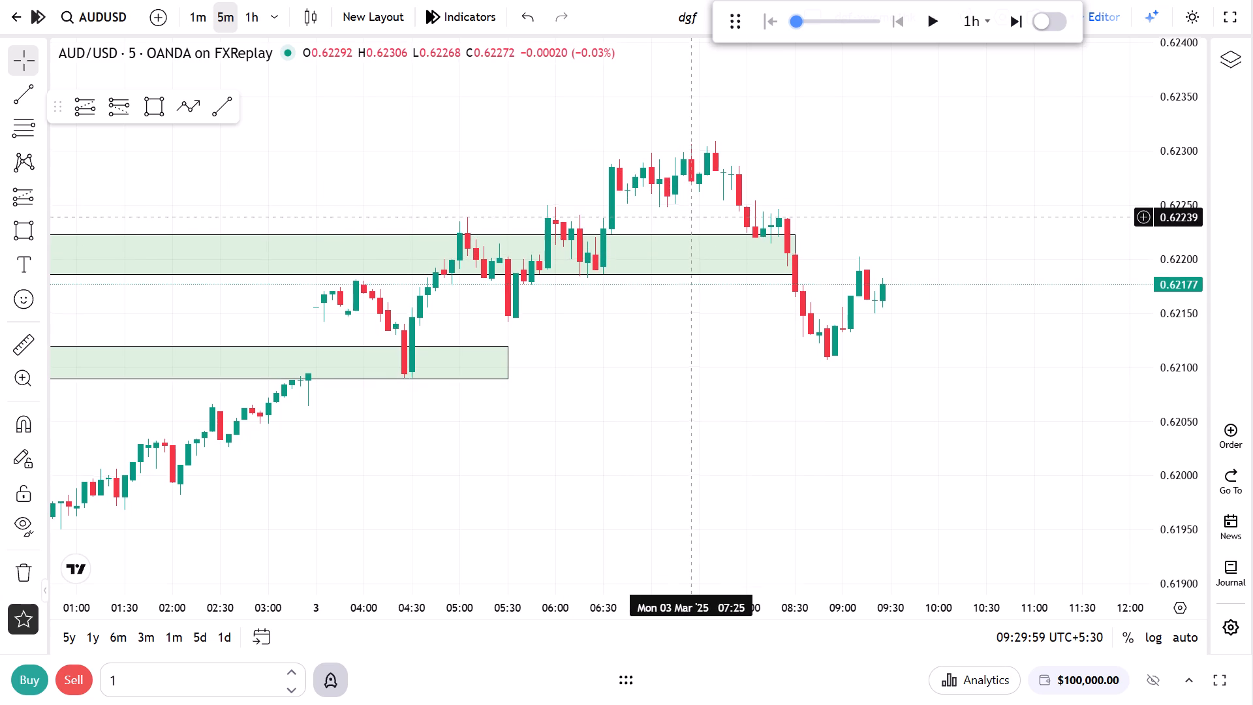
{"action": "left_click_drag", "start_coordinate": [687, 225], "coordinate": [676, 251]}
{"action": "left_click", "coordinate": [116, 98]}
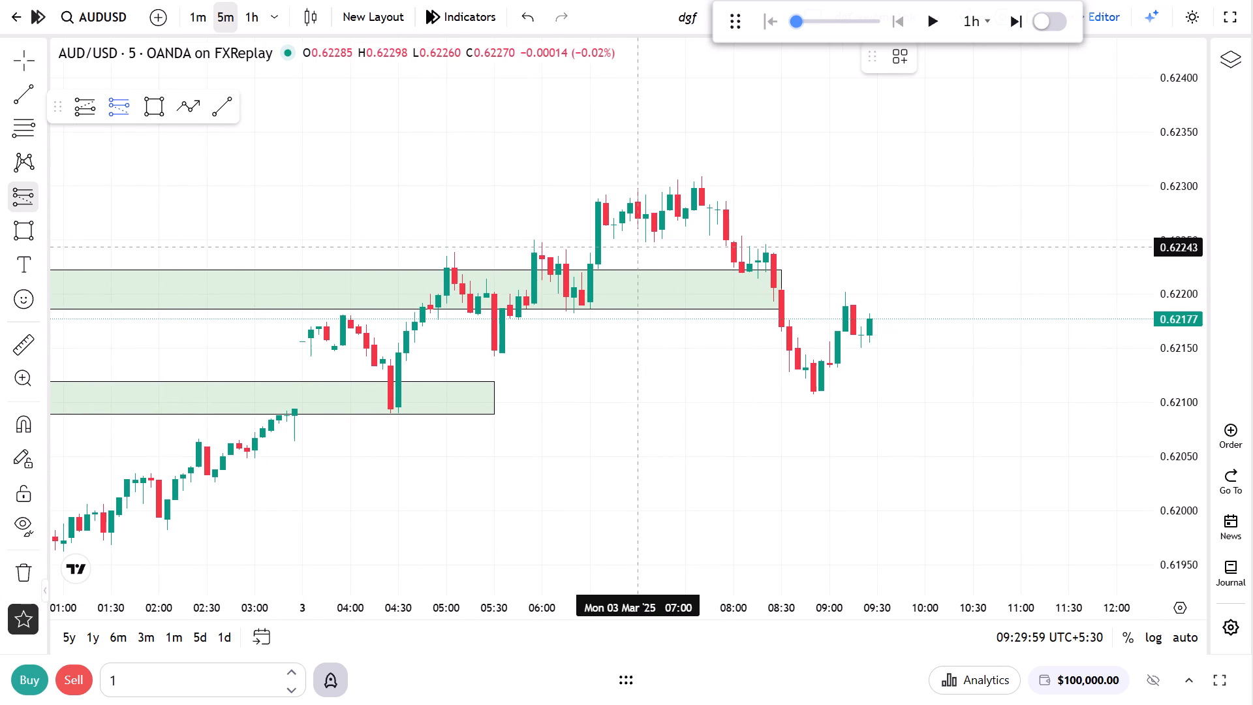
{"action": "left_click", "coordinate": [677, 216]}
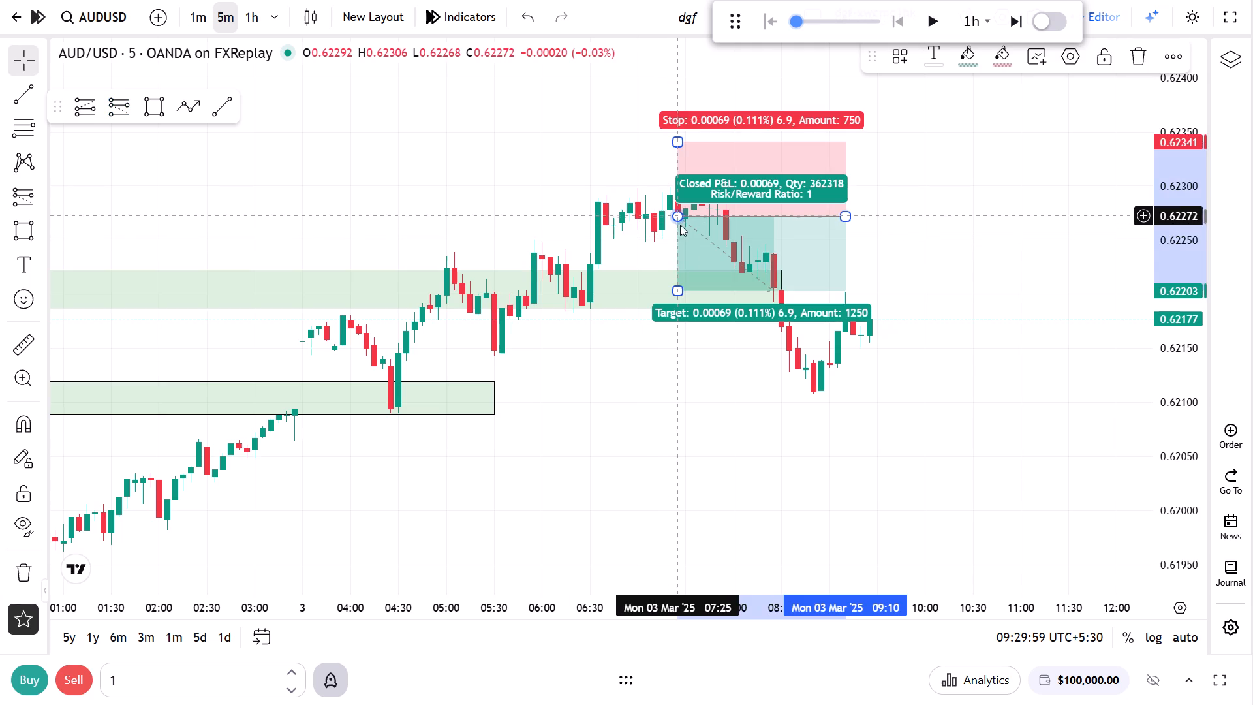
{"action": "left_click_drag", "start_coordinate": [677, 290], "coordinate": [660, 396]}
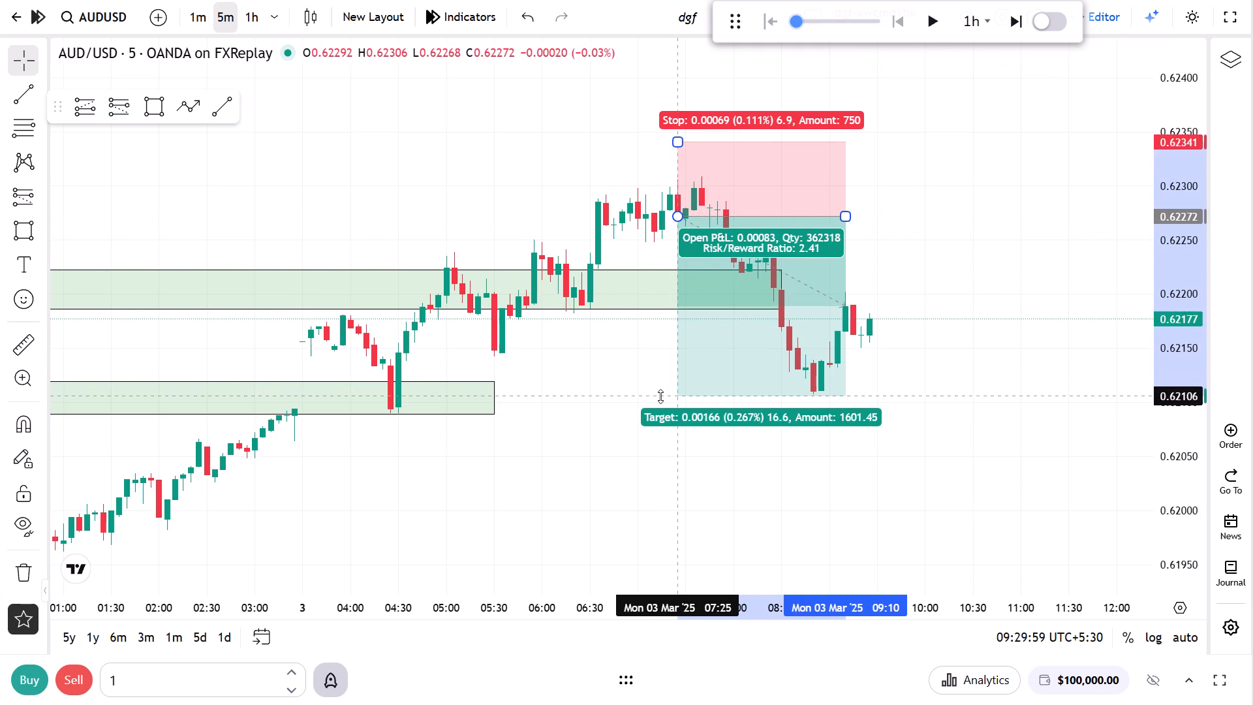
{"action": "left_click_drag", "start_coordinate": [660, 396], "coordinate": [660, 434]}
Raise the short position's stop level to about 0.62372.
{"action": "left_click_drag", "start_coordinate": [632, 162], "coordinate": [639, 251]}
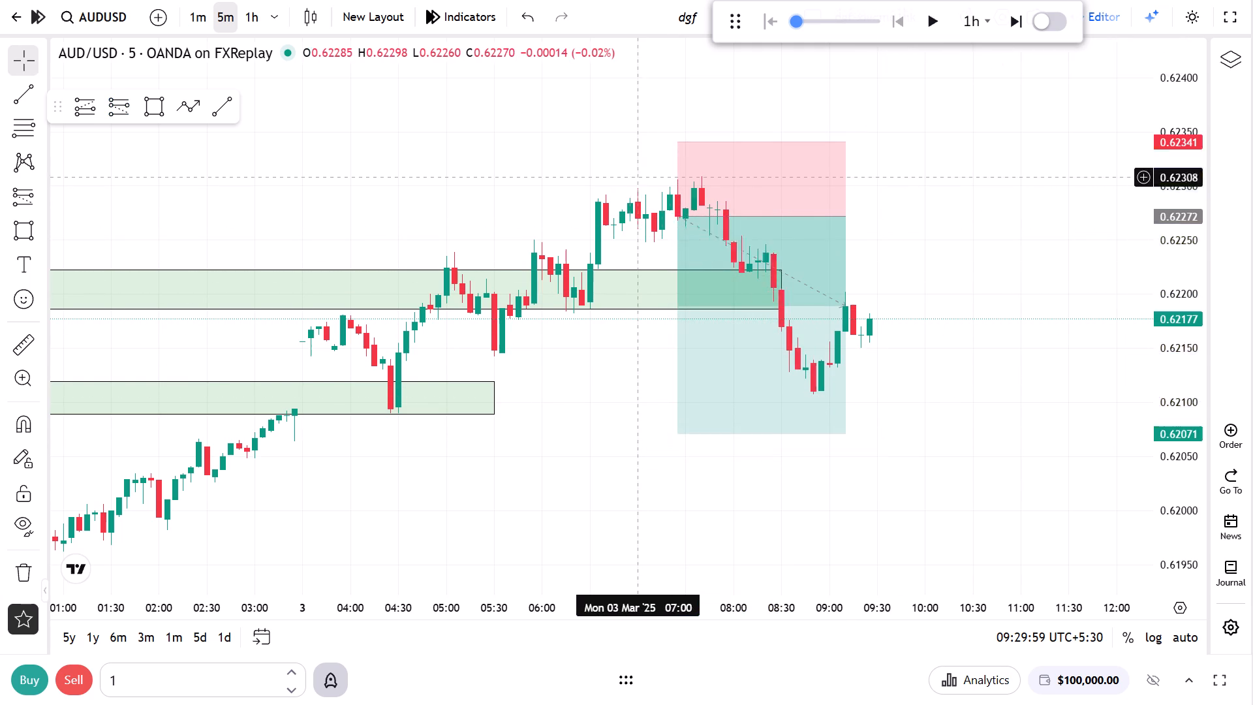
{"action": "left_click_drag", "start_coordinate": [639, 251], "coordinate": [639, 261]}
{"action": "left_click_drag", "start_coordinate": [679, 221], "coordinate": [680, 197]}
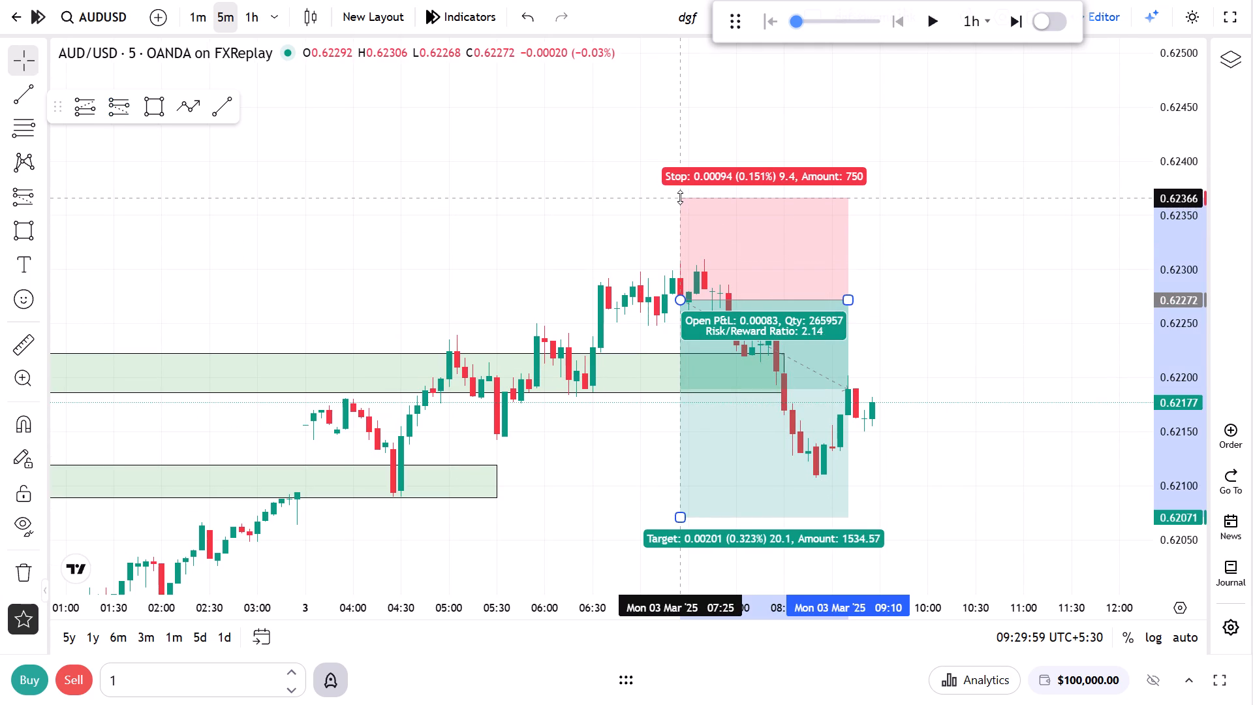
{"action": "left_click_drag", "start_coordinate": [680, 197], "coordinate": [684, 191]}
{"action": "left_click", "coordinate": [615, 262]}
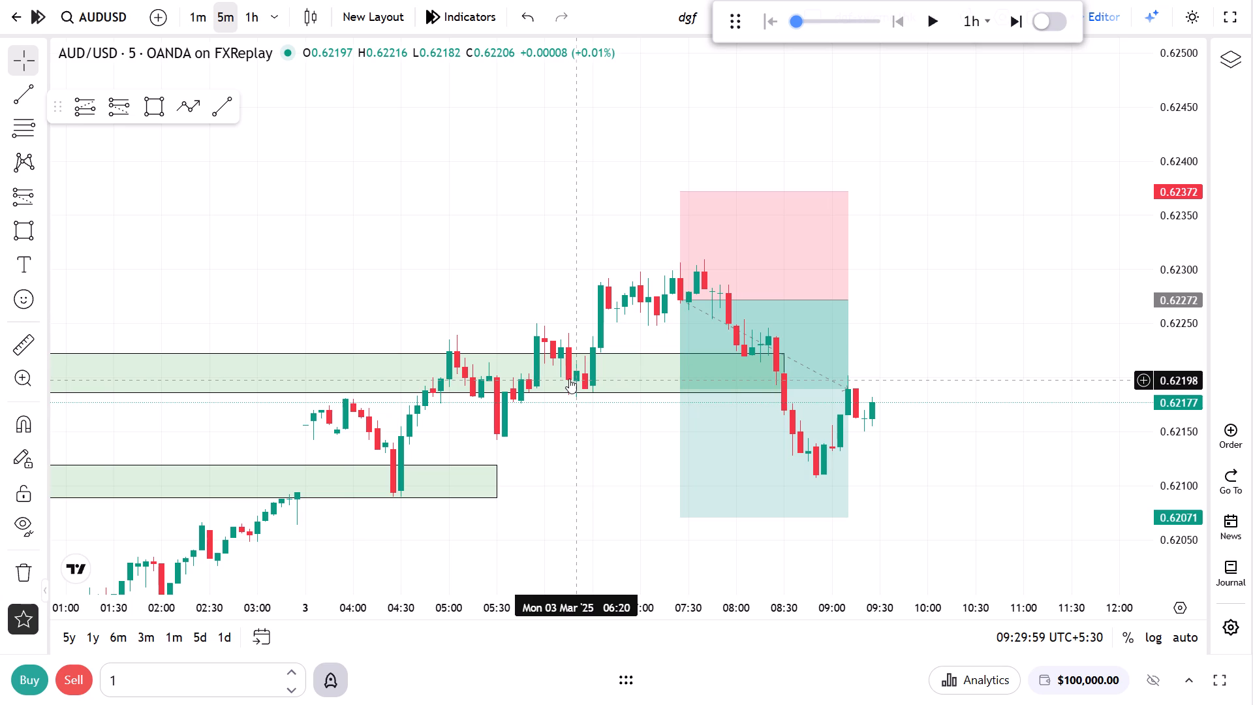
Resume the replay and return to the 1h chart.
{"action": "left_click", "coordinate": [942, 18]}
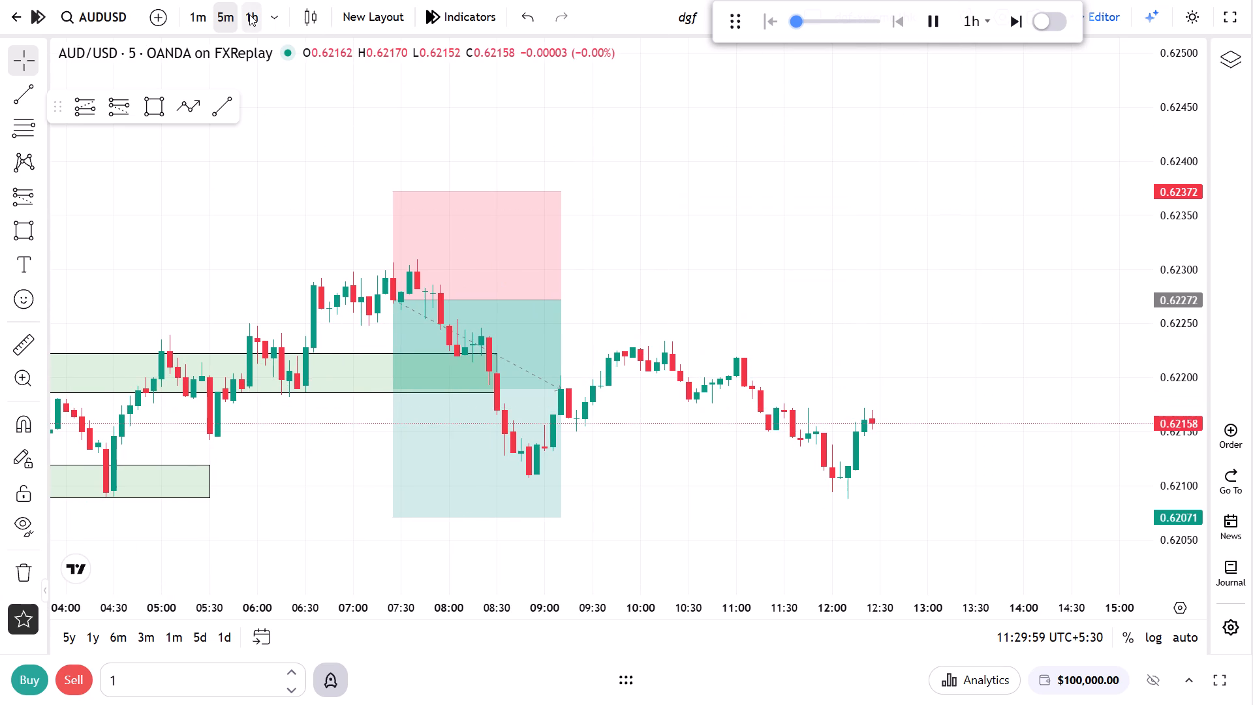
{"action": "left_click", "coordinate": [248, 14]}
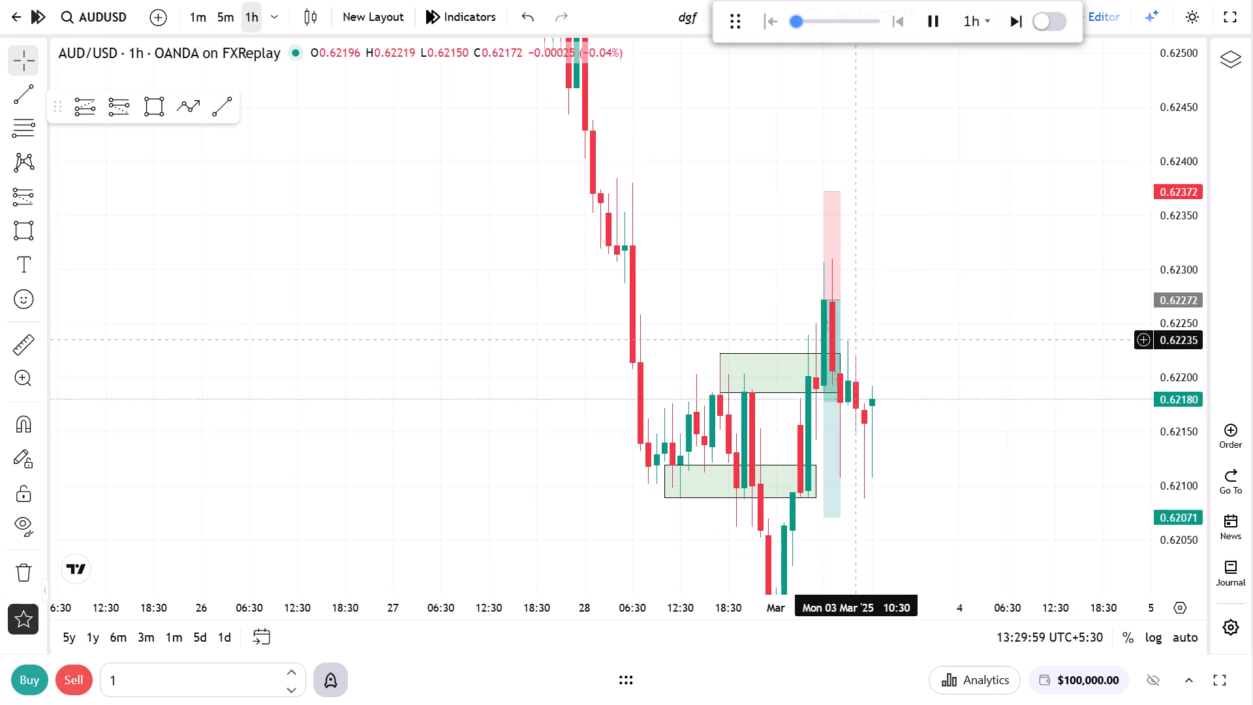
{"action": "left_click_drag", "start_coordinate": [873, 337], "coordinate": [879, 301]}
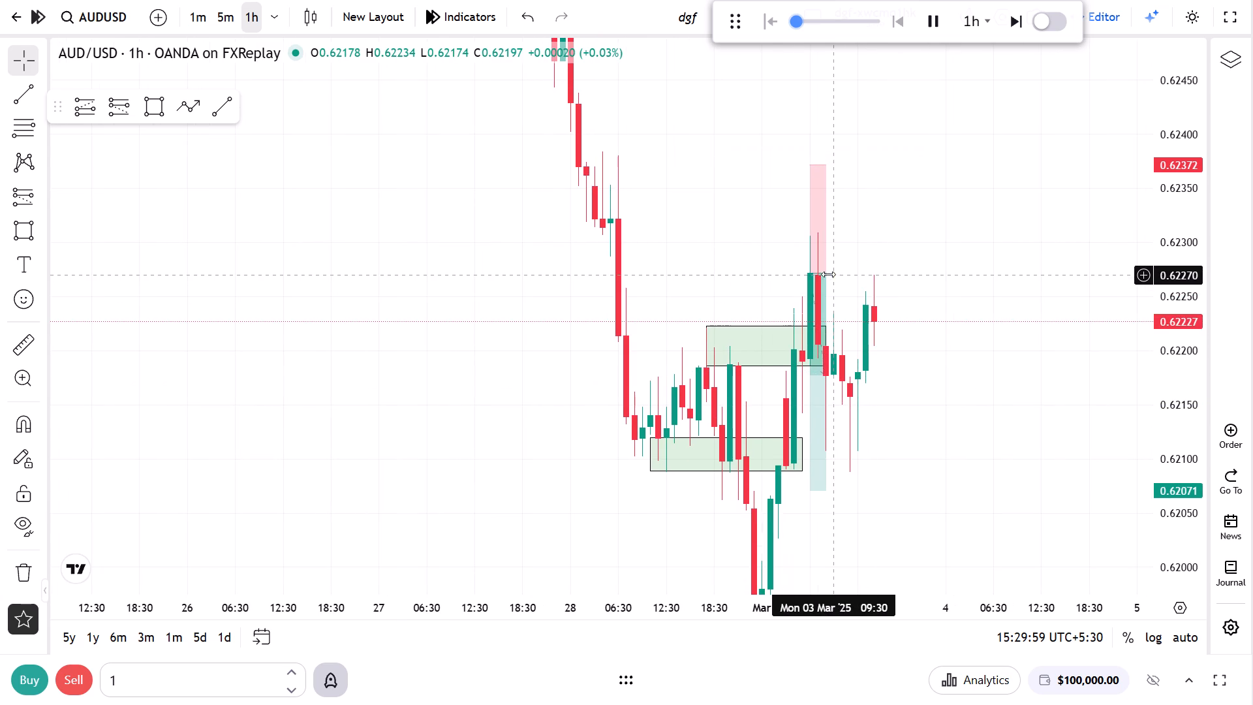
Extend the end of the short position to 4 Mar 00:30 while the replay runs.
{"action": "left_click_drag", "start_coordinate": [828, 274], "coordinate": [930, 274]}
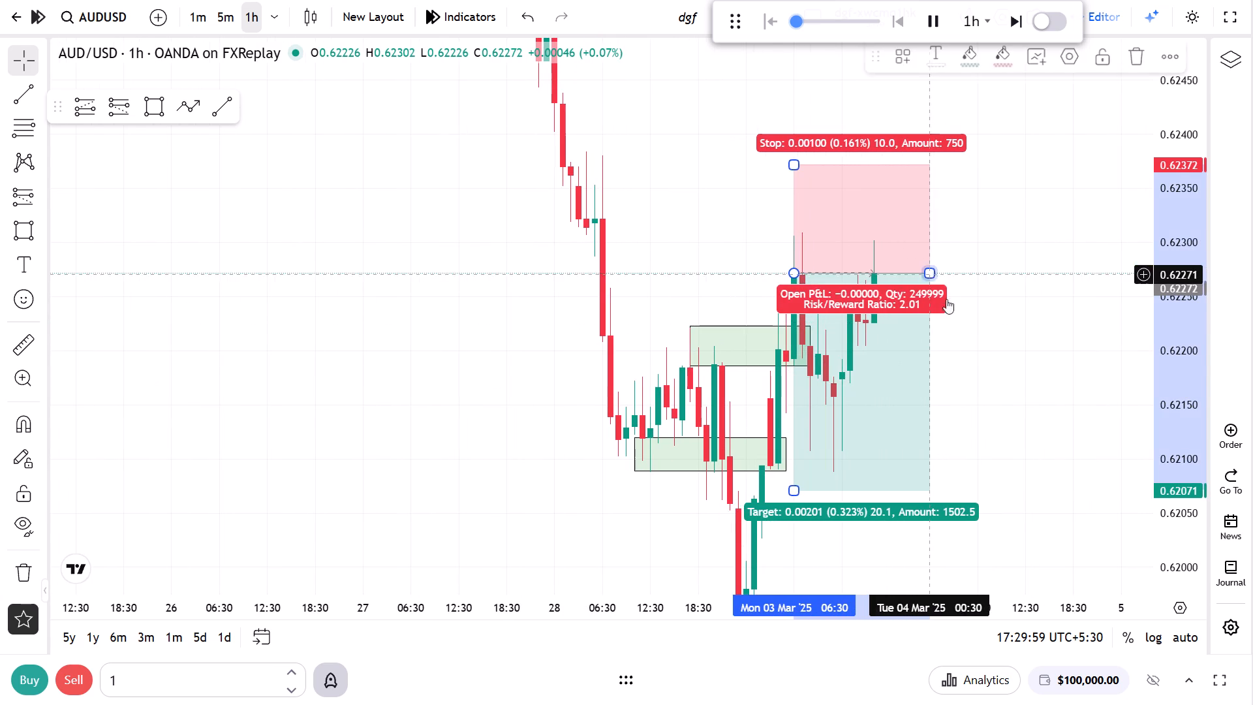
{"action": "left_click", "coordinate": [1000, 362]}
{"action": "left_click_drag", "start_coordinate": [1002, 361], "coordinate": [978, 351]}
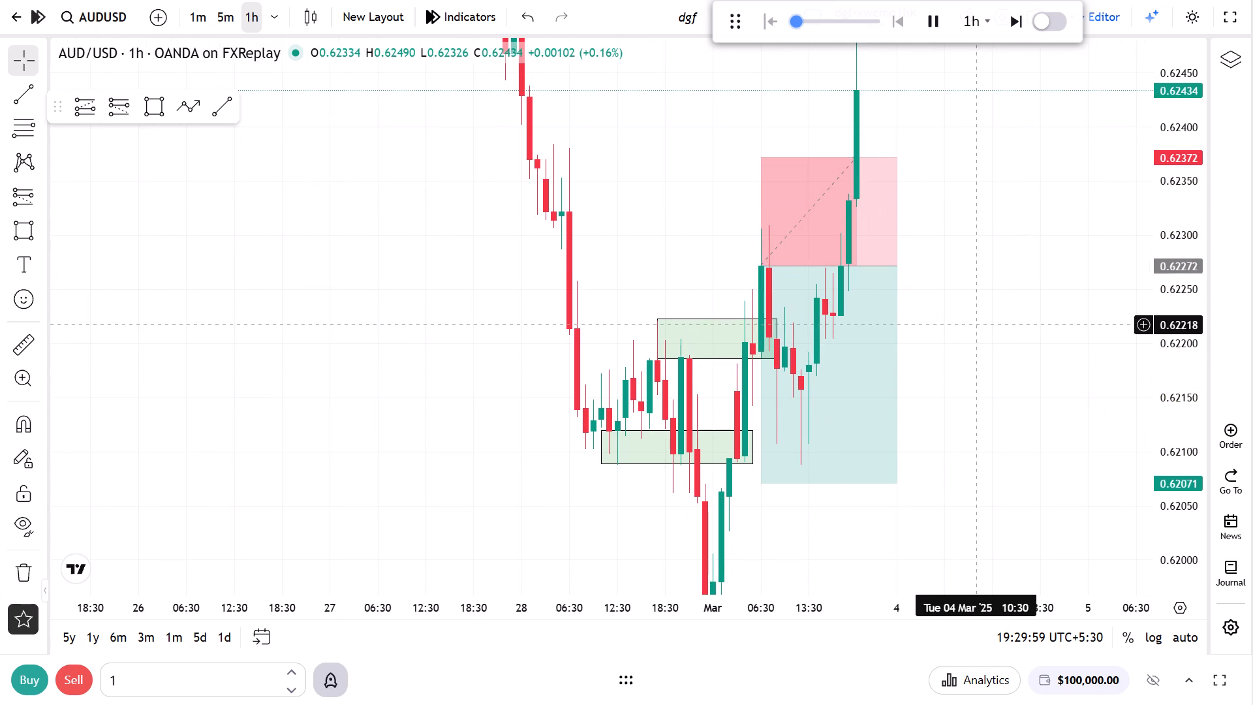
Pause the replay and shorten the short position so it ends at the 3 Mar candle that crosses its stop level.
{"action": "left_click", "coordinate": [935, 23]}
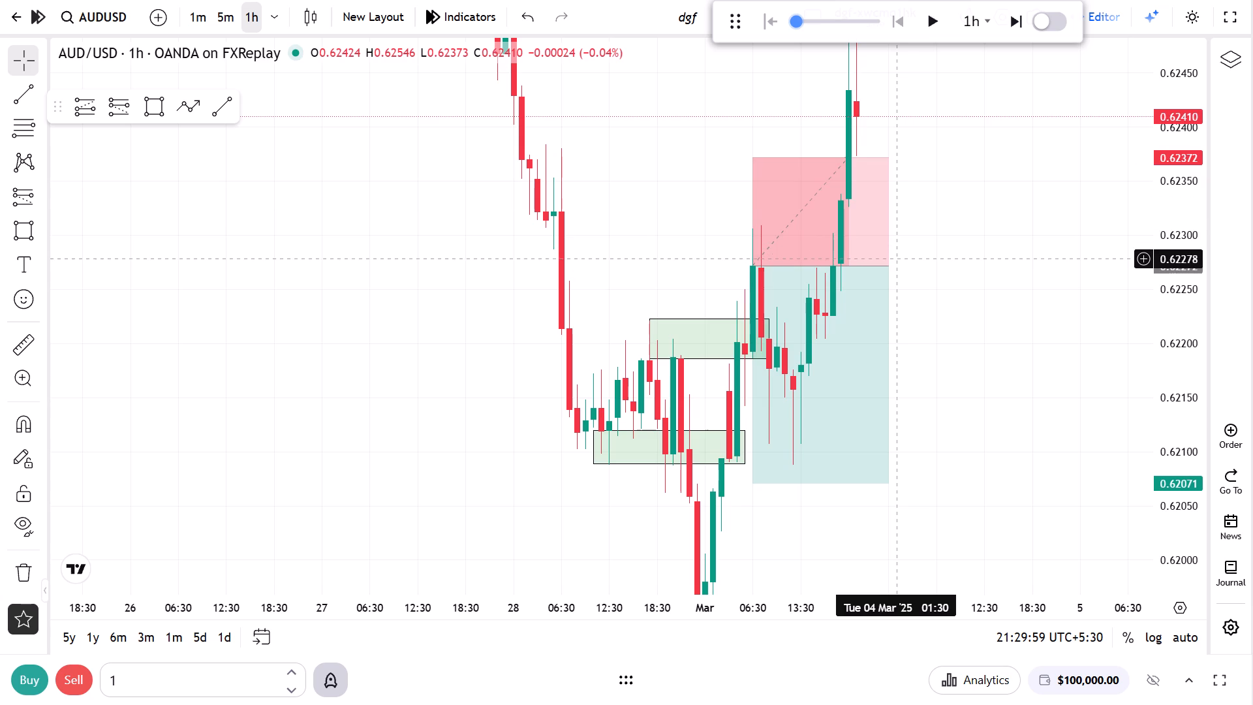
{"action": "left_click_drag", "start_coordinate": [893, 264], "coordinate": [852, 260]}
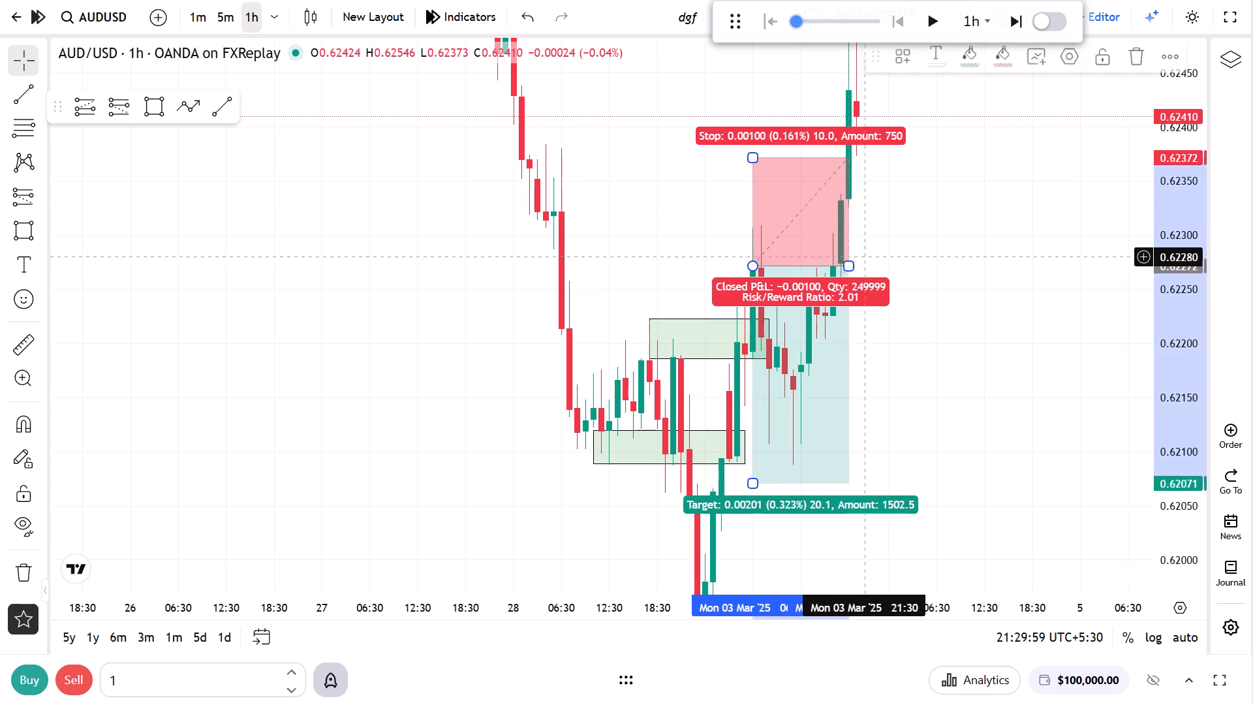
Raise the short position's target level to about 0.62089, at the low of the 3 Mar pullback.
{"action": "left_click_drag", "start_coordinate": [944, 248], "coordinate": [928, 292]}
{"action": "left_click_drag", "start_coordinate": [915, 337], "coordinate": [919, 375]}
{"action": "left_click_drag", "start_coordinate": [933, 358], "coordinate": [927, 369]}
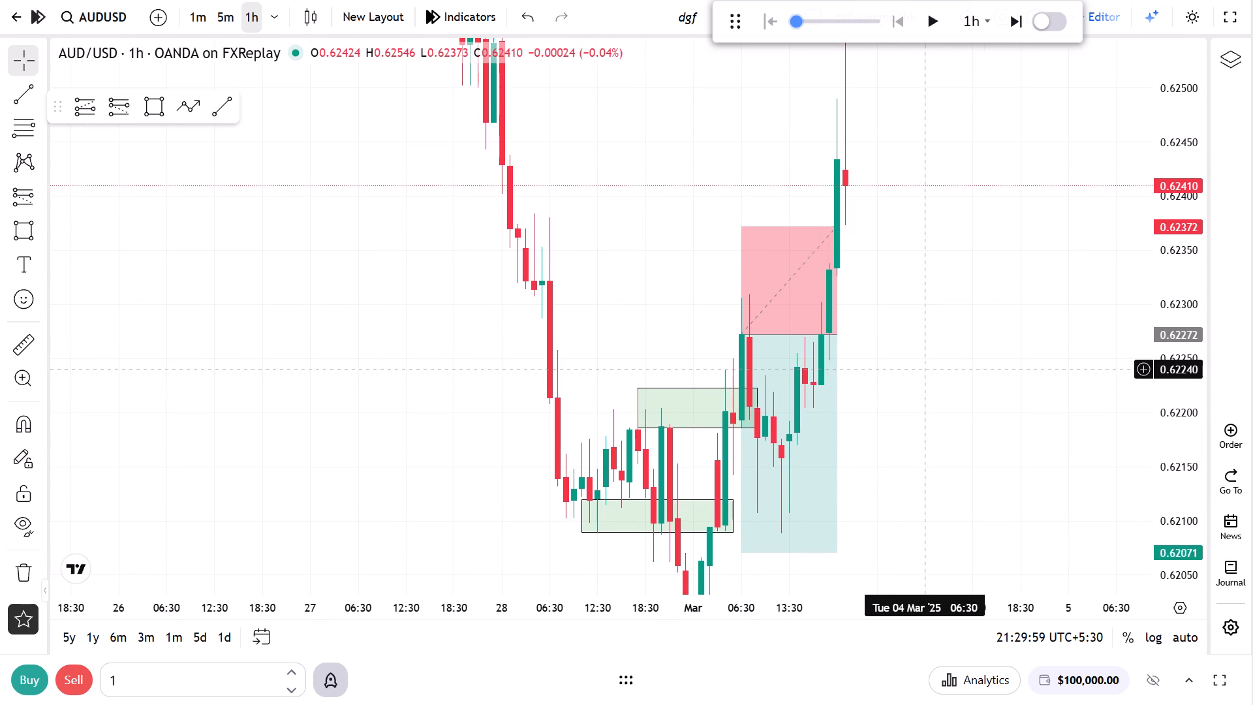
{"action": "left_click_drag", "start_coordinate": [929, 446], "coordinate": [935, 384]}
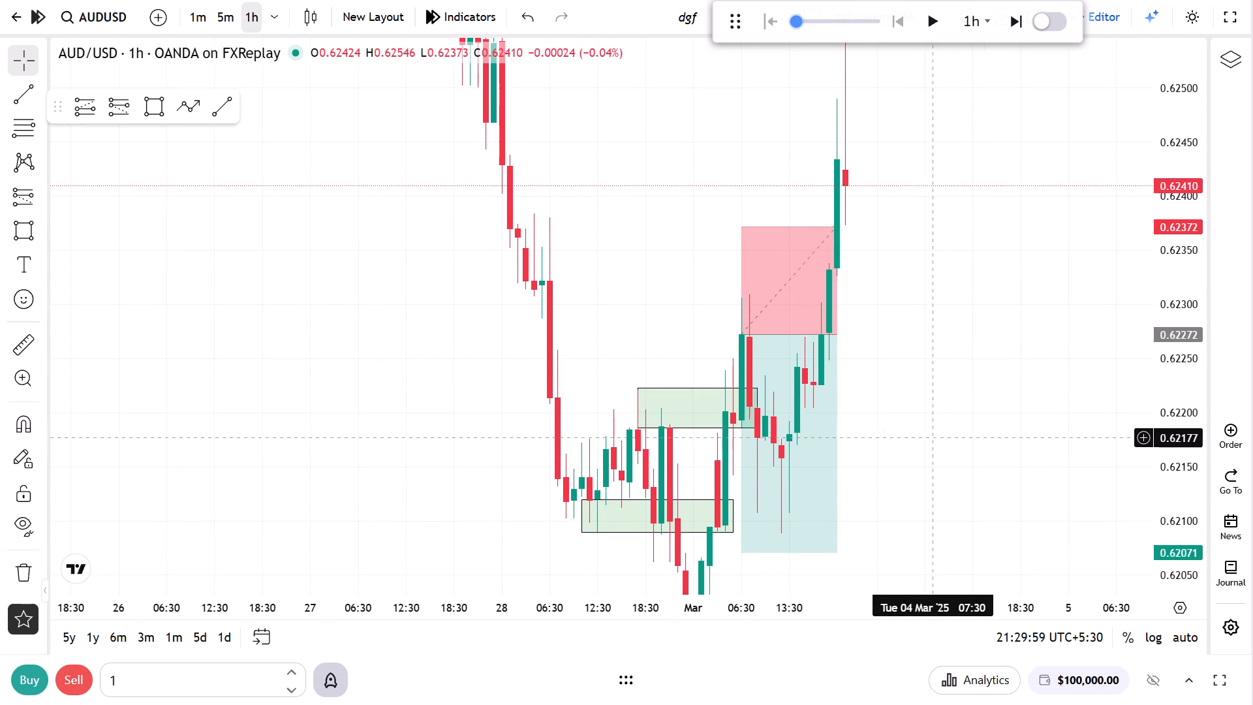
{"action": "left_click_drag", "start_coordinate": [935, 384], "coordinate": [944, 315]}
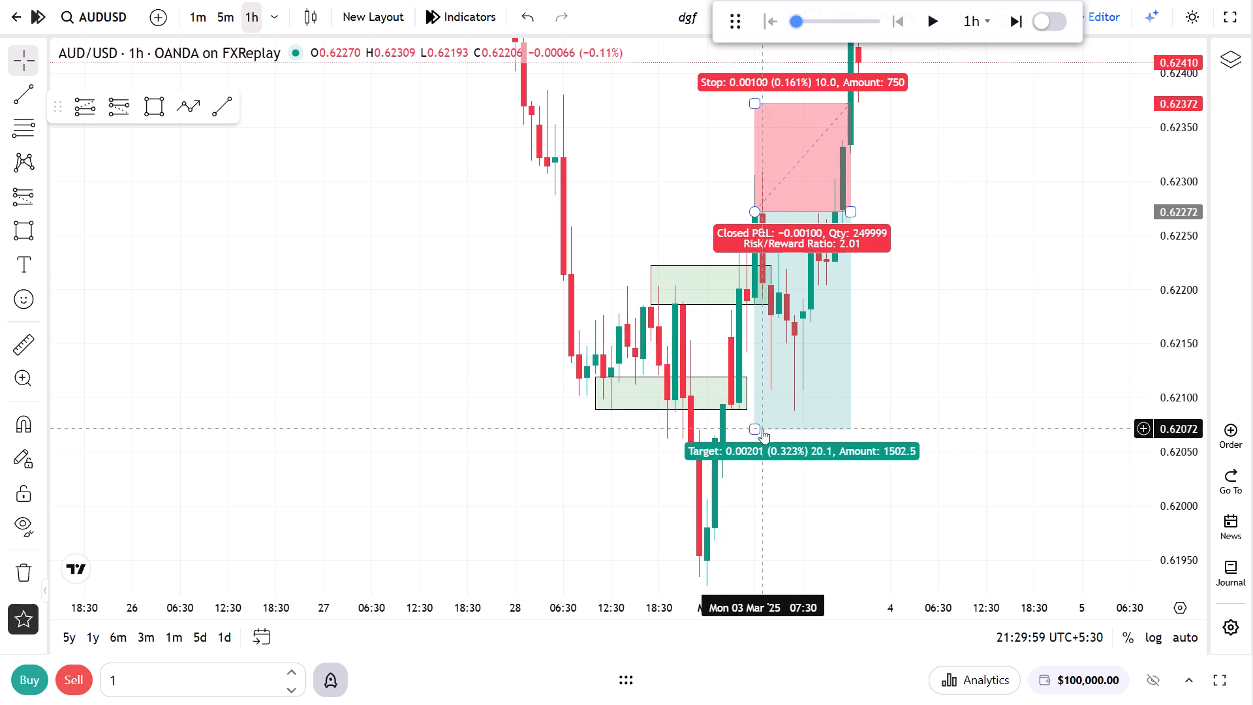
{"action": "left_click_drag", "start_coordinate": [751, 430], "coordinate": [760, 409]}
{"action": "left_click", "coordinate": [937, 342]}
Shorten the short position so it ends at 3 Mar 11:30.
{"action": "left_click_drag", "start_coordinate": [937, 343], "coordinate": [922, 371]}
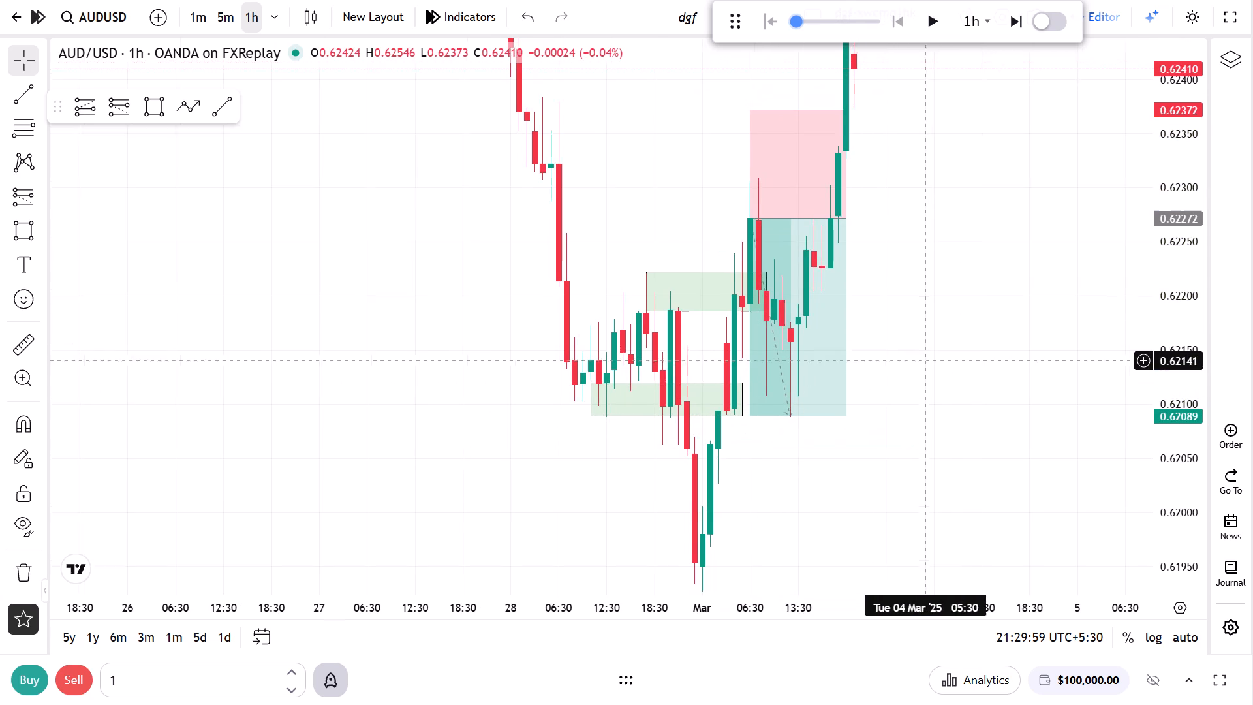
{"action": "left_click_drag", "start_coordinate": [922, 371], "coordinate": [920, 375]}
{"action": "left_click_drag", "start_coordinate": [838, 233], "coordinate": [783, 231]}
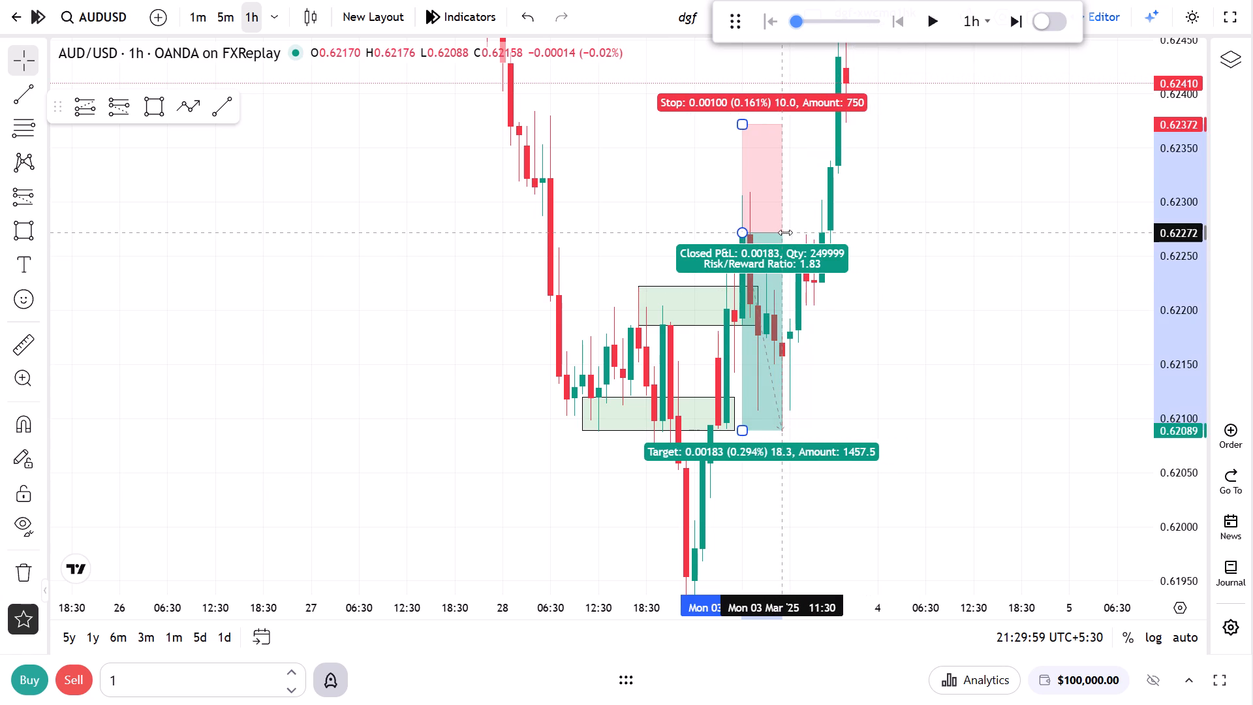
{"action": "left_click", "coordinate": [903, 264]}
Lower the short position's target level to about 0.62080.
{"action": "left_click_drag", "start_coordinate": [742, 429], "coordinate": [740, 439]}
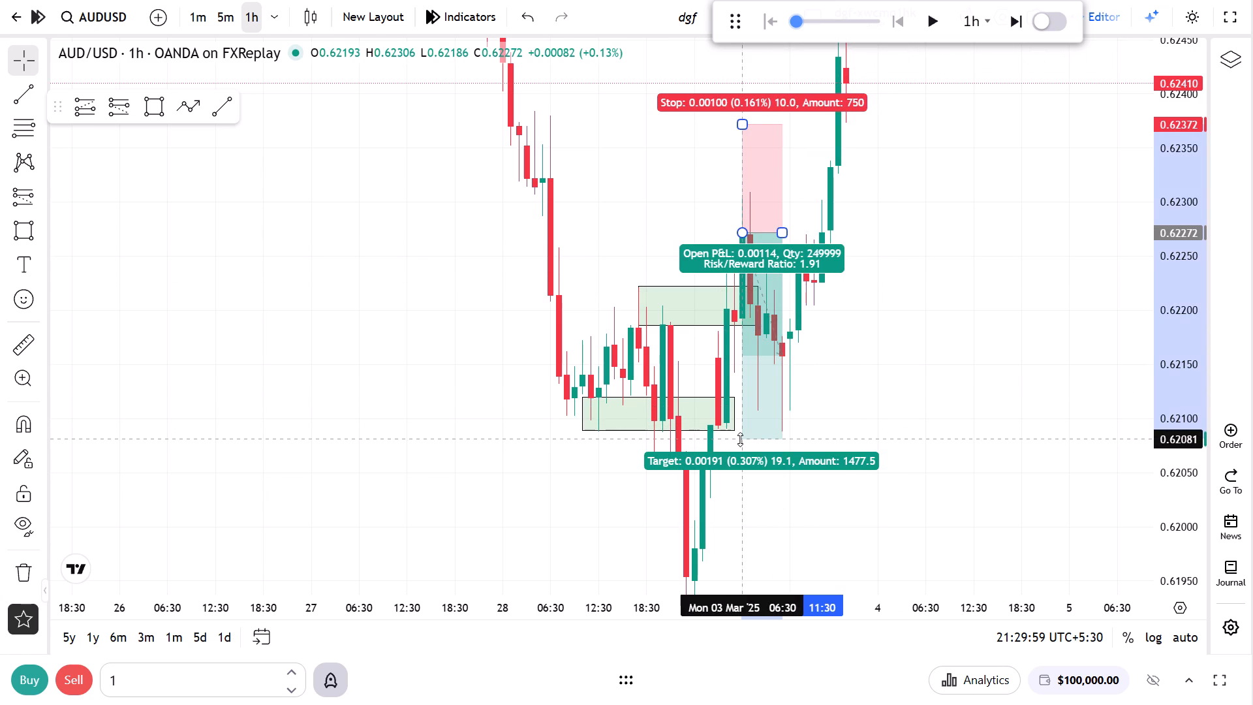
{"action": "left_click_drag", "start_coordinate": [740, 439], "coordinate": [741, 440]}
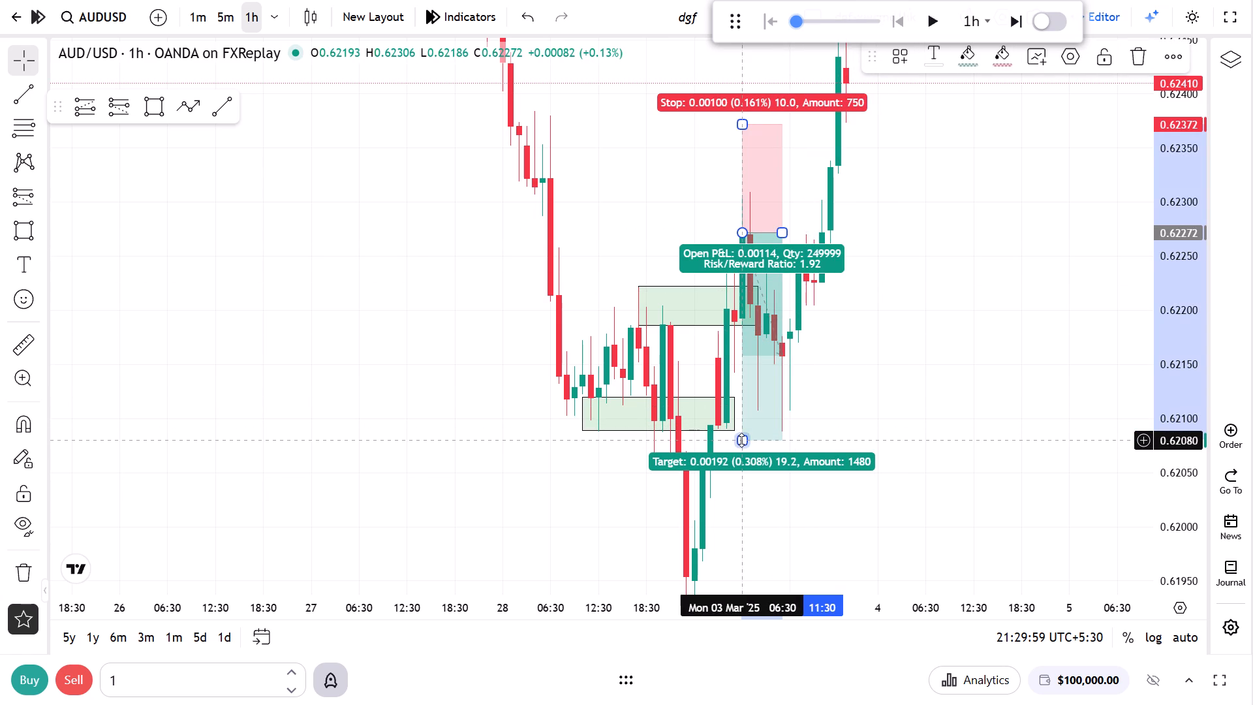
{"action": "left_click", "coordinate": [836, 404]}
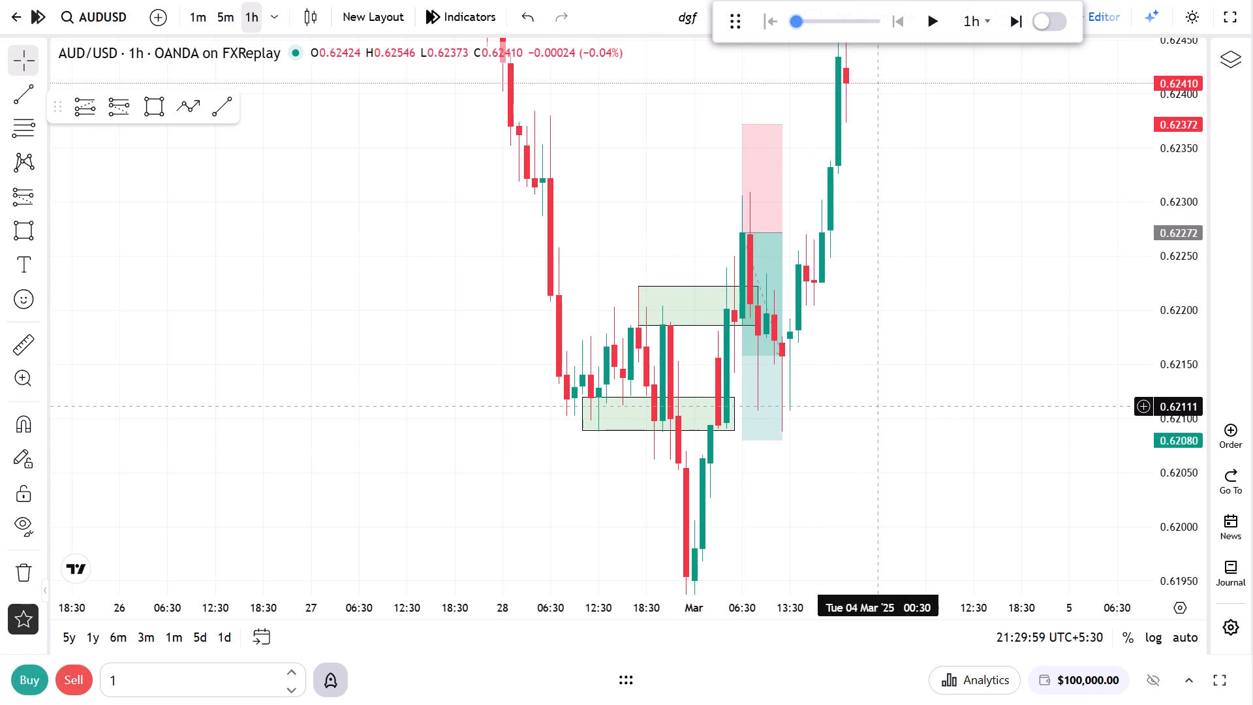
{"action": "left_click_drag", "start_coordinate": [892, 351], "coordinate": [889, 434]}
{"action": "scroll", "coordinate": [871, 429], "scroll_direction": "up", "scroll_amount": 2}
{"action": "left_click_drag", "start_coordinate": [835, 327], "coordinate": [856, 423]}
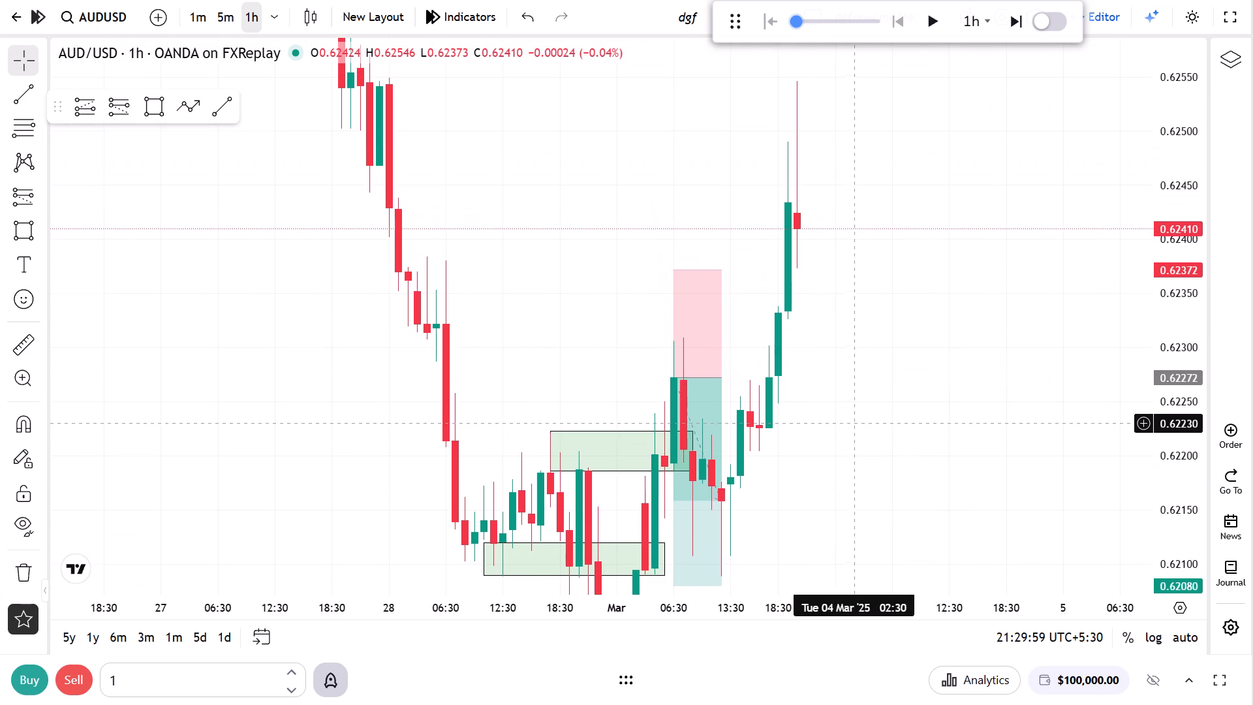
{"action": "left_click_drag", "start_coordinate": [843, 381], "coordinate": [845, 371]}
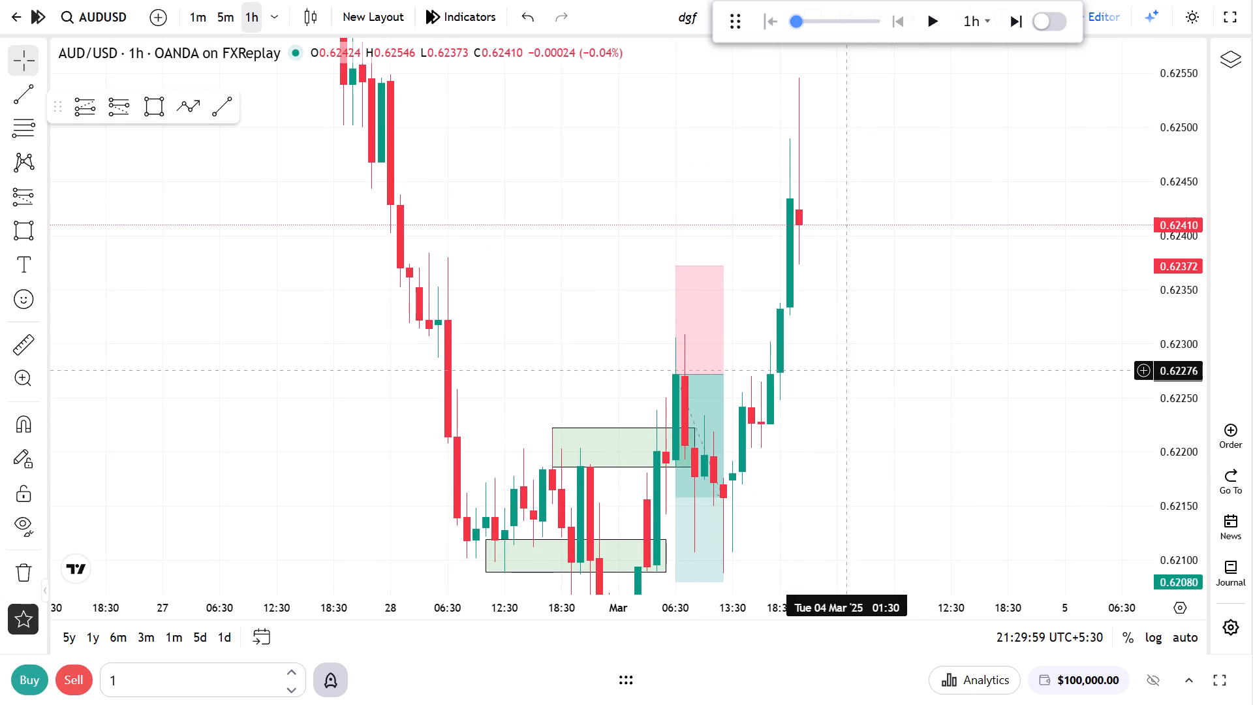
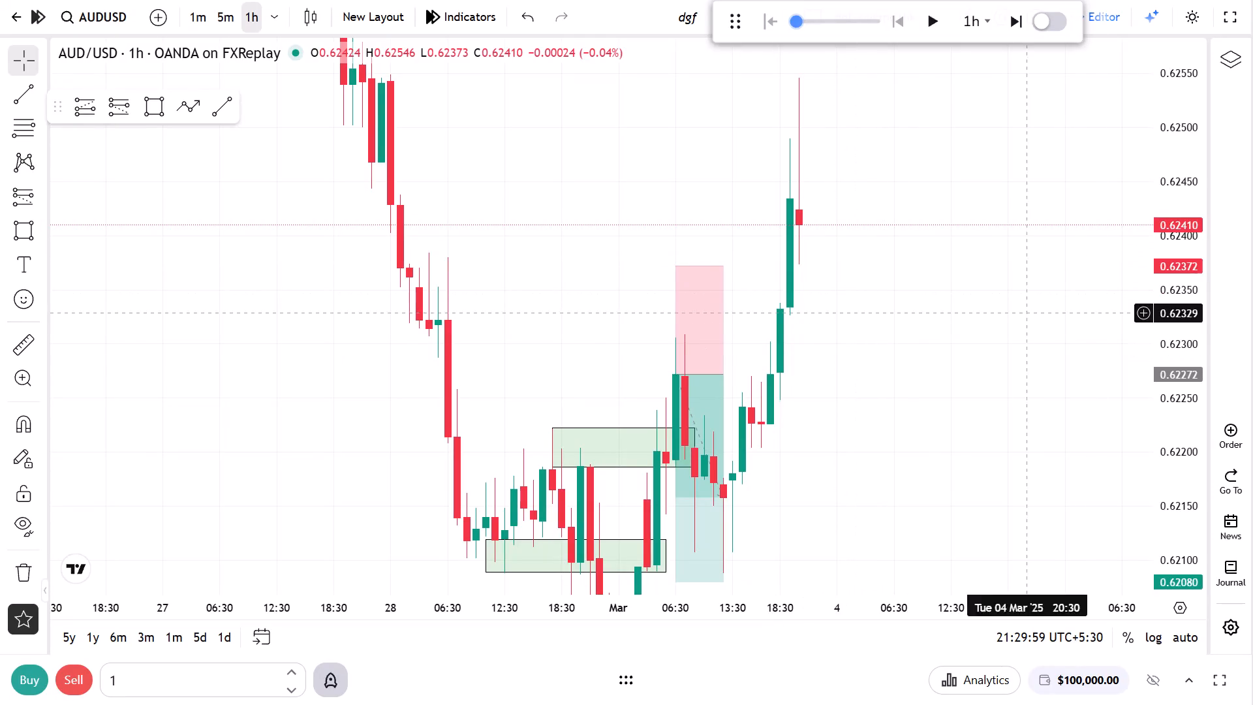
Replay the 1h candles forward in stages to 07:30 on 4 Mar and pause the replay.
{"action": "left_click_drag", "start_coordinate": [1187, 296], "coordinate": [1136, 364]}
{"action": "left_click_drag", "start_coordinate": [1016, 337], "coordinate": [1017, 193]}
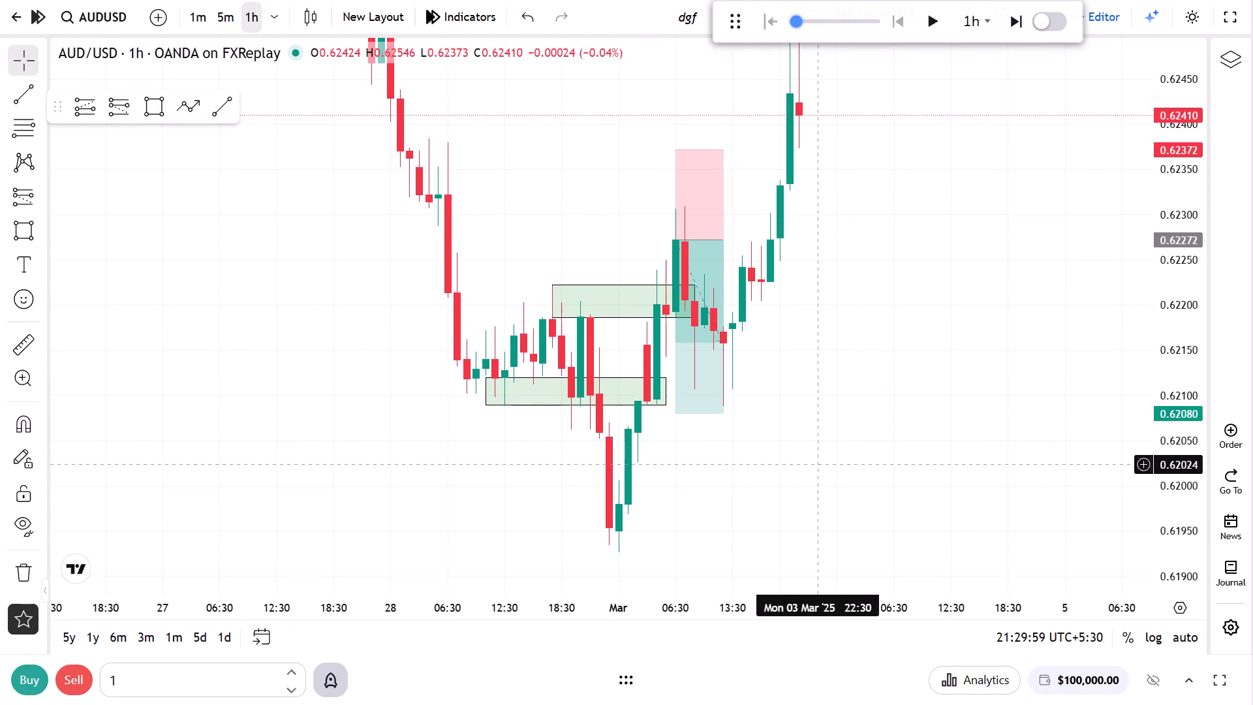
{"action": "left_click", "coordinate": [925, 36]}
{"action": "left_click_drag", "start_coordinate": [886, 223], "coordinate": [874, 377]}
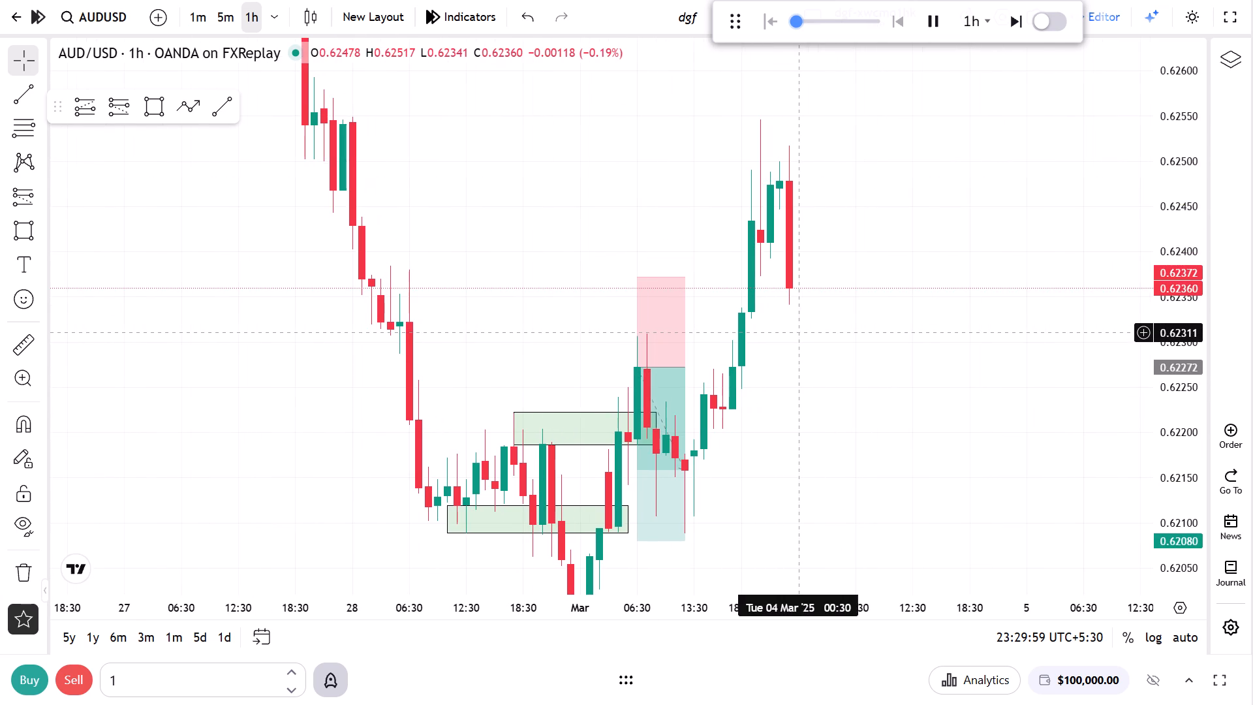
{"action": "left_click", "coordinate": [930, 28]}
{"action": "left_click_drag", "start_coordinate": [796, 434], "coordinate": [816, 381]}
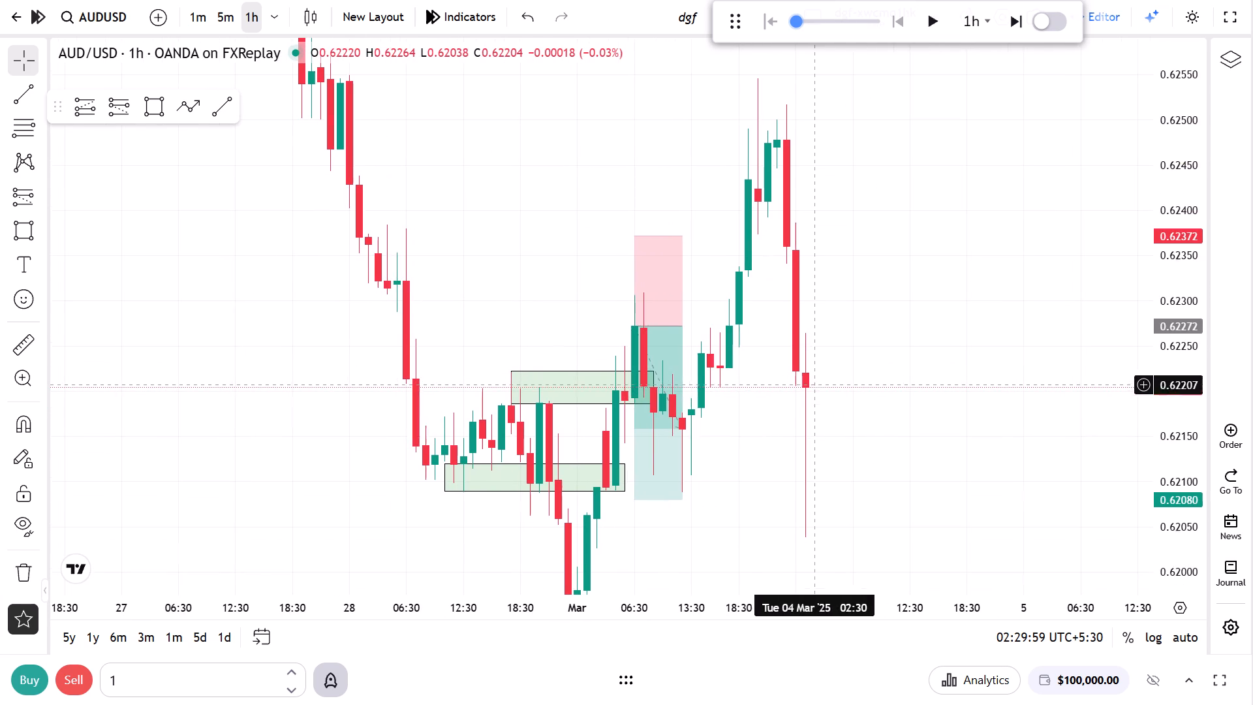
{"action": "left_click", "coordinate": [923, 31]}
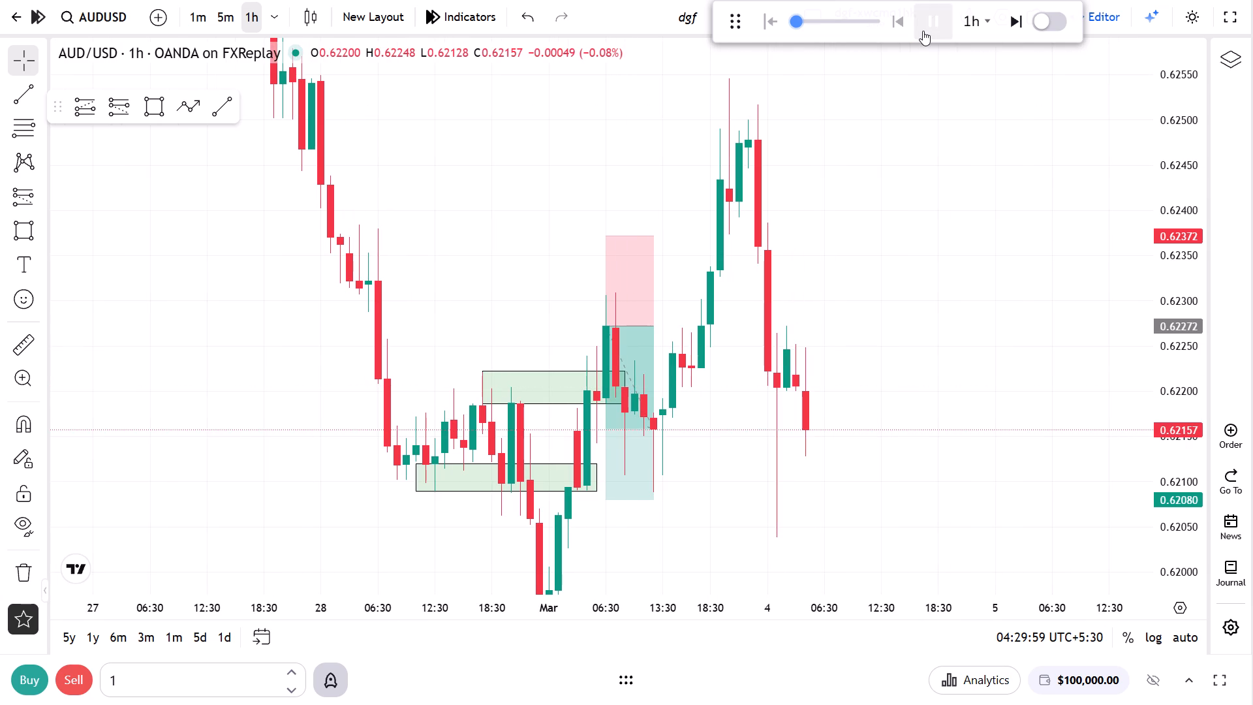
{"action": "left_click", "coordinate": [923, 31]}
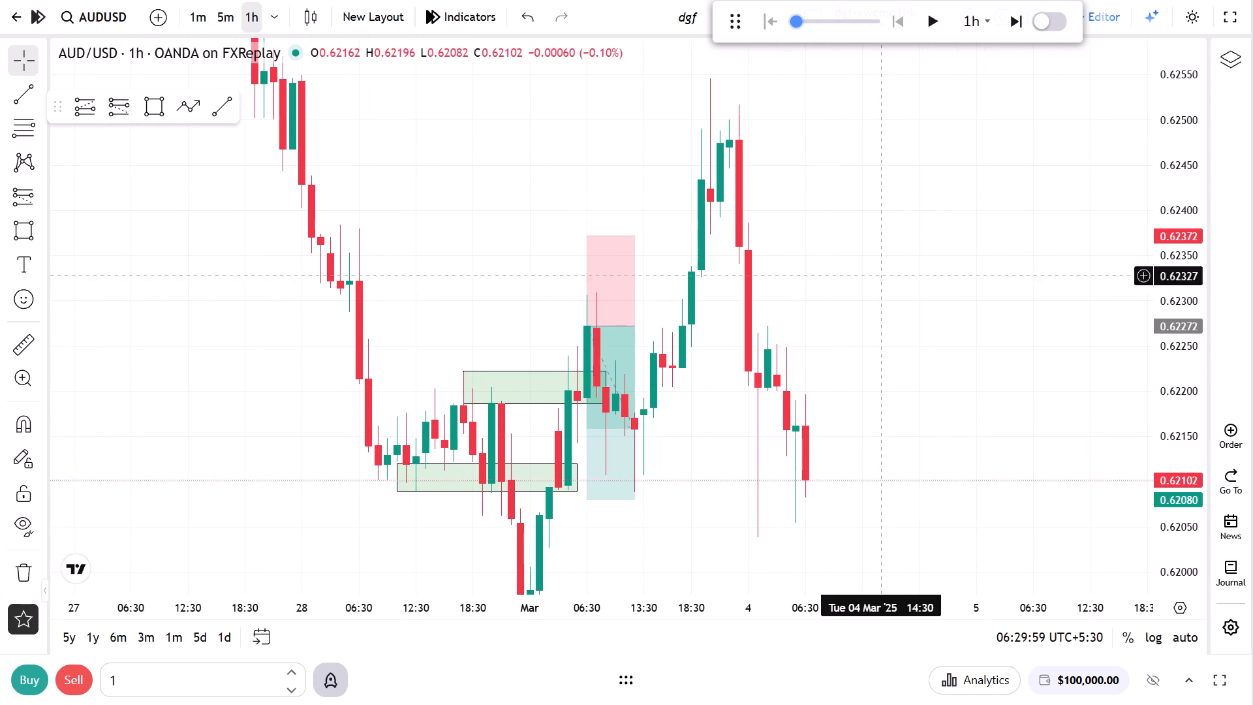
Move the lower green zone to span 3 Mar 10:30 to 4 Mar 06:30 and resize it to about 0.62156–0.6209.
{"action": "left_click_drag", "start_coordinate": [861, 418], "coordinate": [878, 328]}
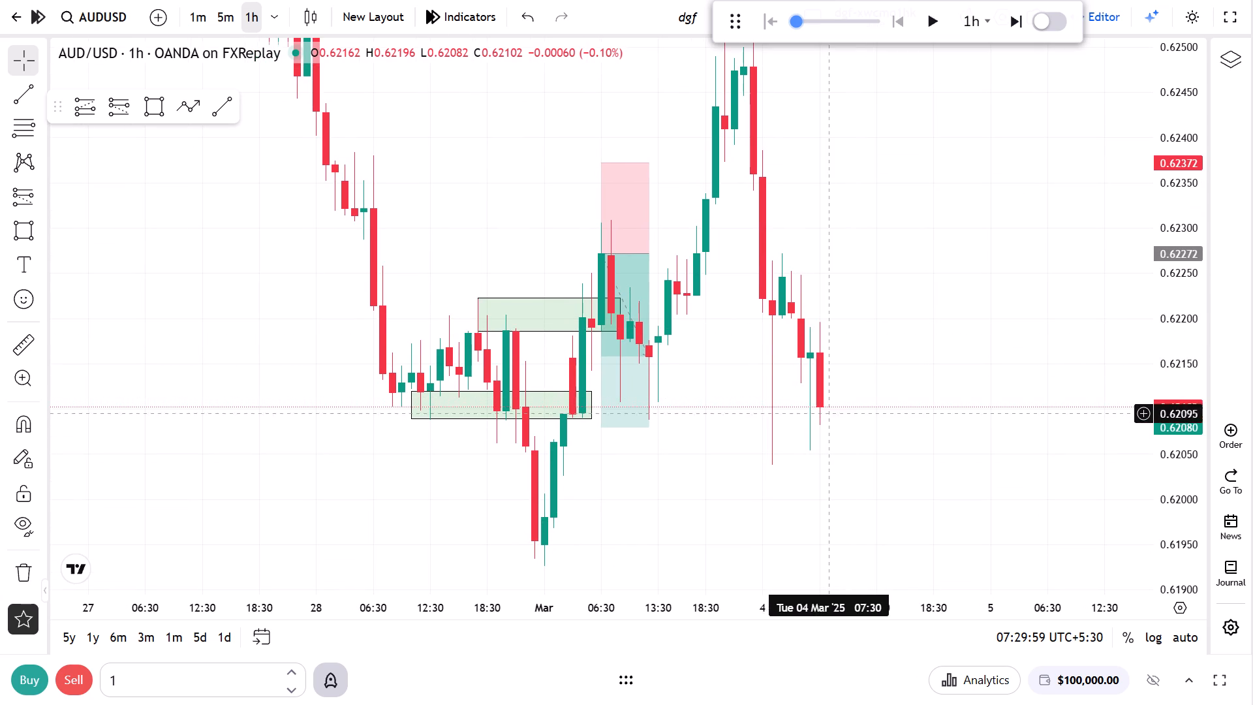
{"action": "left_click", "coordinate": [591, 411]}
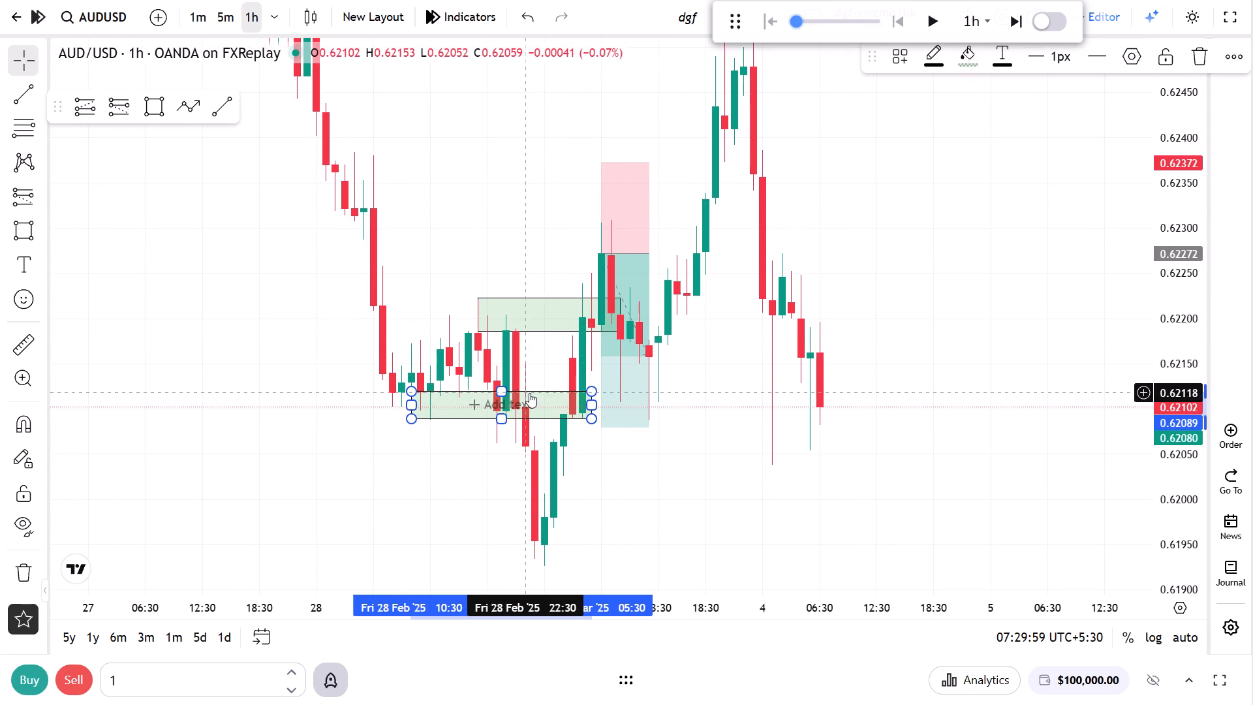
{"action": "left_click_drag", "start_coordinate": [529, 393], "coordinate": [747, 359]}
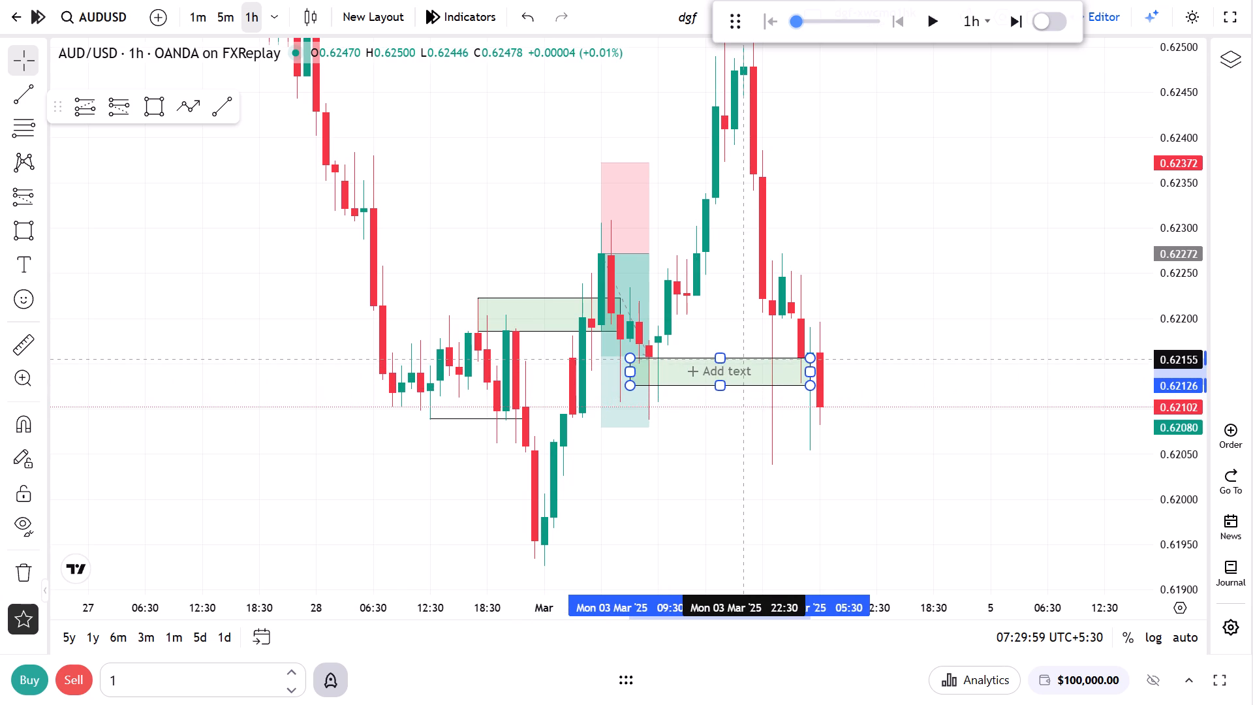
{"action": "left_click_drag", "start_coordinate": [747, 359], "coordinate": [756, 359]}
{"action": "left_click_drag", "start_coordinate": [640, 384], "coordinate": [642, 414]}
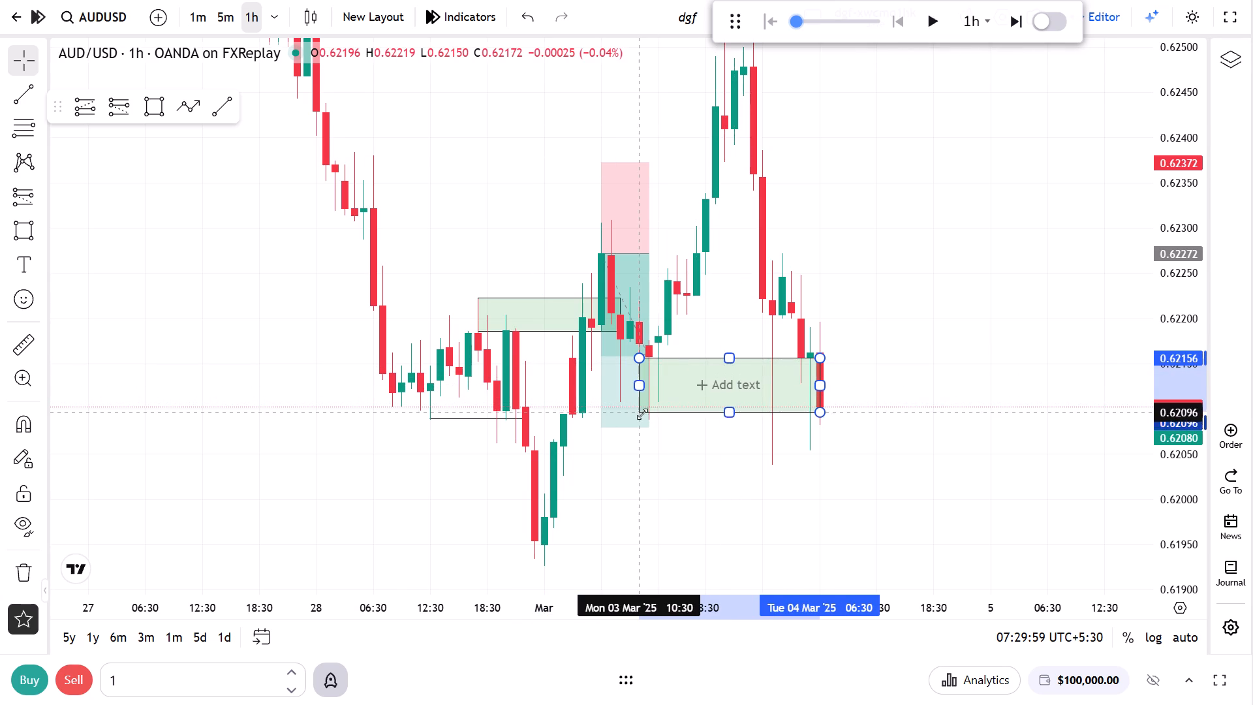
{"action": "left_click_drag", "start_coordinate": [642, 414], "coordinate": [642, 418]}
{"action": "left_click", "coordinate": [682, 476]}
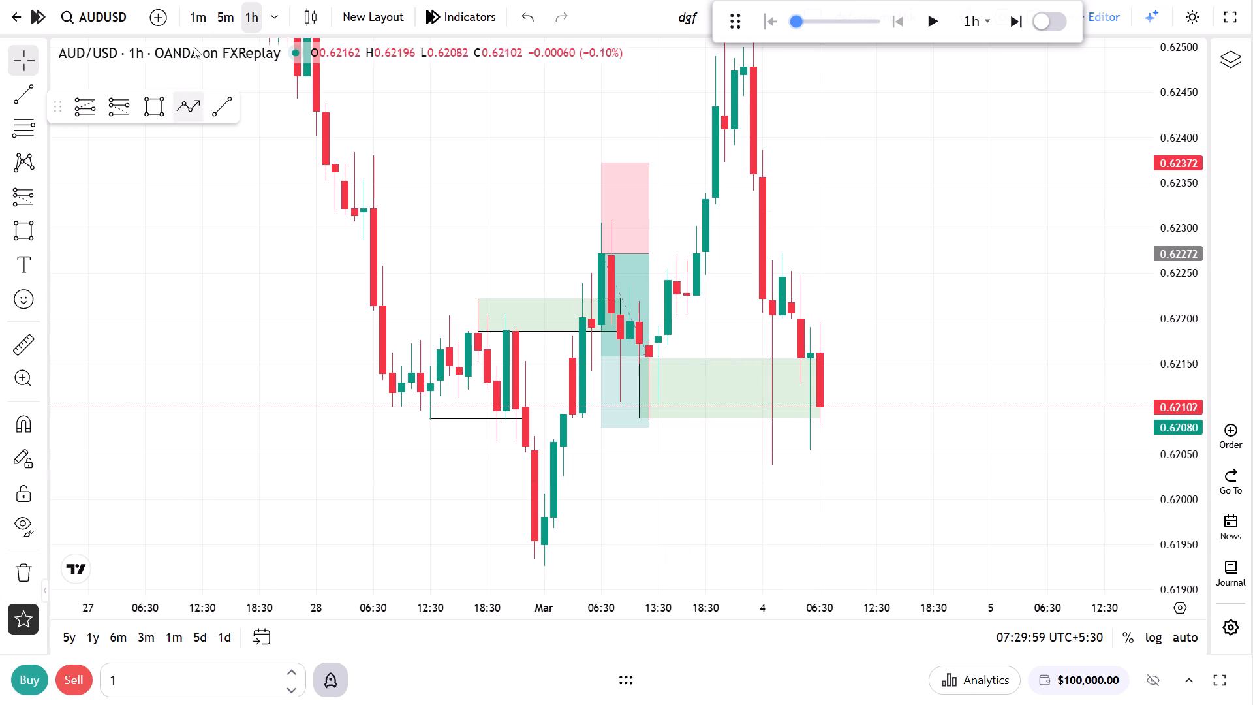
On the 5m chart, place a long position from 4 Mar 06:25 with entry about 0.62104, stop 0.62034 and target 0.62305.
{"action": "left_click", "coordinate": [232, 12]}
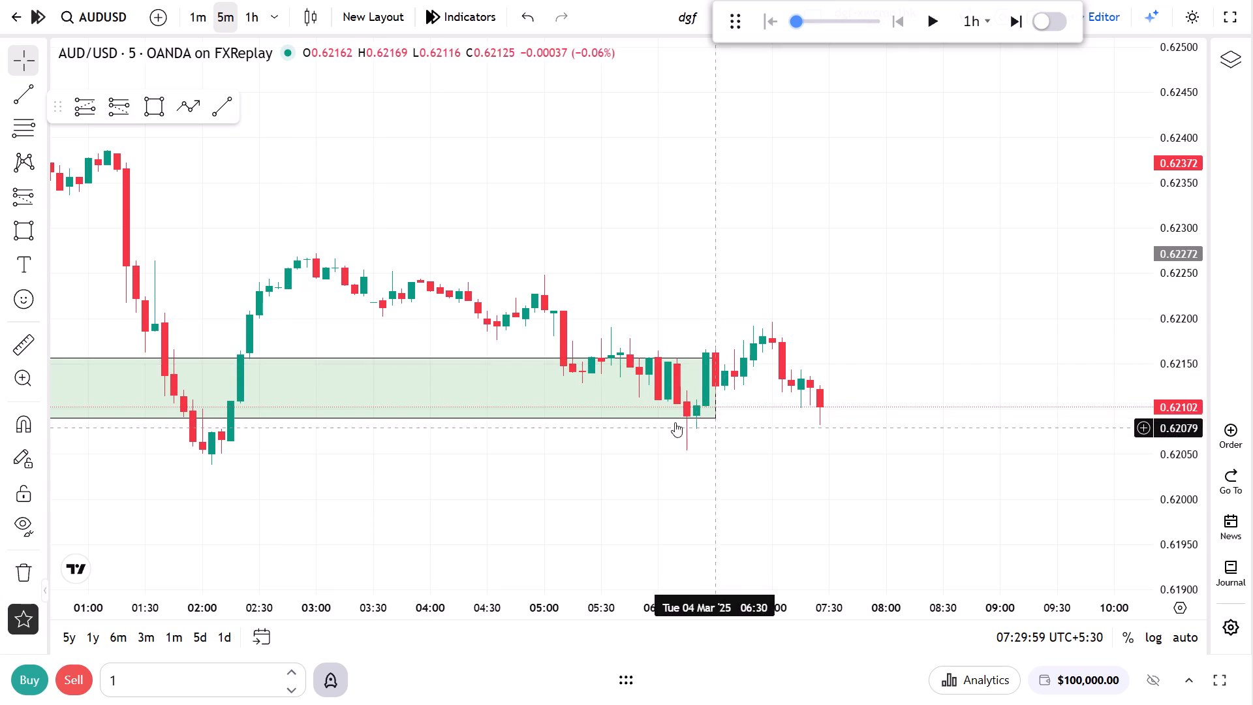
{"action": "left_click", "coordinate": [89, 100]}
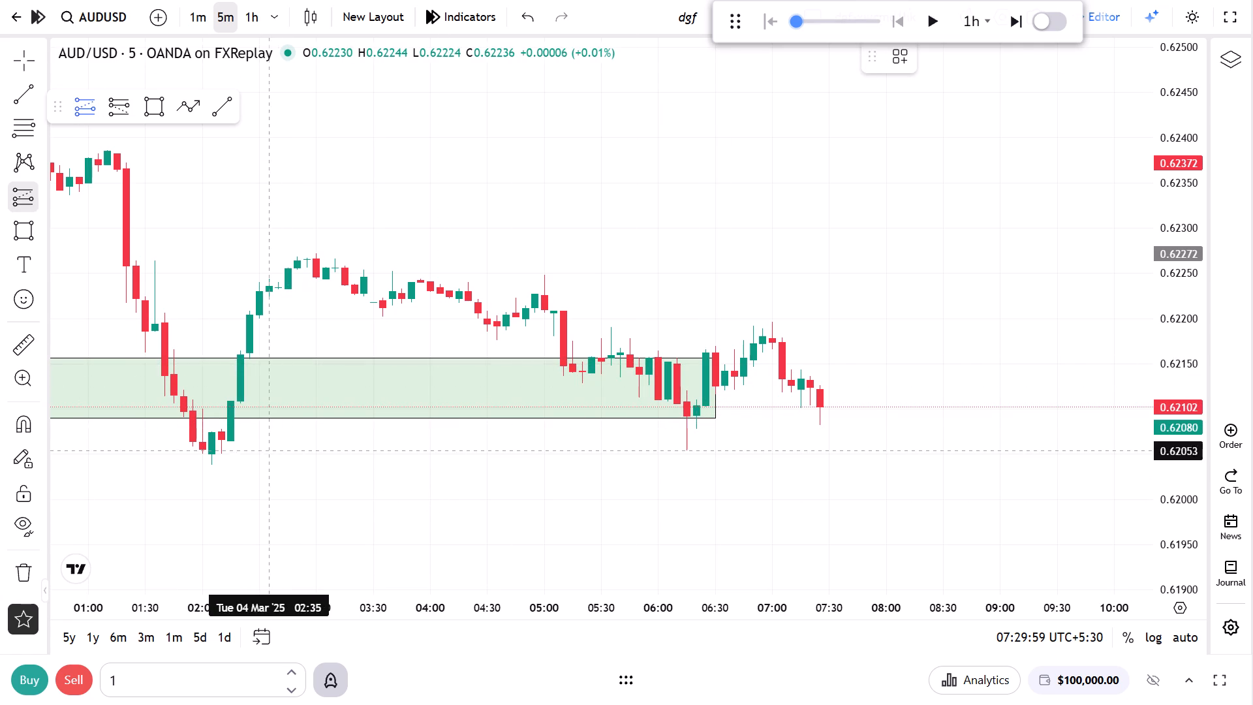
{"action": "left_click", "coordinate": [235, 403]}
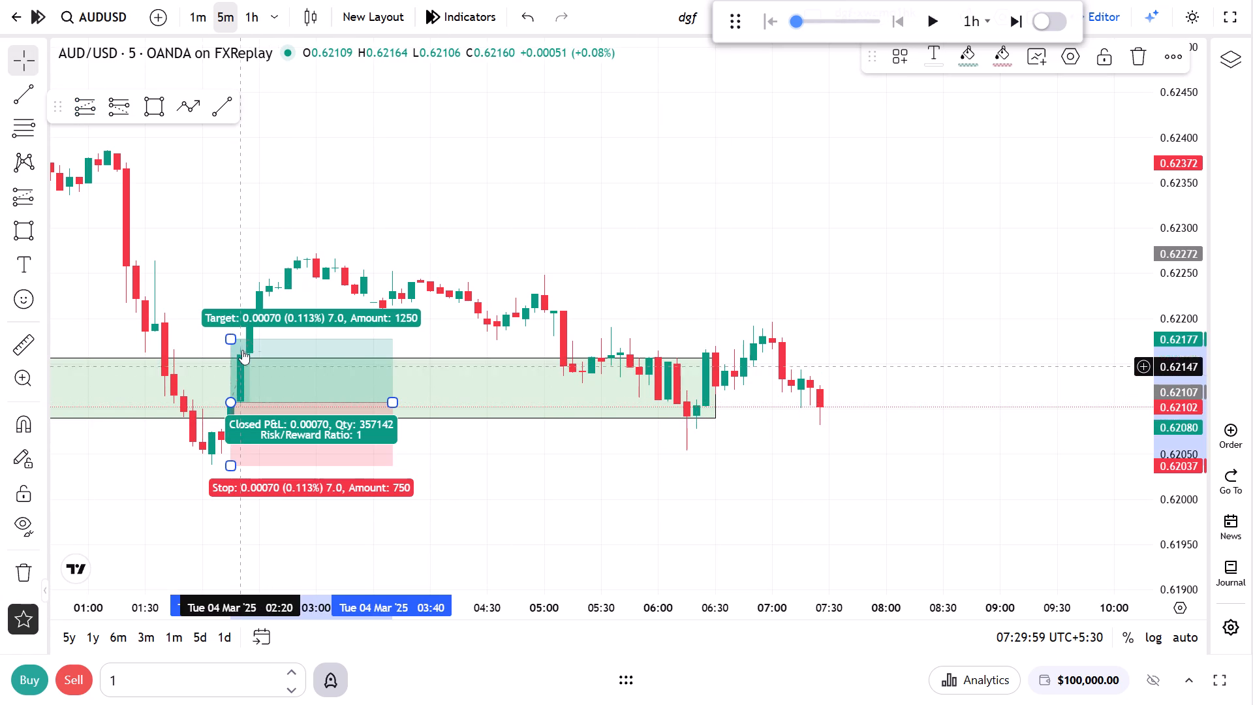
{"action": "left_click_drag", "start_coordinate": [233, 336], "coordinate": [247, 228]}
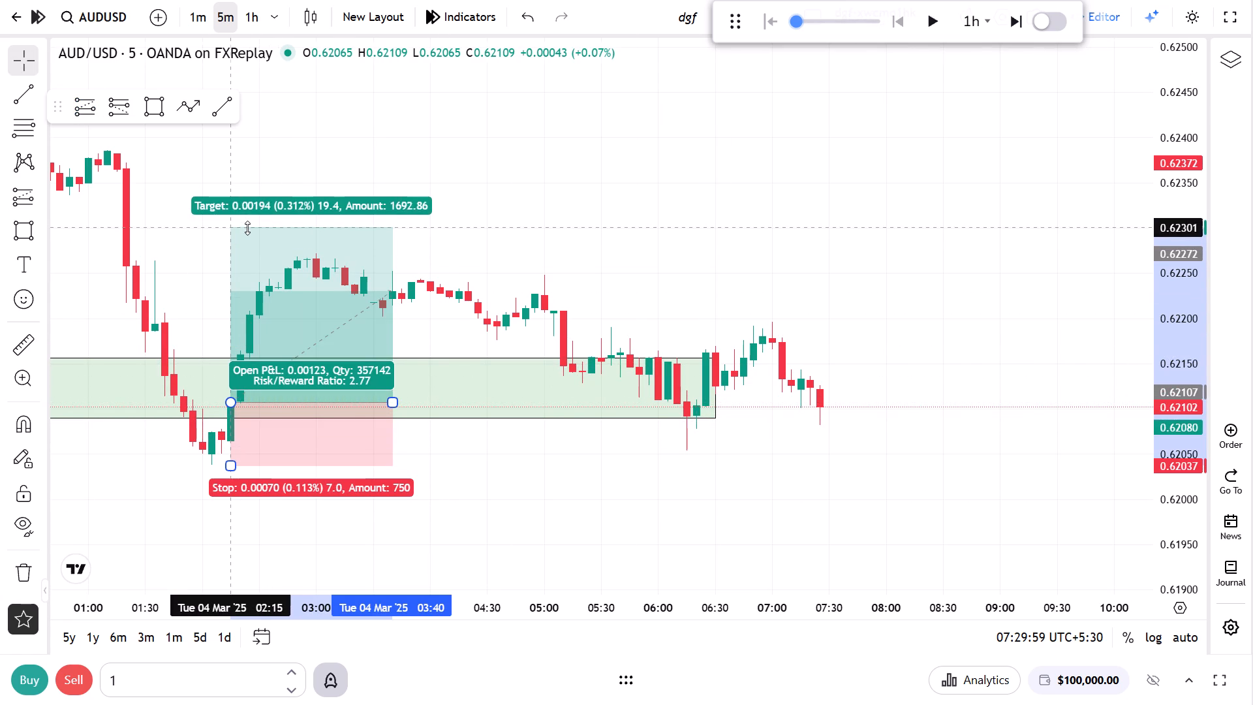
{"action": "left_click_drag", "start_coordinate": [247, 228], "coordinate": [247, 221]}
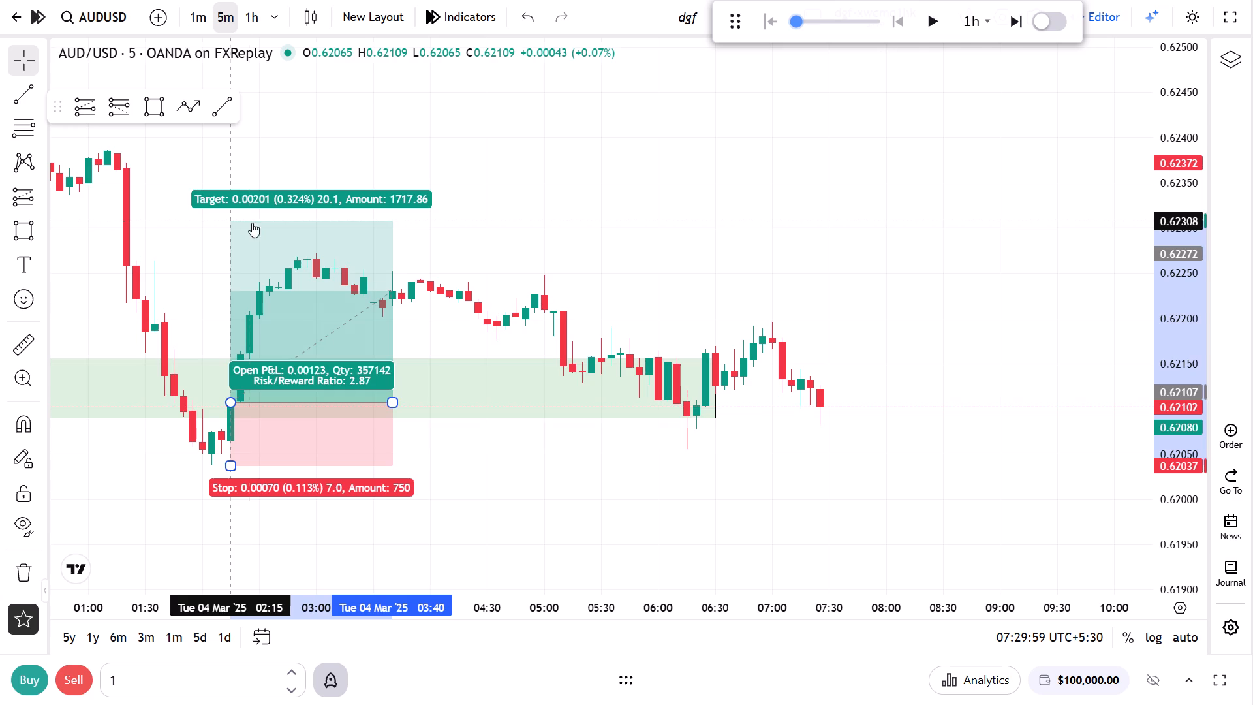
{"action": "left_click", "coordinate": [534, 334]}
{"action": "scroll", "coordinate": [635, 378], "scroll_direction": "down", "scroll_amount": 5}
{"action": "left_click_drag", "start_coordinate": [608, 431], "coordinate": [729, 433]}
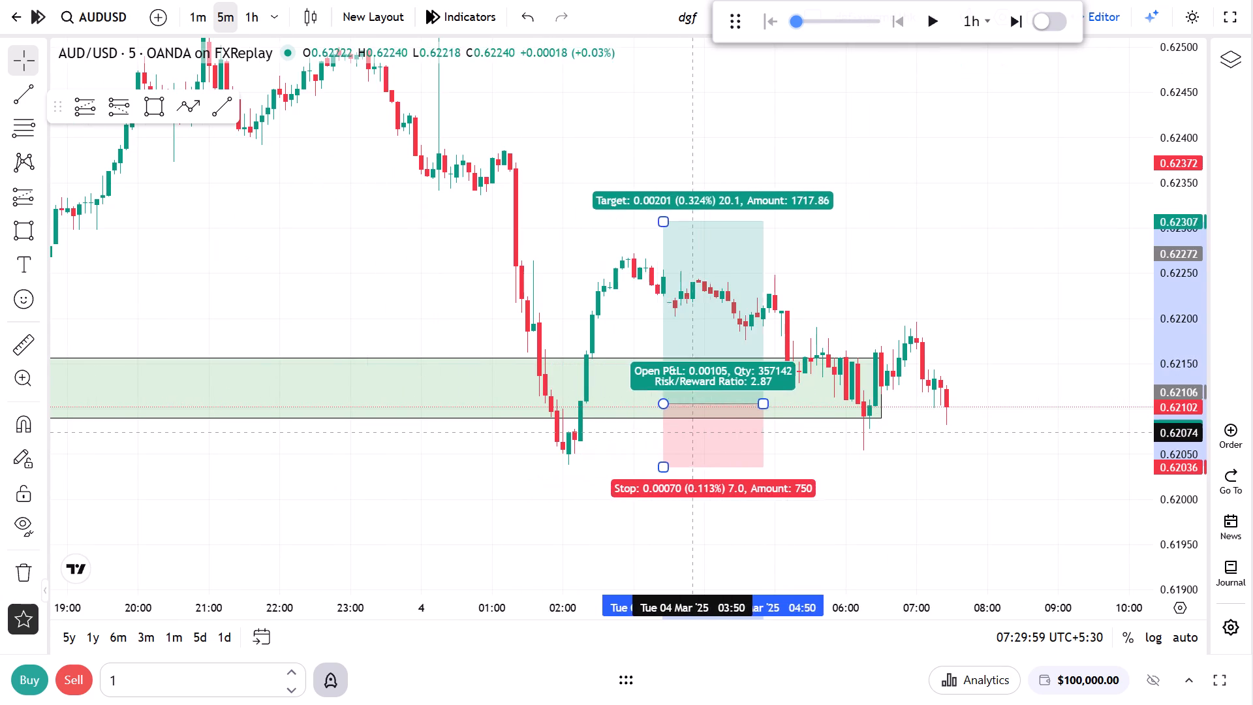
{"action": "left_click_drag", "start_coordinate": [729, 433], "coordinate": [908, 434]}
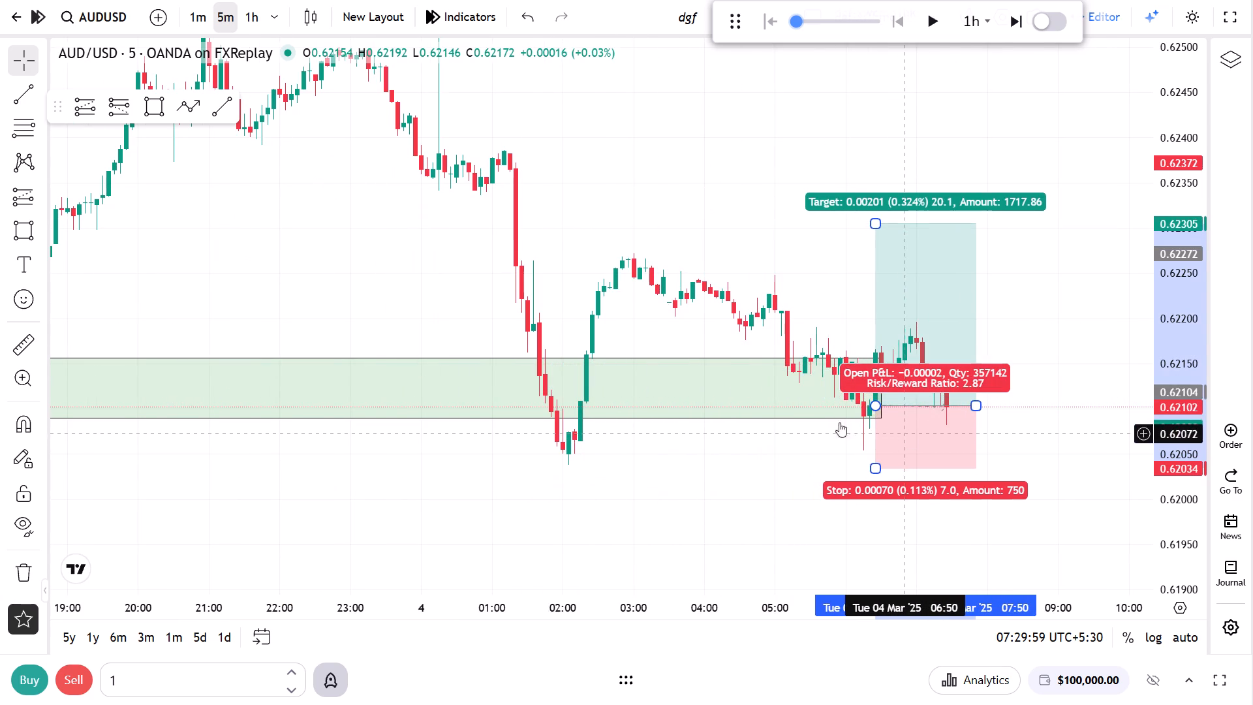
{"action": "left_click", "coordinate": [826, 456]}
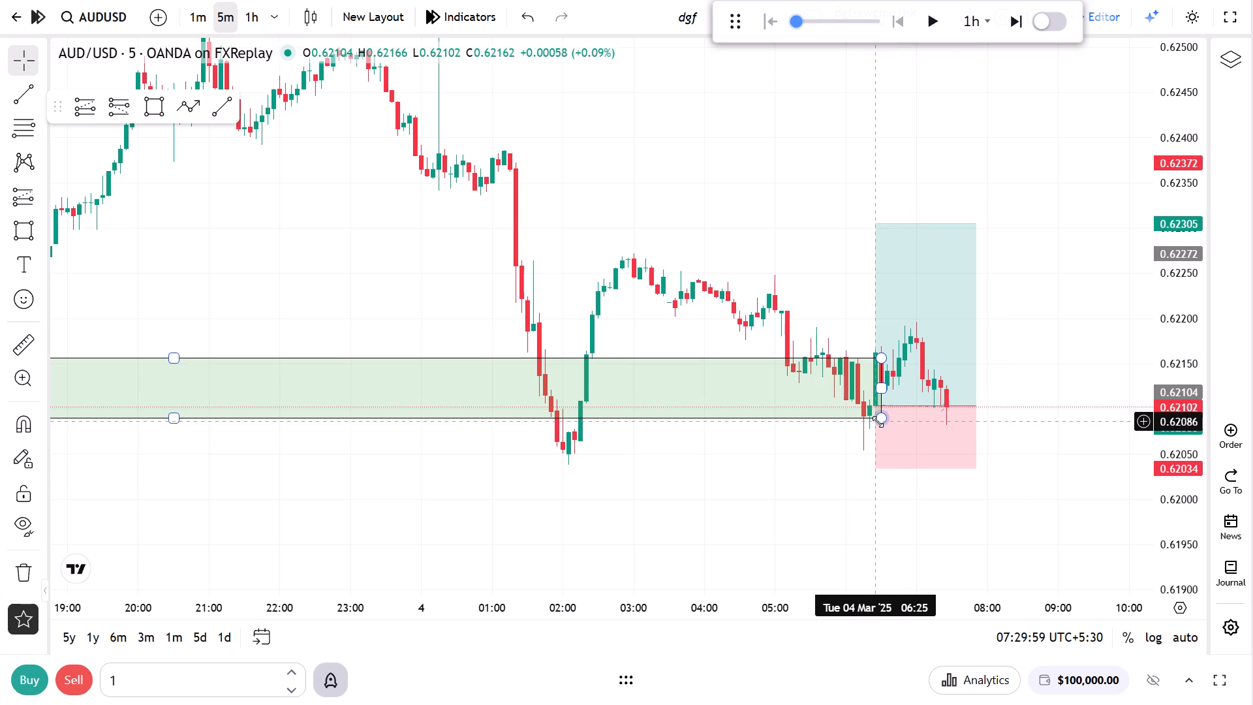
Replay forward to 09:30 on 4 Mar, check the price action on the 1h chart and return to 5m.
{"action": "left_click_drag", "start_coordinate": [847, 458], "coordinate": [739, 466]}
{"action": "left_click", "coordinate": [938, 24]}
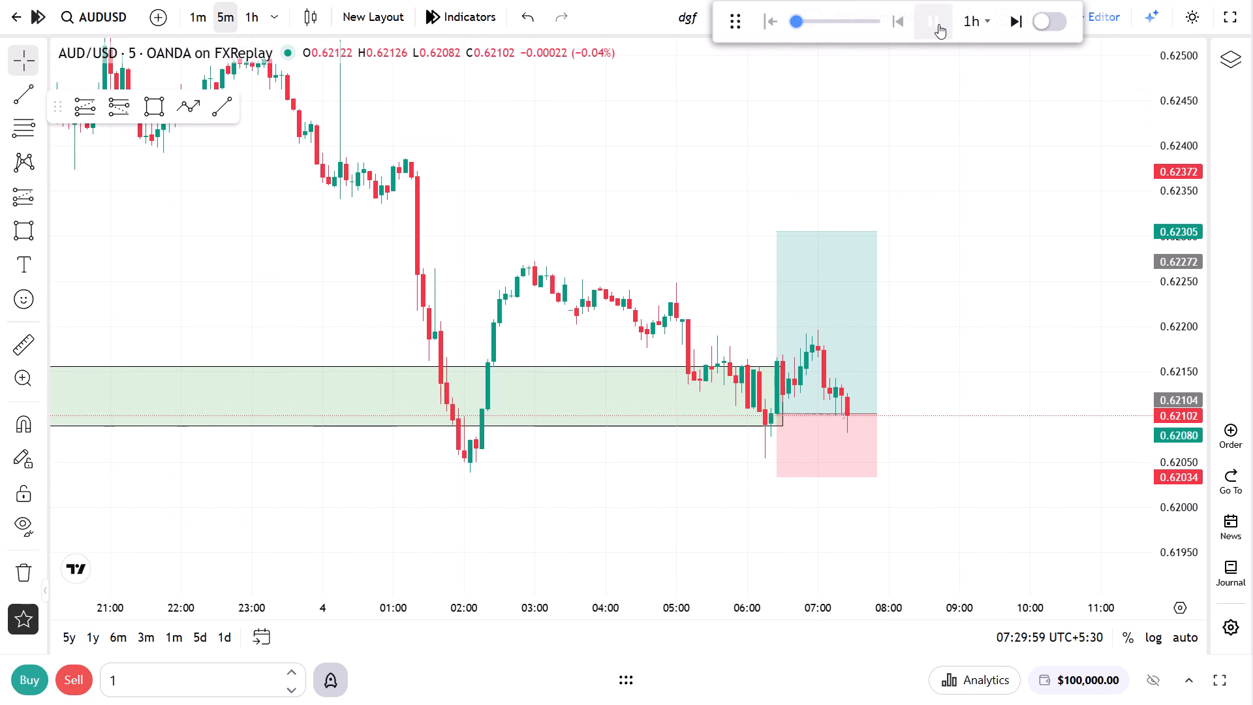
{"action": "left_click", "coordinate": [938, 24]}
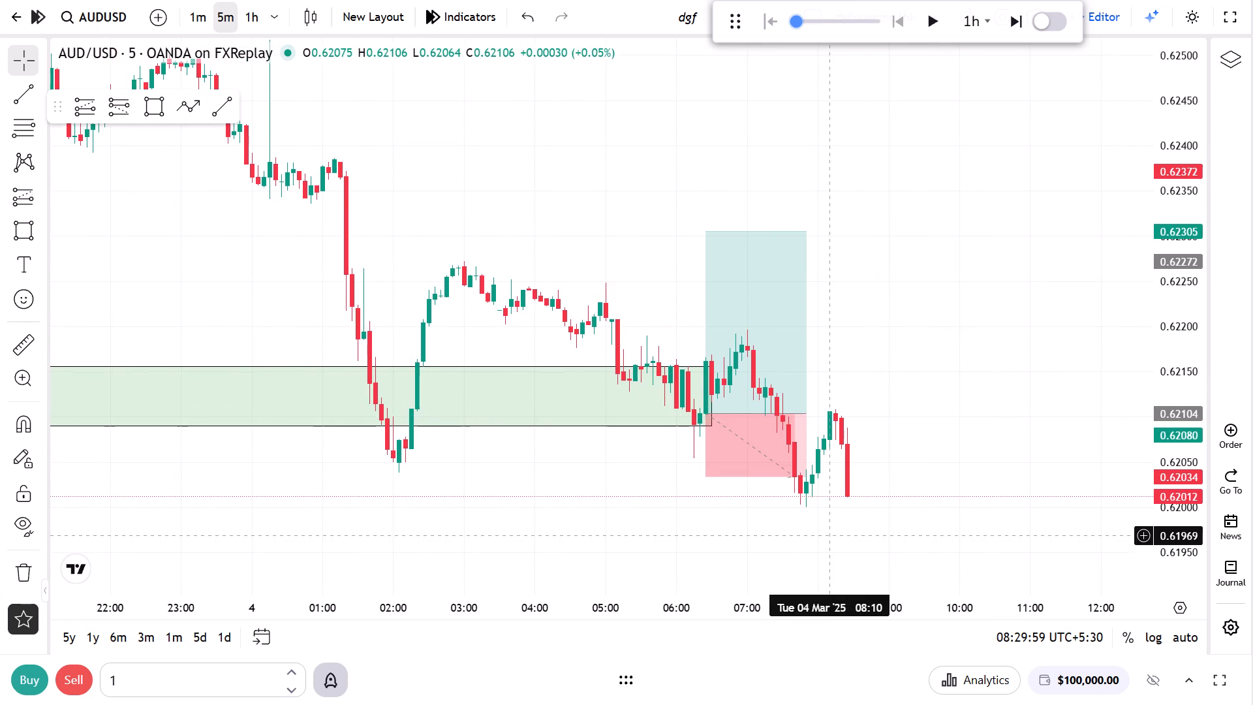
{"action": "scroll", "coordinate": [829, 536], "scroll_direction": "up", "scroll_amount": 4}
{"action": "left_click_drag", "start_coordinate": [841, 445], "coordinate": [869, 315]}
{"action": "left_click", "coordinate": [941, 31]}
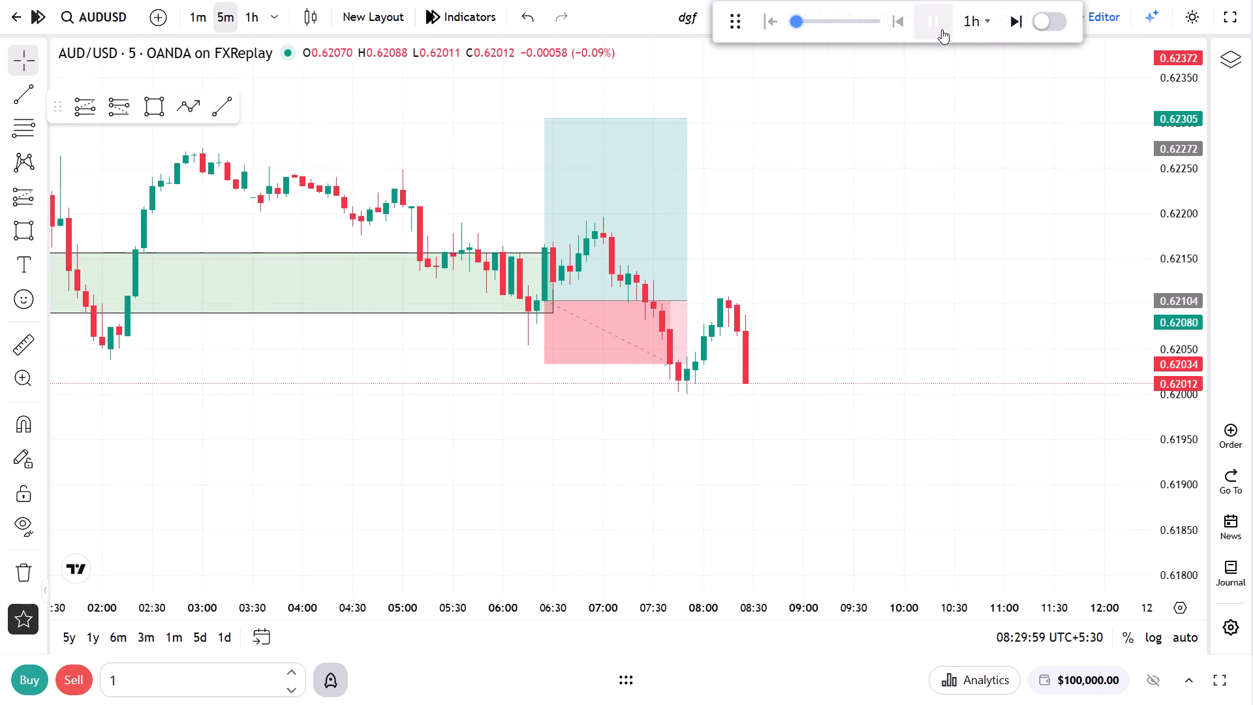
{"action": "left_click", "coordinate": [942, 29]}
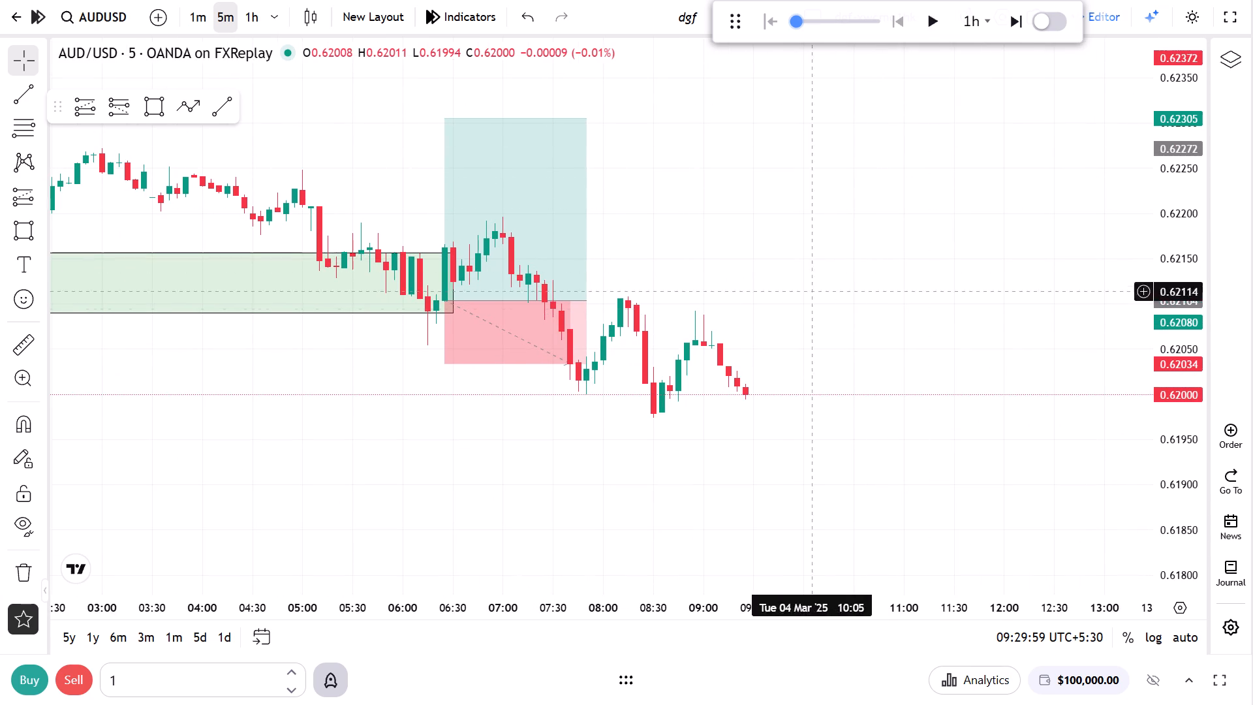
{"action": "left_click", "coordinate": [249, 14]}
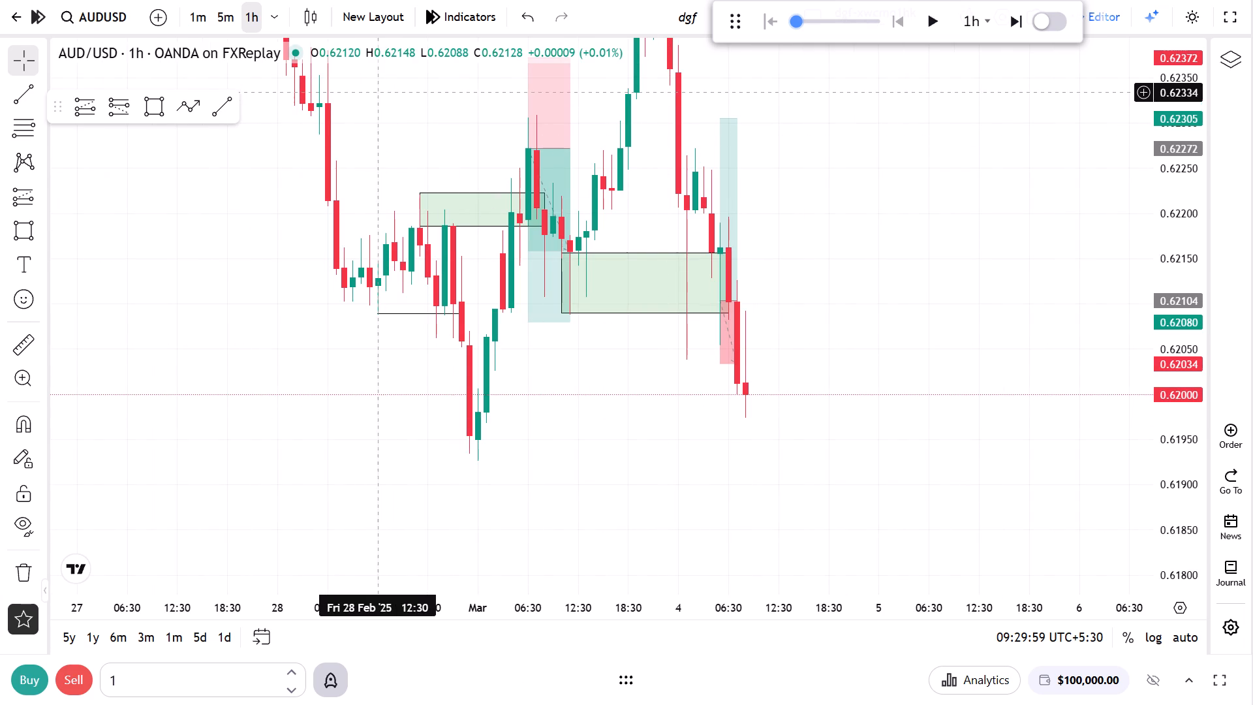
{"action": "left_click", "coordinate": [237, 13]}
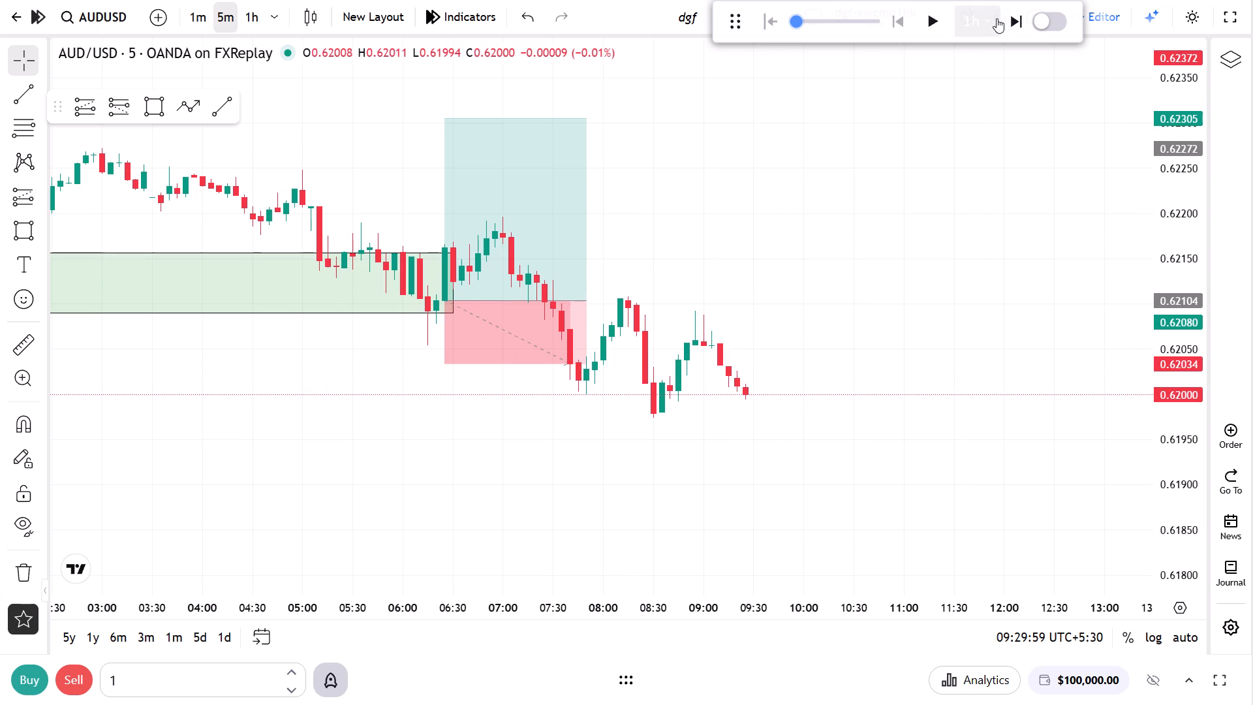
Move the long position to start at 4 Mar 08:45 with its entry at about 0.62039 and target at about 0.62240.
{"action": "left_click_drag", "start_coordinate": [525, 325], "coordinate": [705, 370]}
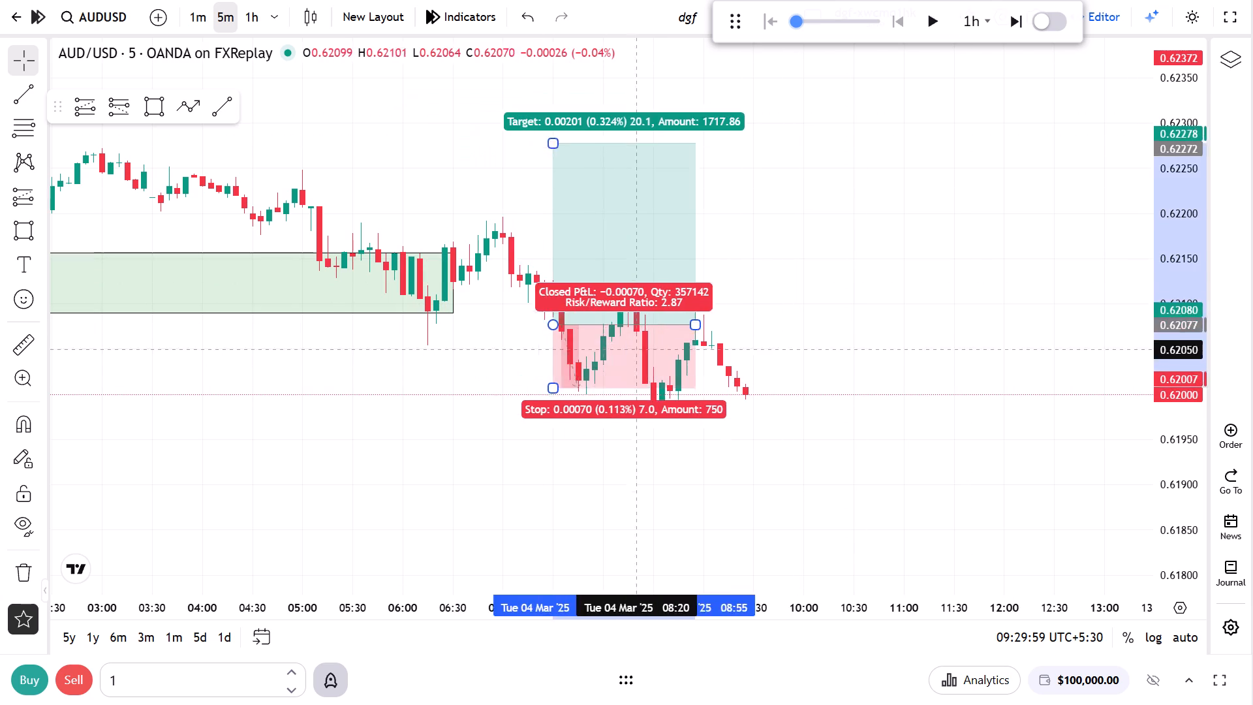
{"action": "left_click_drag", "start_coordinate": [705, 370], "coordinate": [767, 394]}
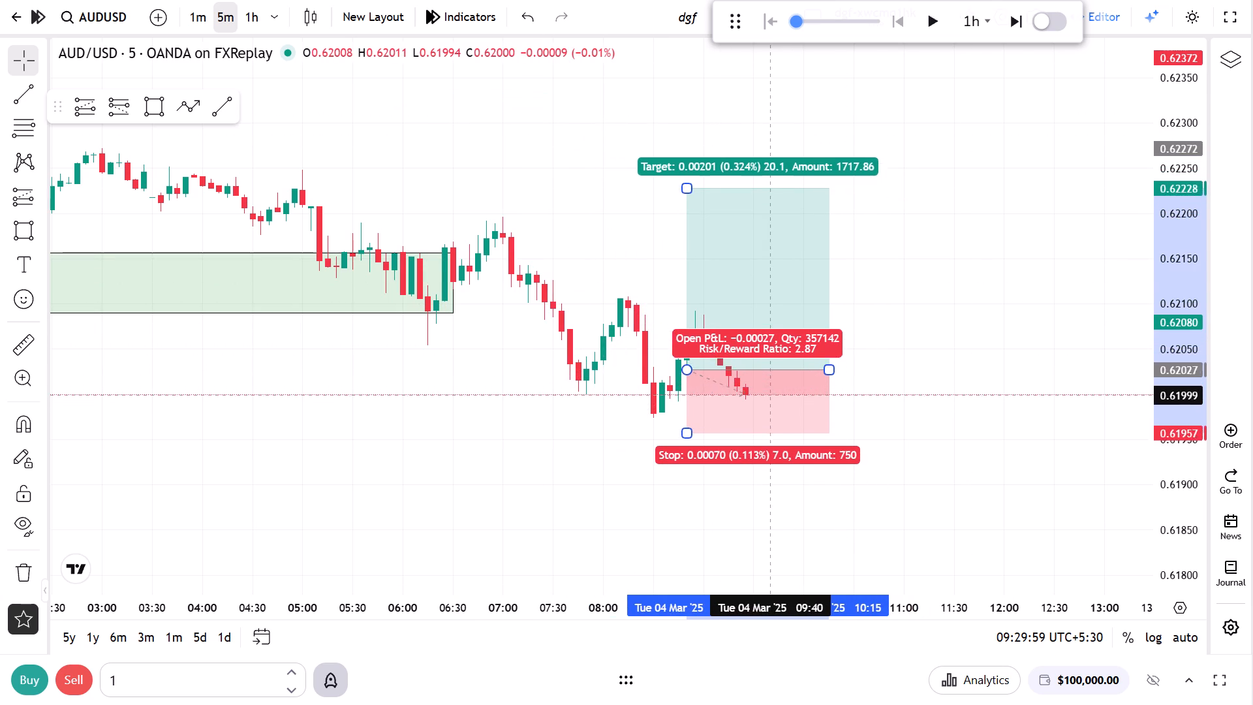
{"action": "left_click_drag", "start_coordinate": [767, 394], "coordinate": [765, 386]}
{"action": "left_click", "coordinate": [686, 426]}
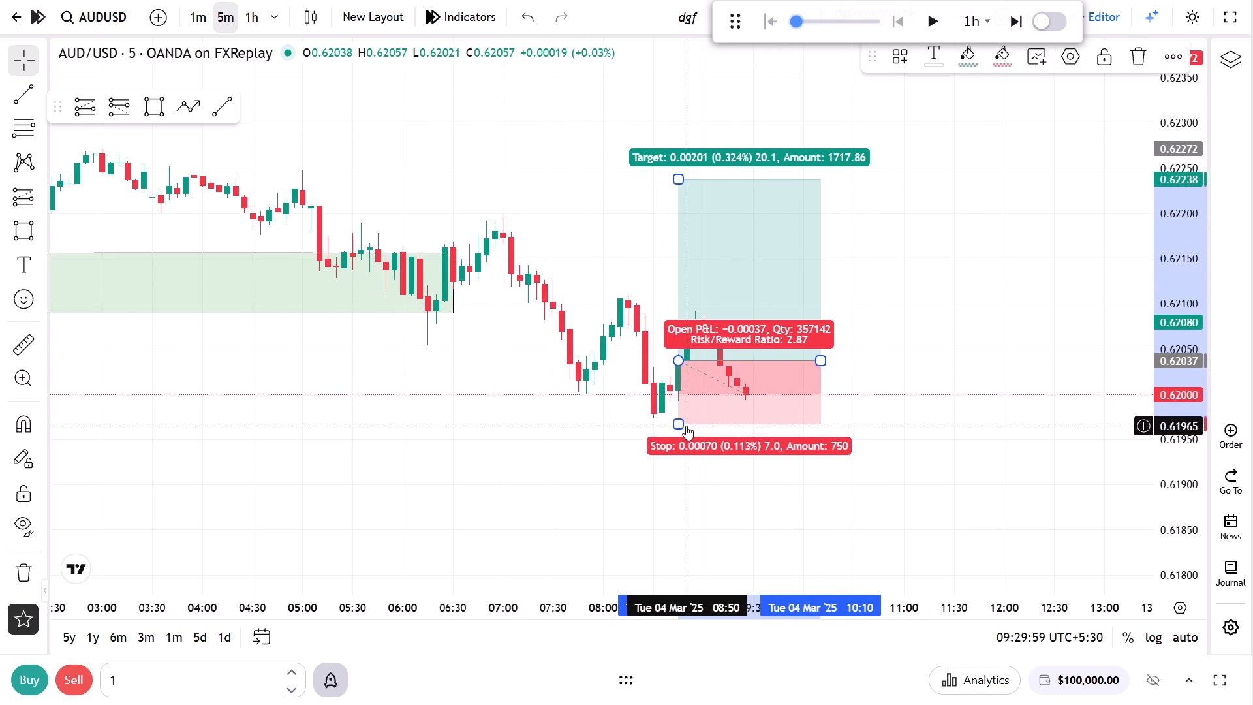
{"action": "left_click", "coordinate": [677, 424]}
{"action": "left_click_drag", "start_coordinate": [713, 398], "coordinate": [721, 398]}
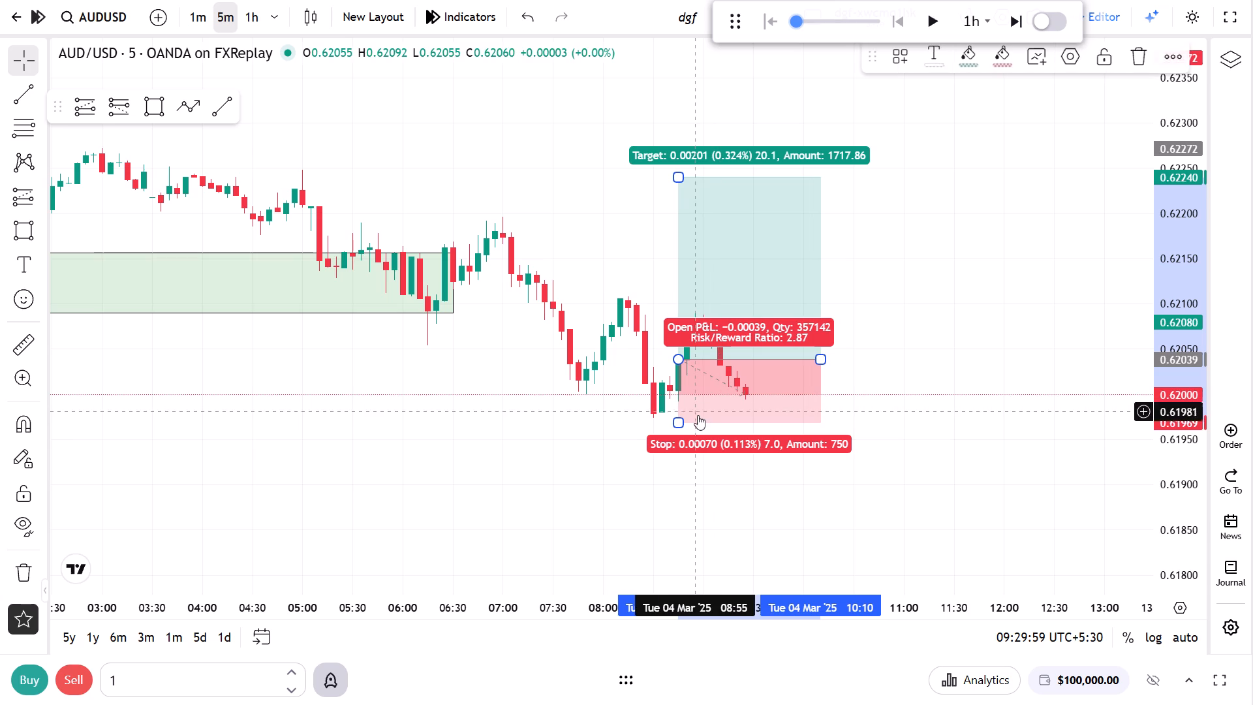
Lower the long position's stop level to about 0.61938.
{"action": "left_click_drag", "start_coordinate": [685, 423], "coordinate": [680, 446]}
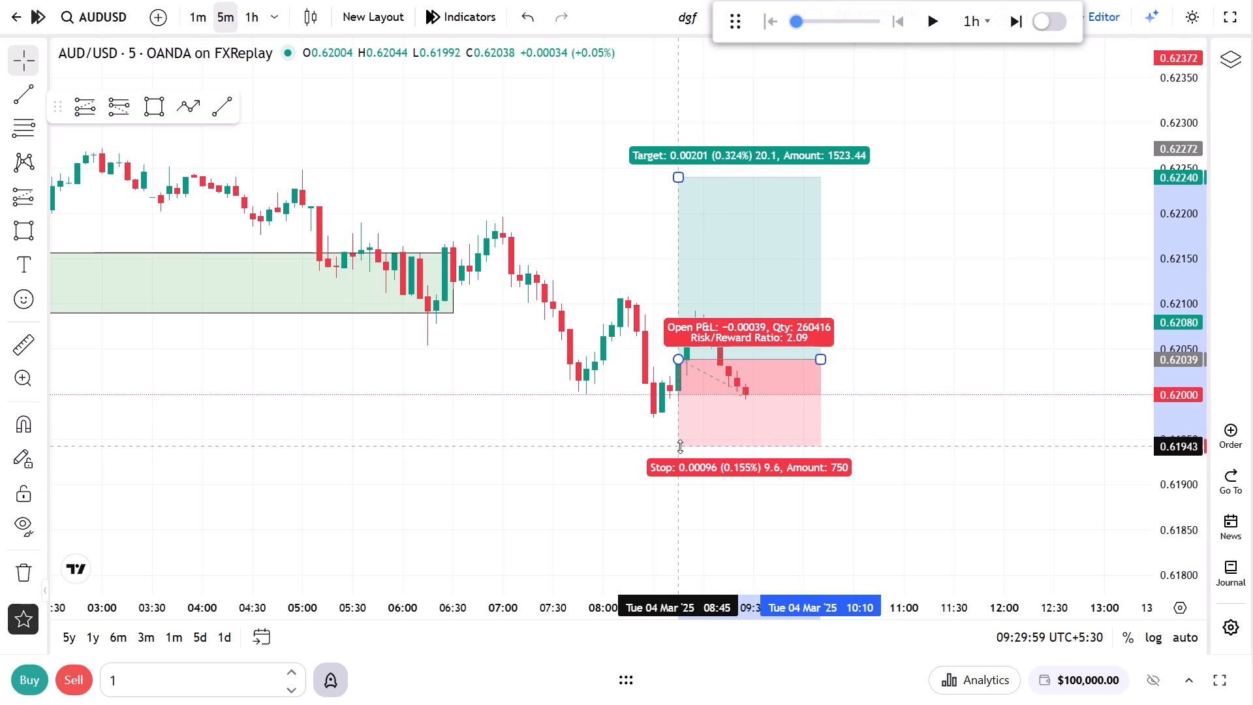
{"action": "left_click_drag", "start_coordinate": [680, 446], "coordinate": [679, 448]}
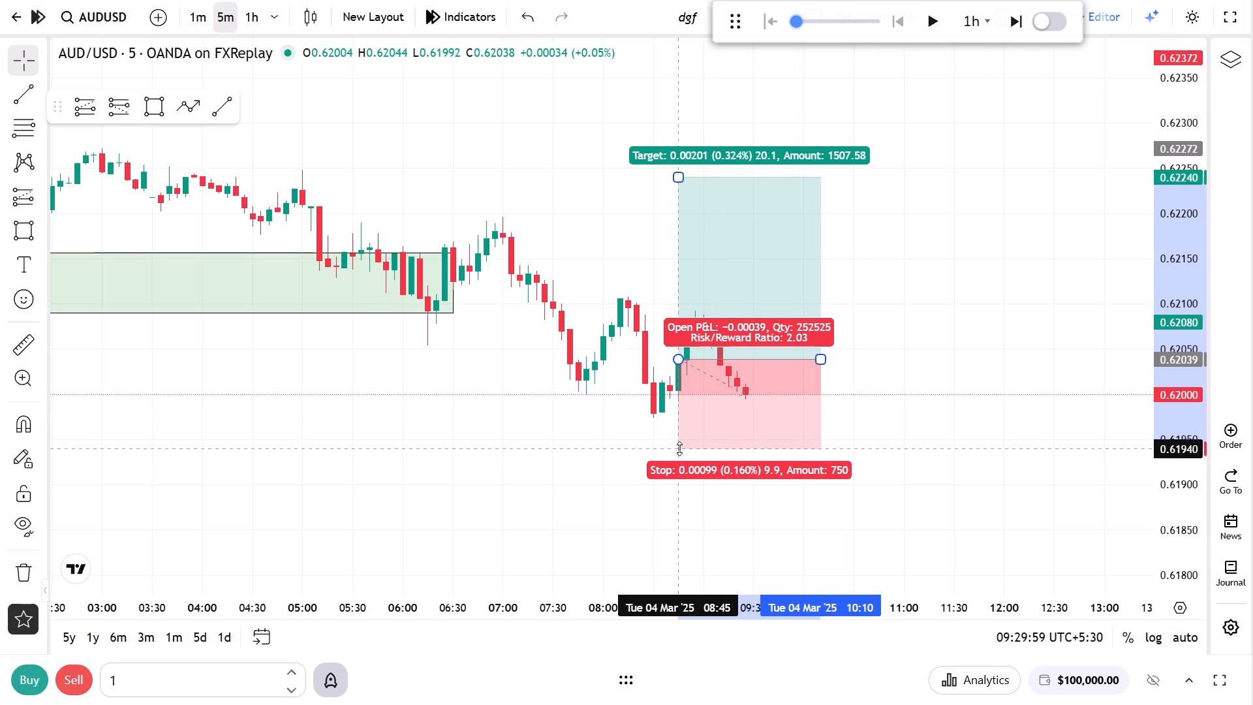
{"action": "left_click_drag", "start_coordinate": [679, 448], "coordinate": [679, 450]}
{"action": "left_click", "coordinate": [887, 368]}
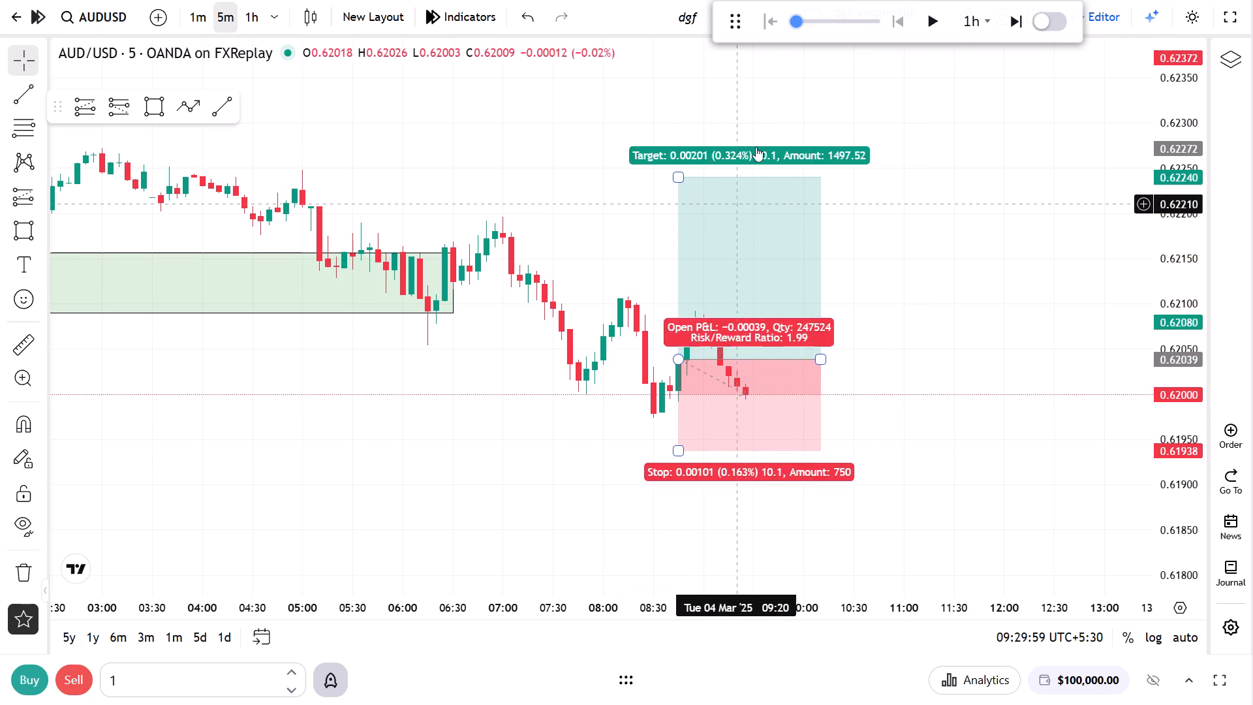
Replay forward to 17:30 on 4 Mar, pause, and switch to the 1h chart to review the move.
{"action": "left_click", "coordinate": [923, 26]}
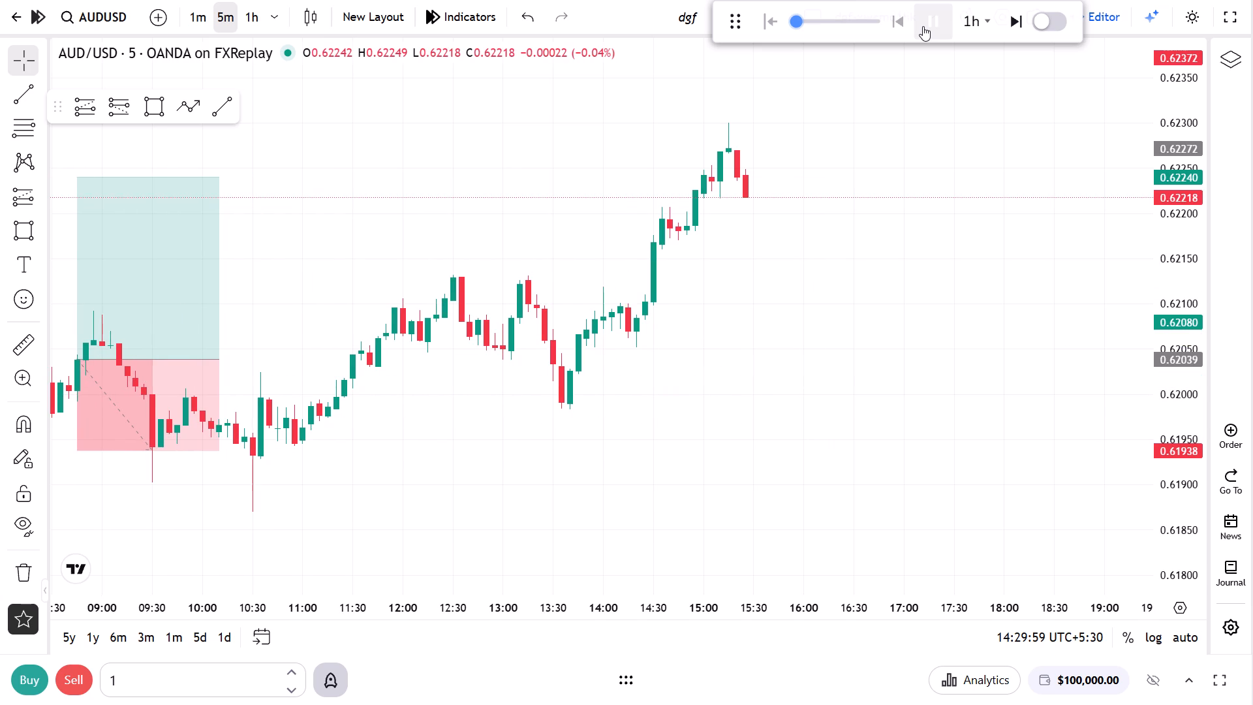
{"action": "left_click", "coordinate": [930, 25]}
{"action": "scroll", "coordinate": [872, 221], "scroll_direction": "down", "scroll_amount": 12}
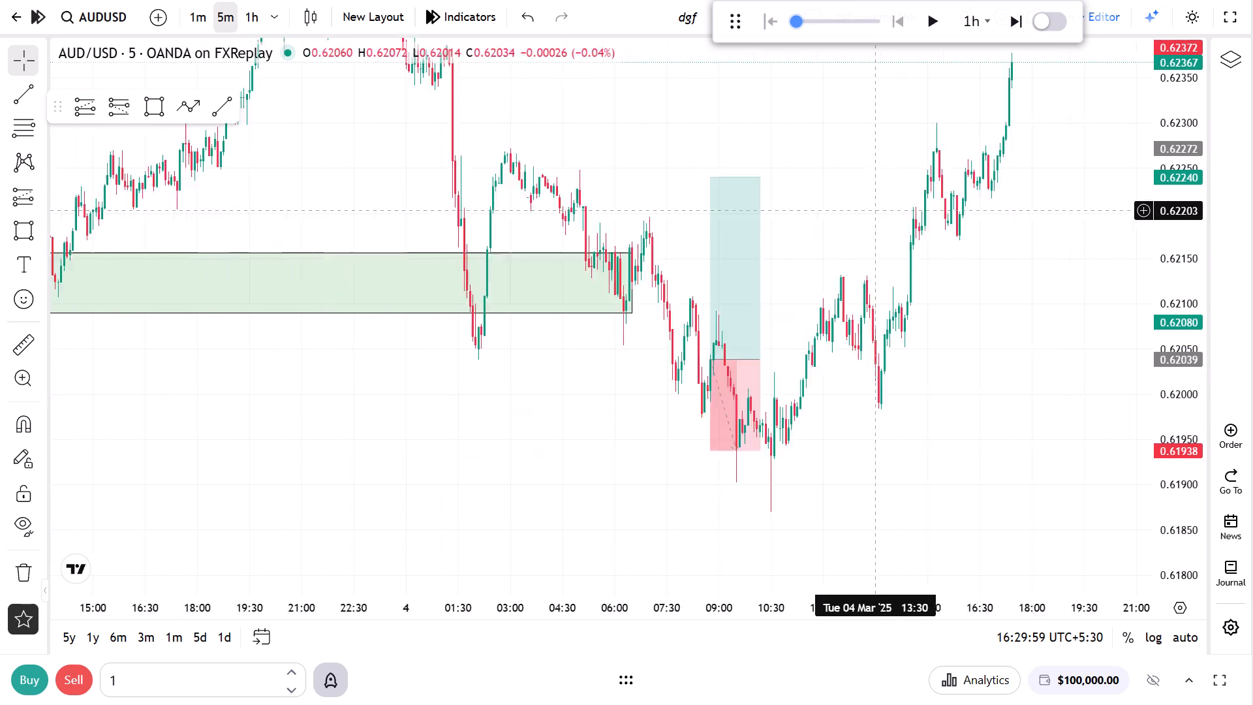
{"action": "left_click", "coordinate": [255, 13]}
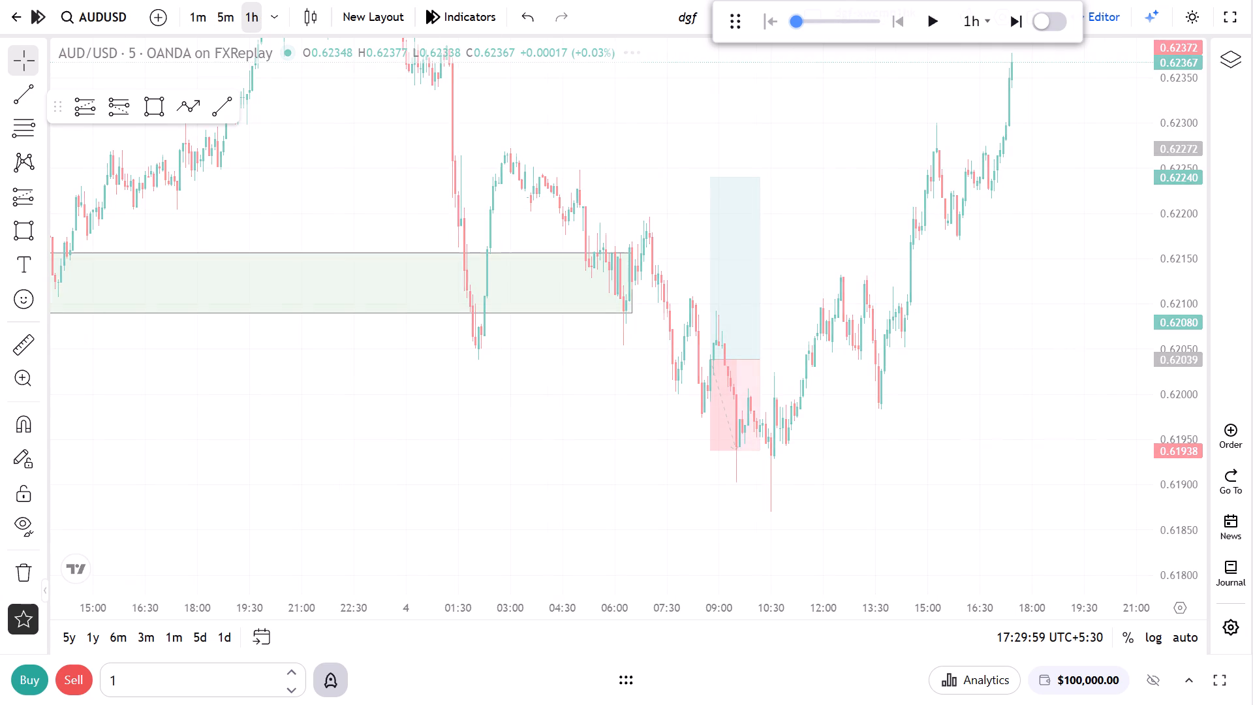
{"action": "scroll", "coordinate": [1098, 369], "scroll_direction": "up", "scroll_amount": 5}
{"action": "left_click_drag", "start_coordinate": [1179, 289], "coordinate": [1149, 455]}
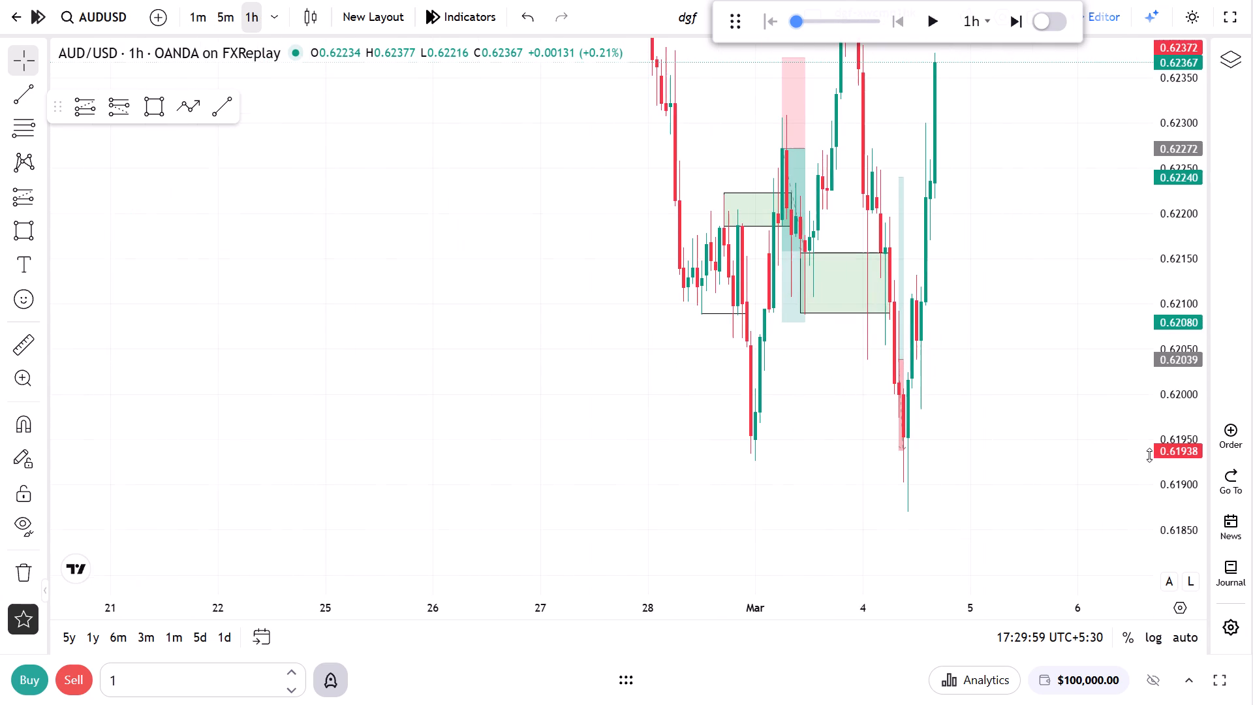
Replay the 1h chart forward to 08:30 on 5 Mar and pause.
{"action": "left_click_drag", "start_coordinate": [1149, 455], "coordinate": [1145, 457]}
{"action": "left_click_drag", "start_coordinate": [1045, 360], "coordinate": [997, 476]}
{"action": "scroll", "coordinate": [959, 459], "scroll_direction": "up", "scroll_amount": 5}
{"action": "left_click", "coordinate": [963, 441]}
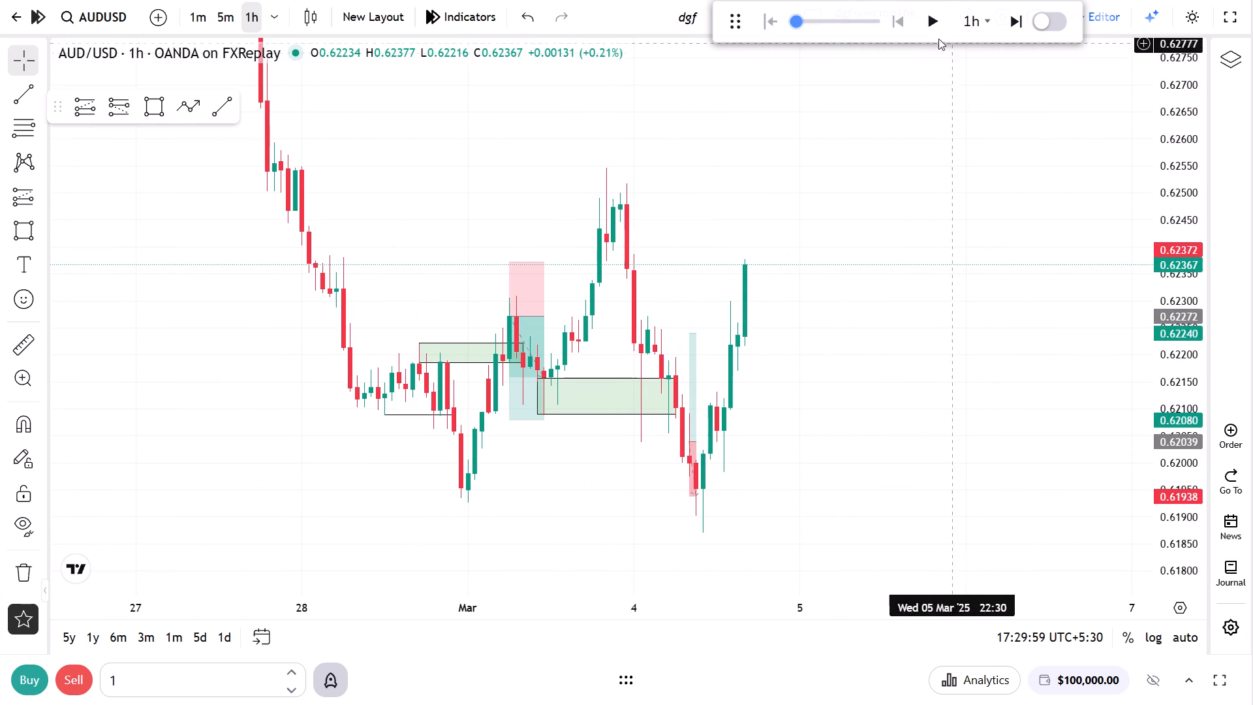
{"action": "left_click", "coordinate": [925, 27]}
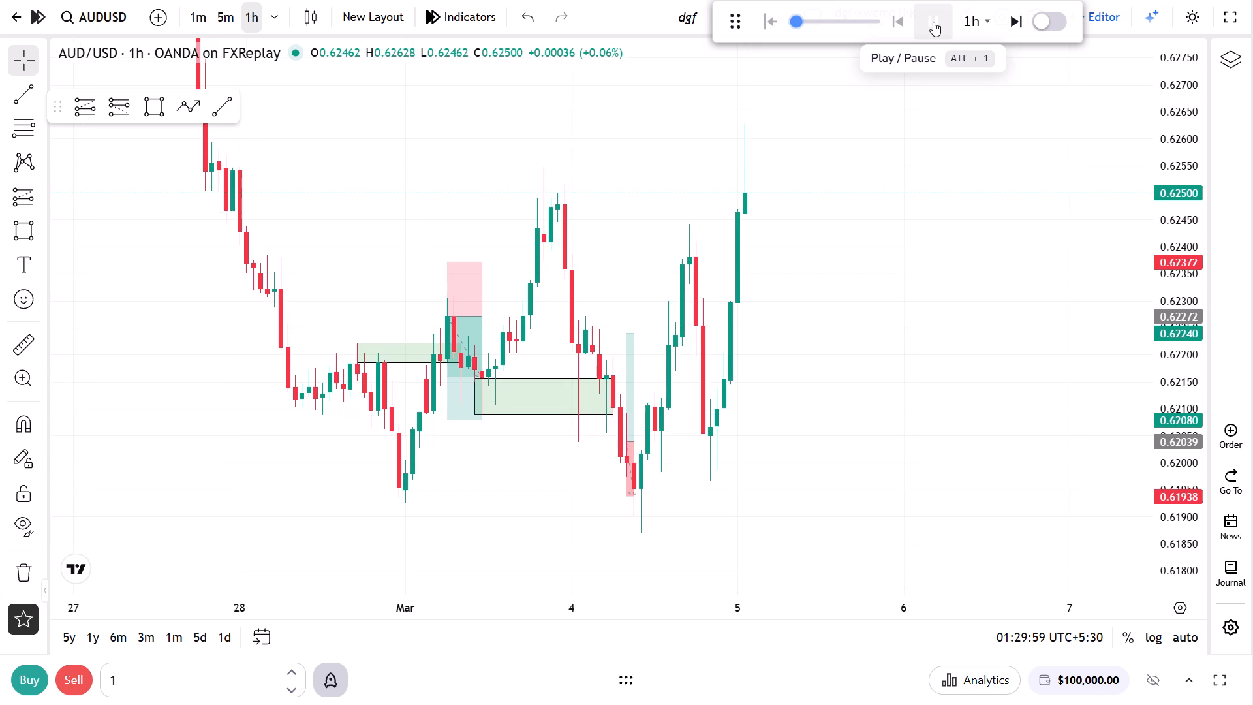
{"action": "left_click_drag", "start_coordinate": [862, 119], "coordinate": [861, 127]}
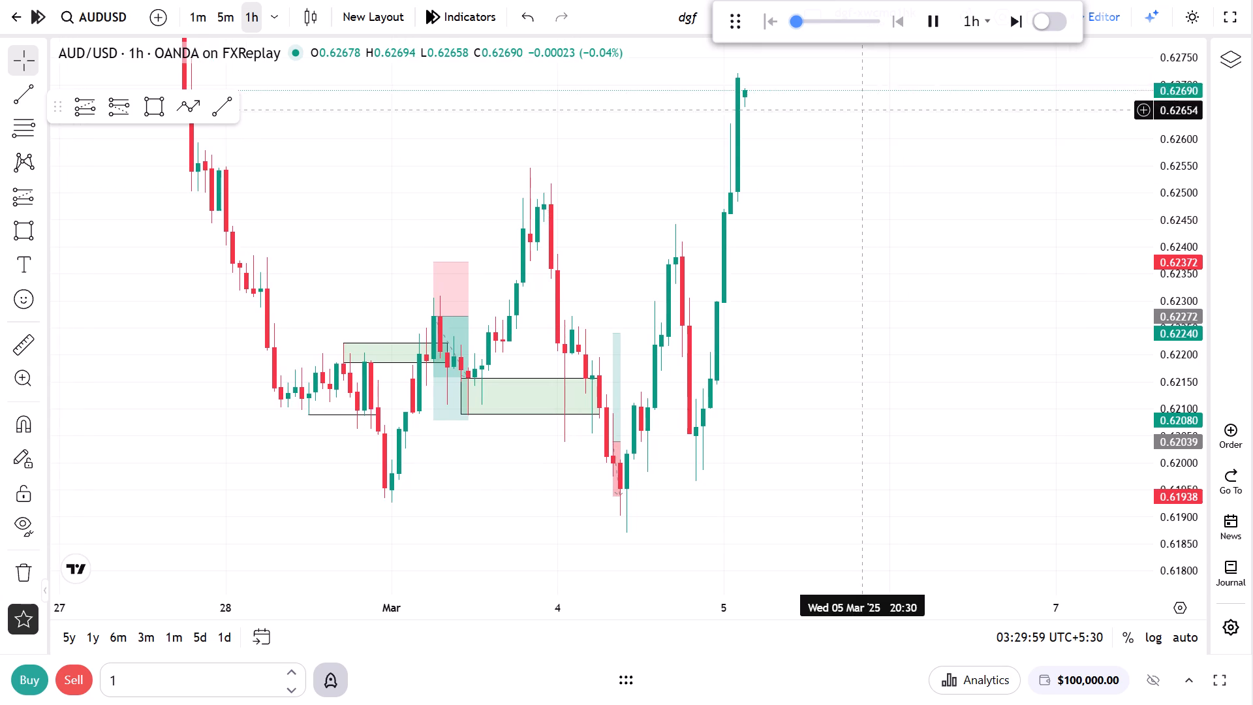
{"action": "left_click_drag", "start_coordinate": [861, 127], "coordinate": [829, 290]}
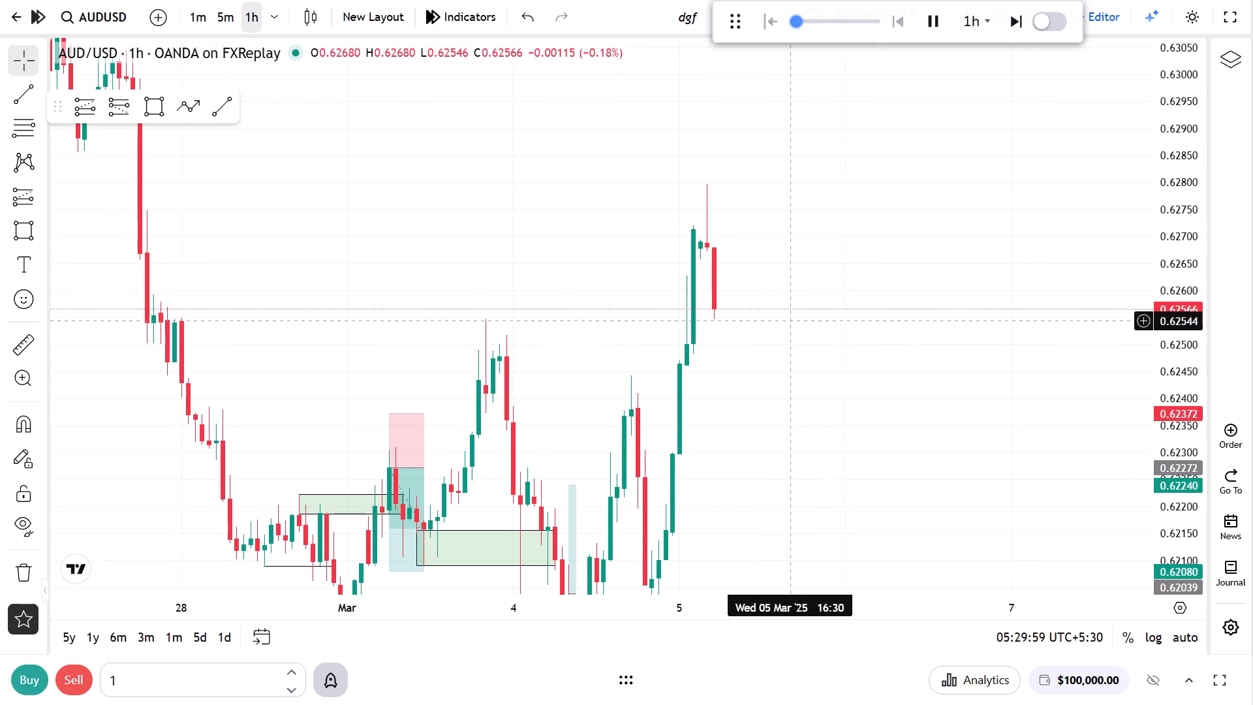
{"action": "left_click", "coordinate": [925, 25]}
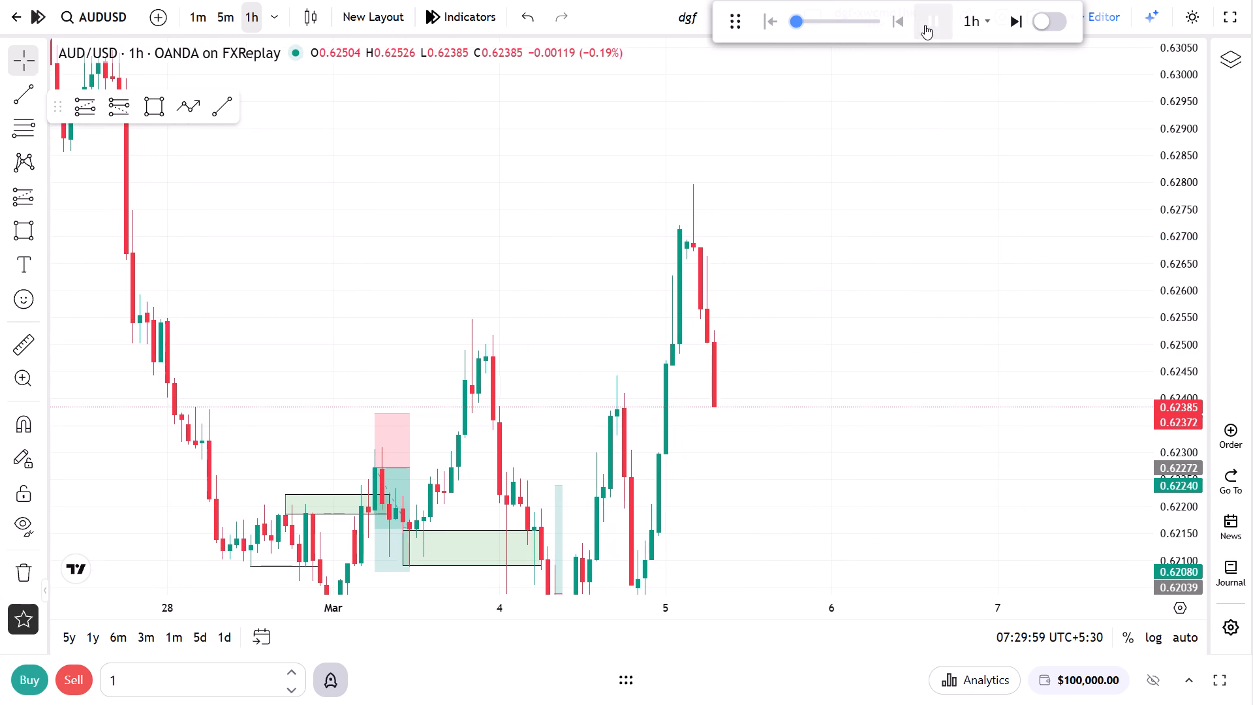
Draw a rectangle zone from 3 Mar 17:30 to 5 Mar 10:30 between about 0.62477 and 0.62547.
{"action": "left_click", "coordinate": [161, 108]}
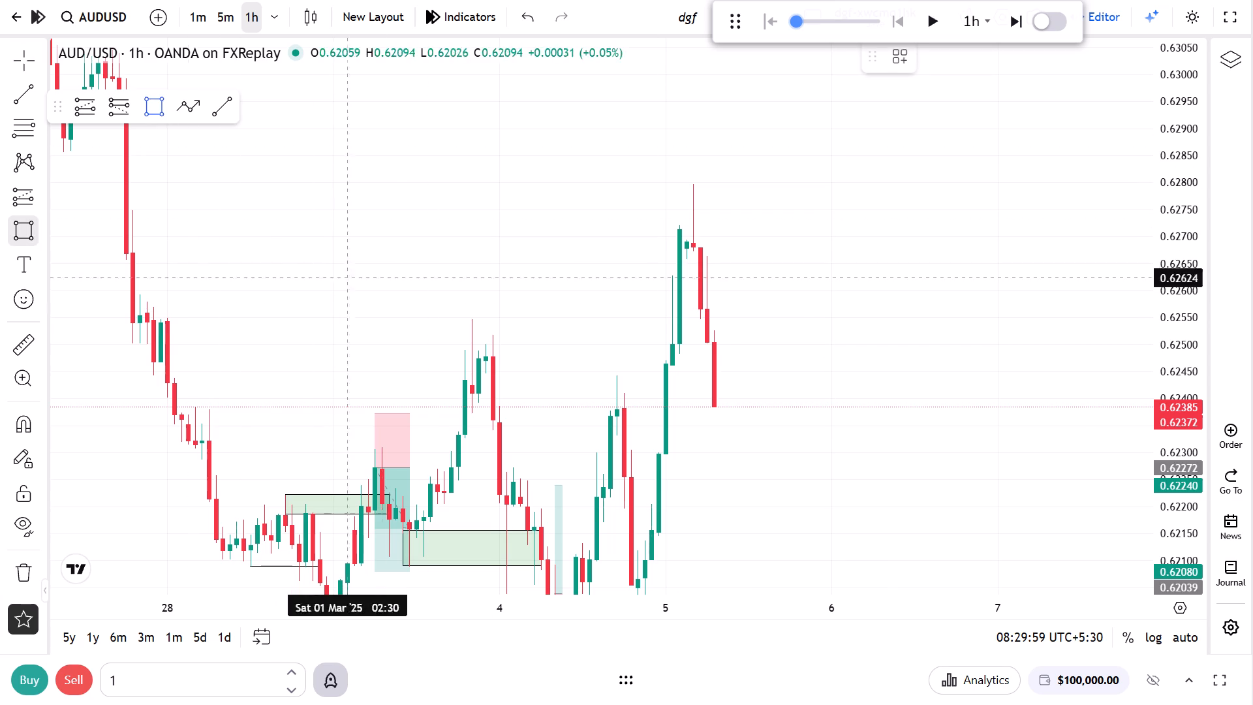
{"action": "left_click", "coordinate": [454, 357]}
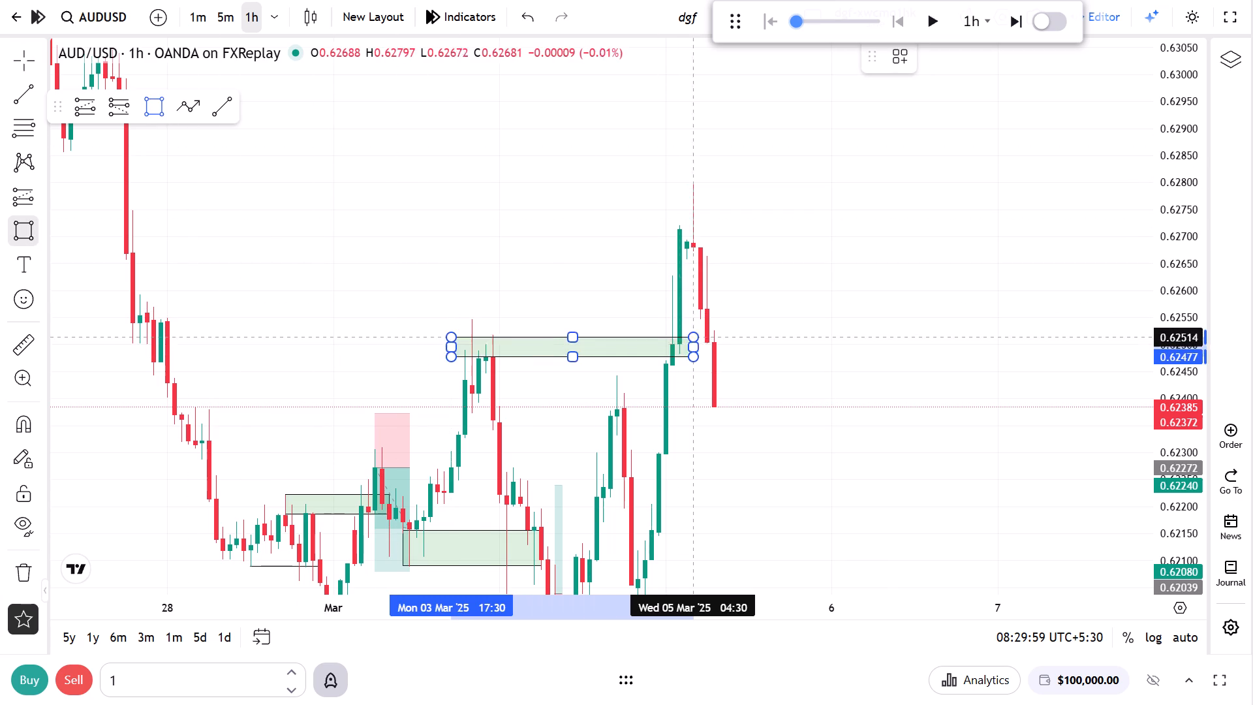
{"action": "left_click", "coordinate": [733, 319]}
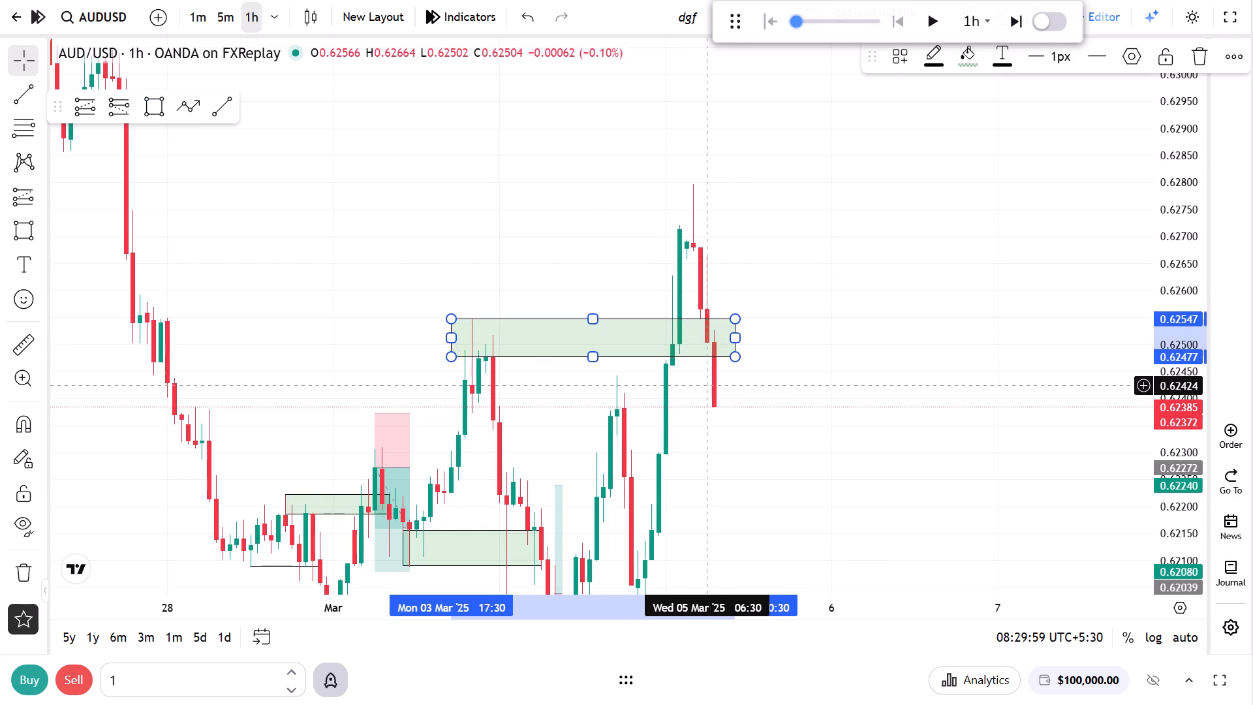
Switch to the 5m chart and replay forward to 10:30 on 5 Mar, then pause.
{"action": "left_click", "coordinate": [226, 13]}
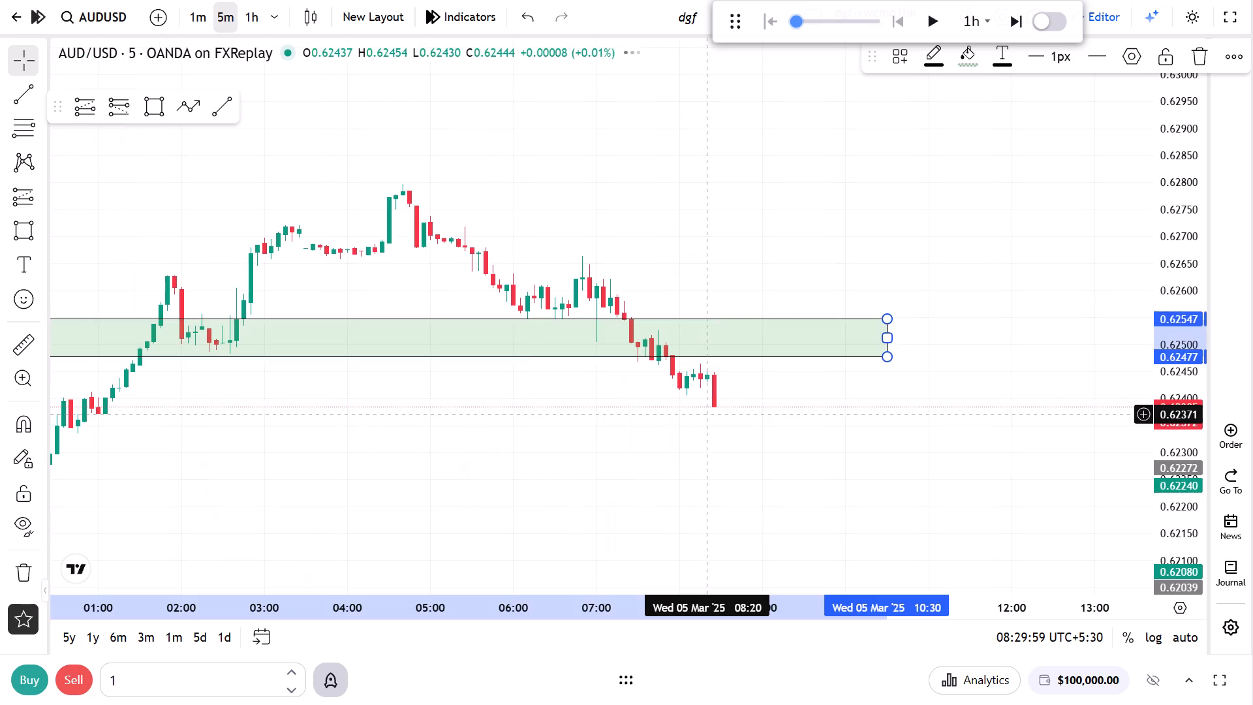
{"action": "left_click_drag", "start_coordinate": [709, 415], "coordinate": [752, 415]}
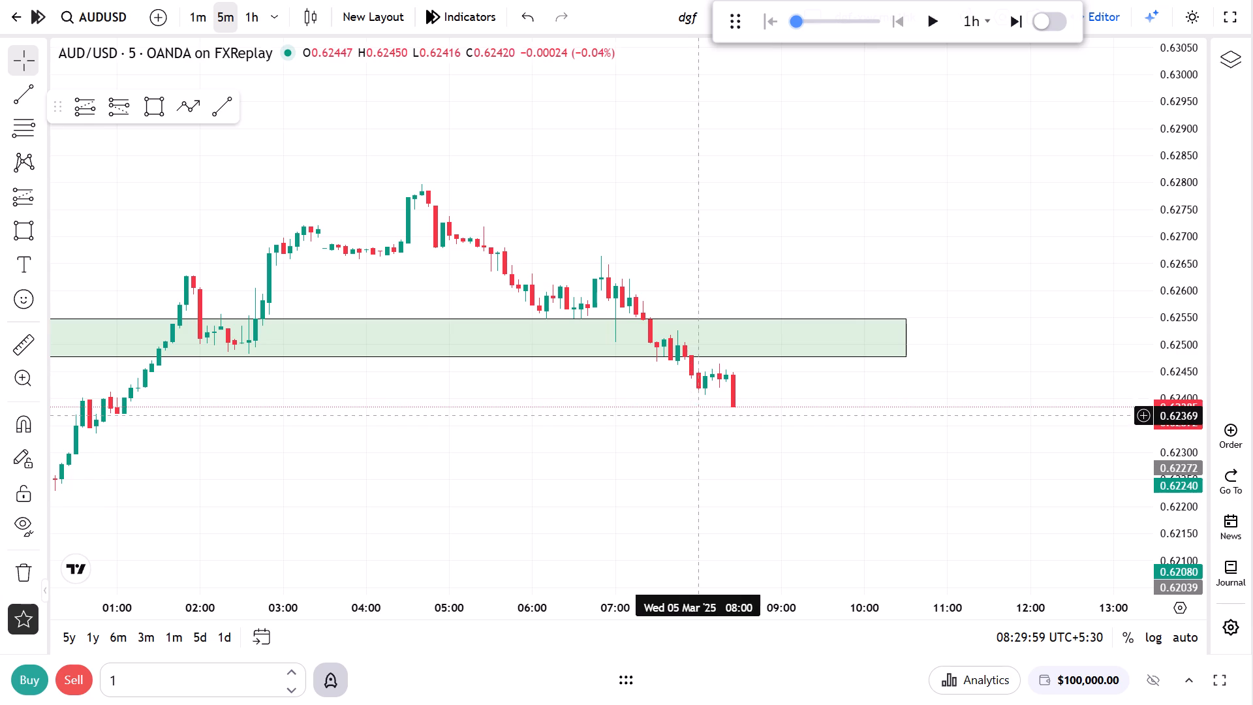
{"action": "left_click", "coordinate": [921, 14]}
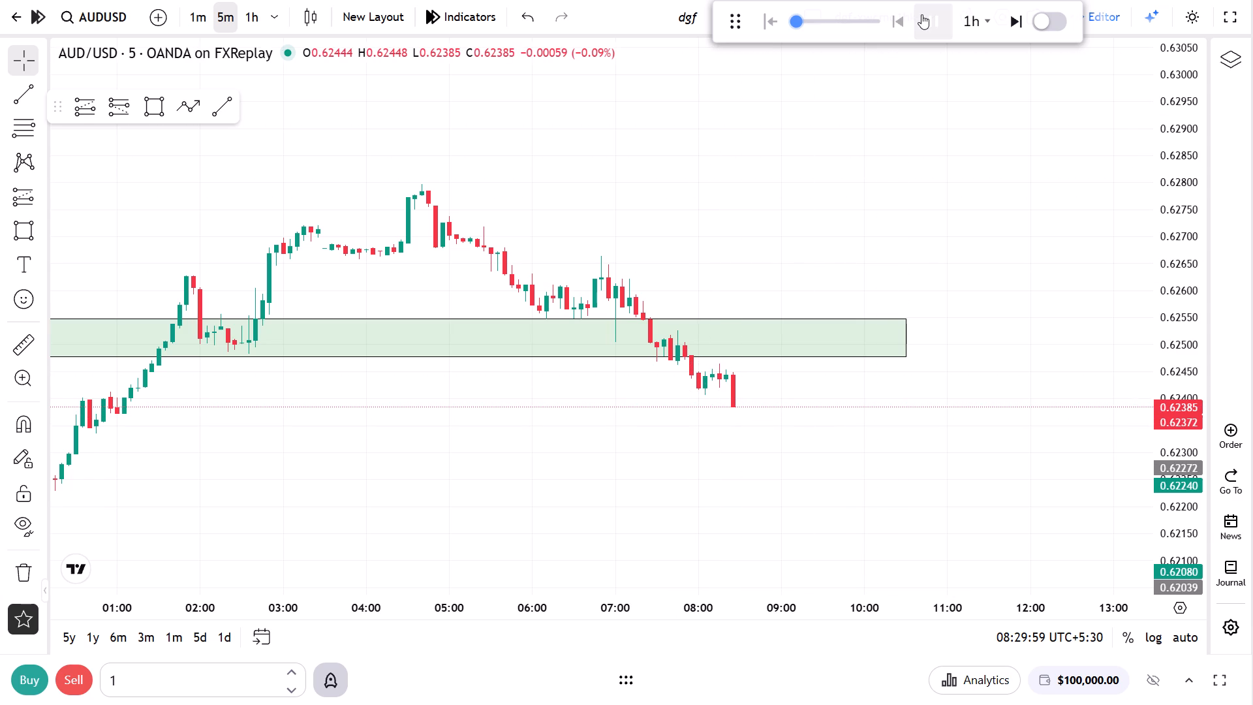
{"action": "left_click", "coordinate": [921, 14]}
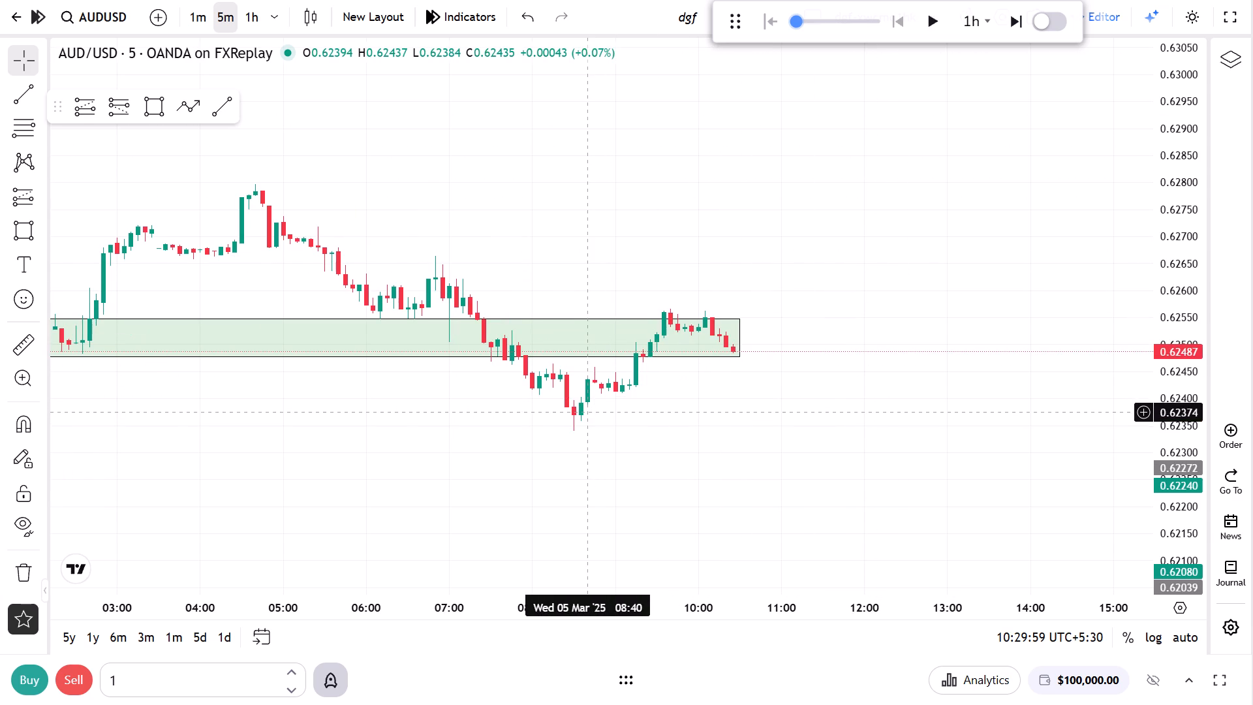
Place a long position from 5 Mar 08:40 to about 11:20 with entry about 0.62433, stop about 0.62336 and target about 0.62634.
{"action": "left_click", "coordinate": [99, 118]}
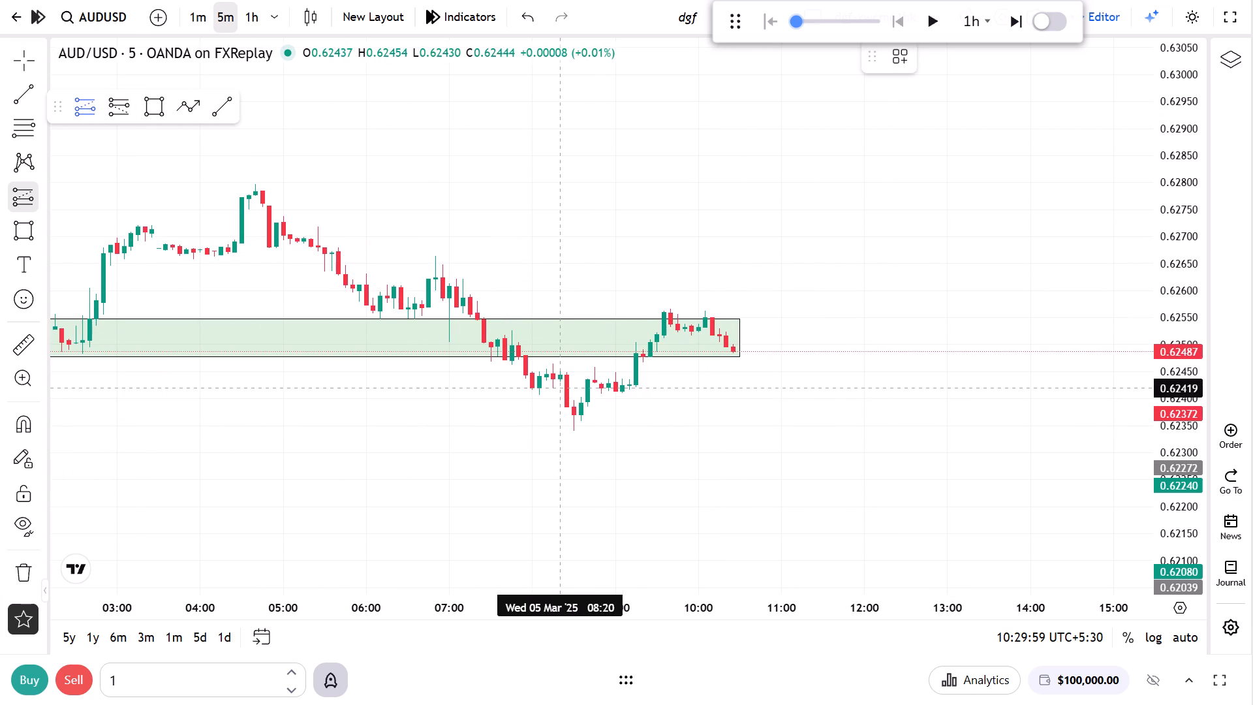
{"action": "left_click", "coordinate": [587, 381]}
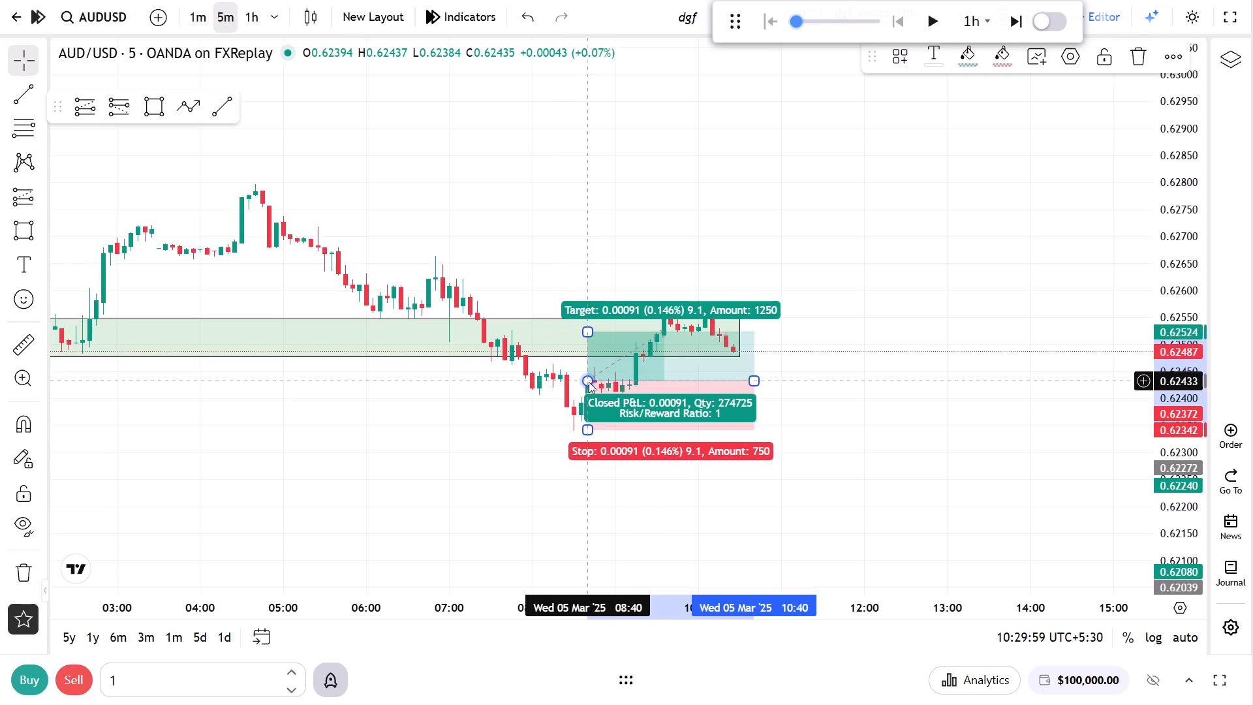
{"action": "left_click", "coordinate": [592, 430]}
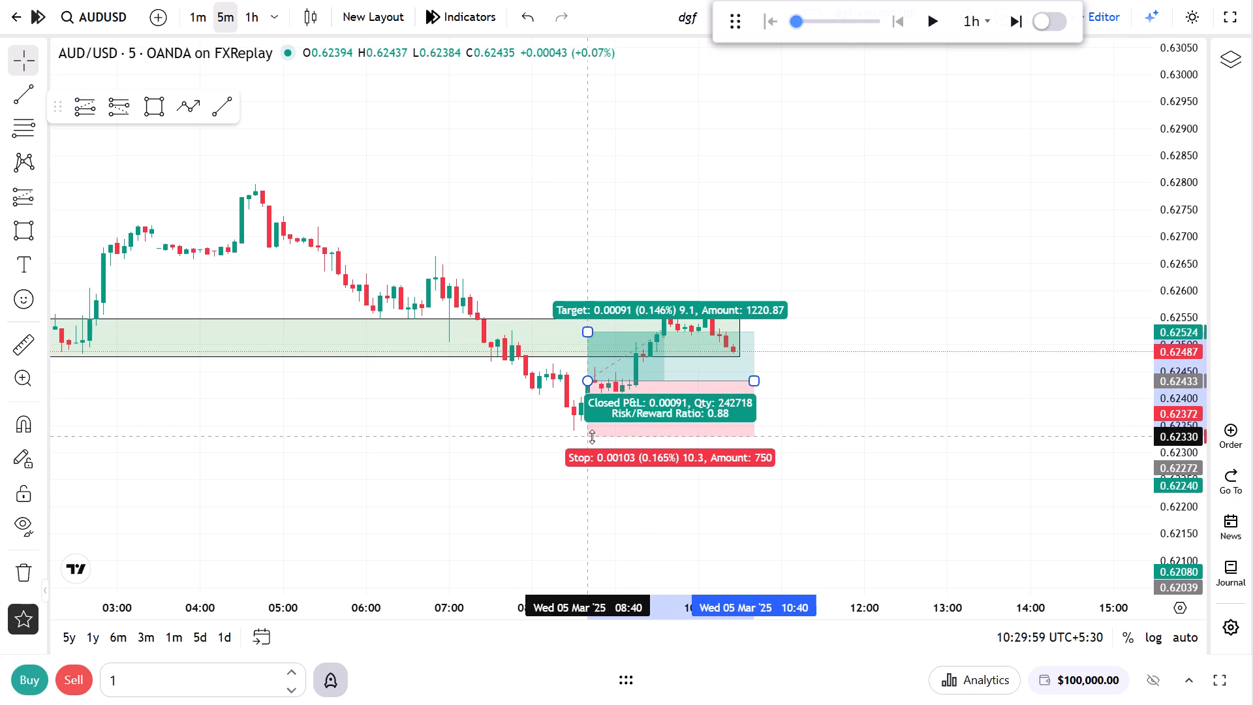
{"action": "left_click_drag", "start_coordinate": [585, 337], "coordinate": [589, 294]}
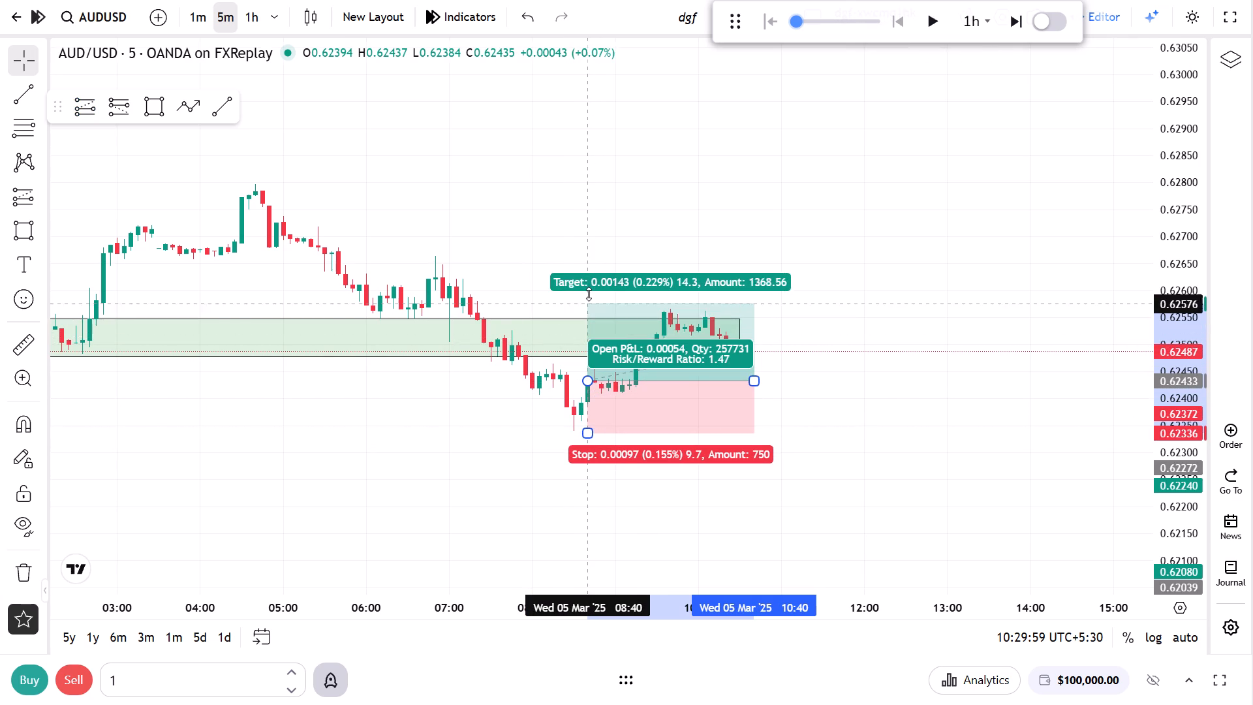
{"action": "left_click_drag", "start_coordinate": [589, 294], "coordinate": [589, 273]}
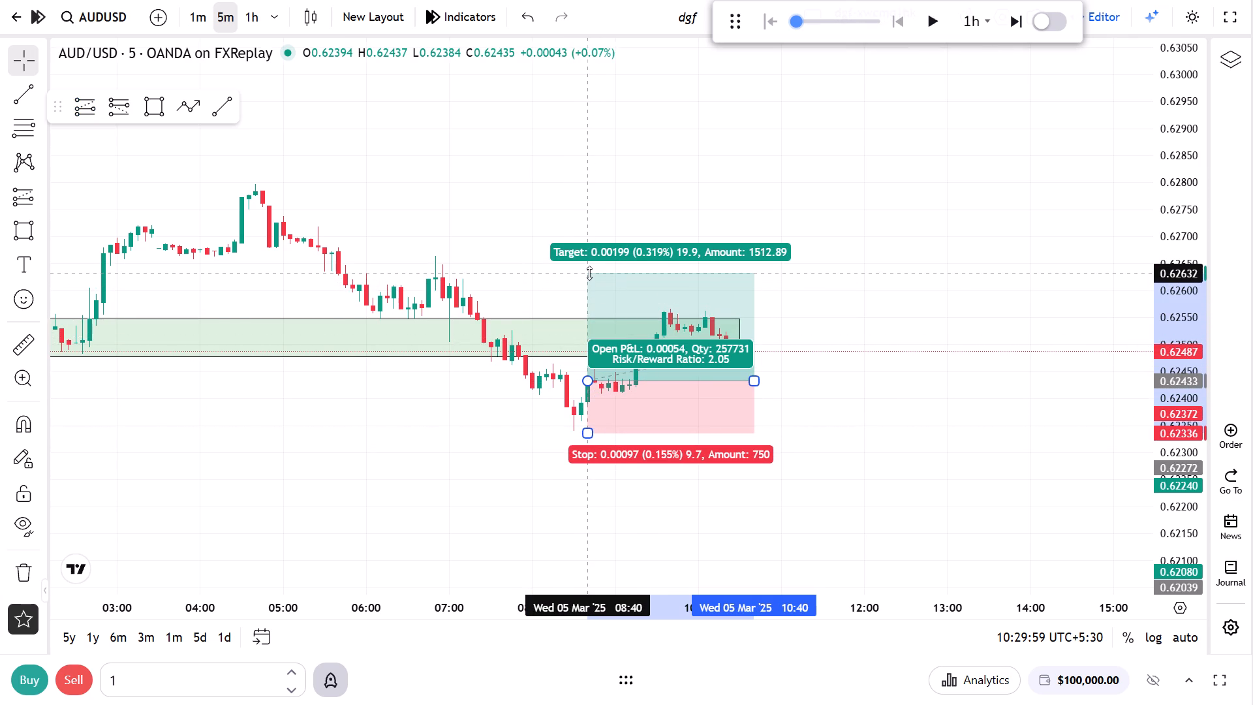
{"action": "left_click_drag", "start_coordinate": [589, 273], "coordinate": [589, 272]}
{"action": "left_click", "coordinate": [880, 415]}
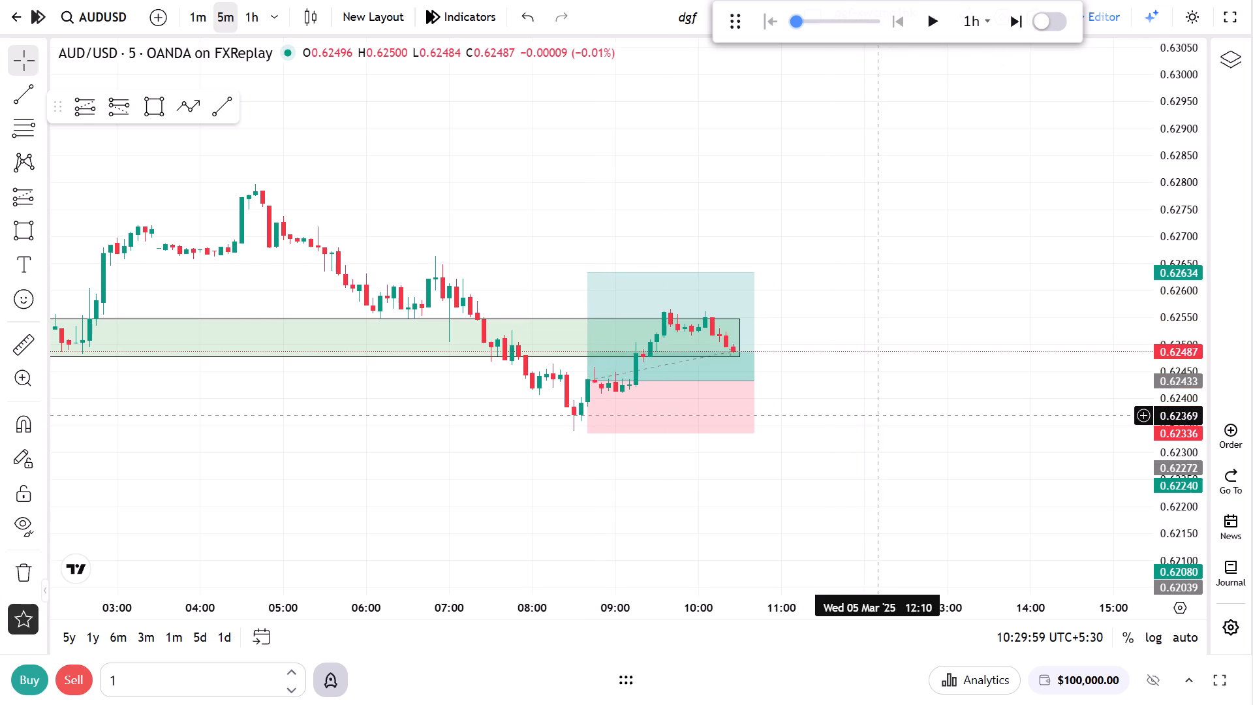
{"action": "left_click_drag", "start_coordinate": [756, 383], "coordinate": [807, 378]}
{"action": "left_click", "coordinate": [962, 334]}
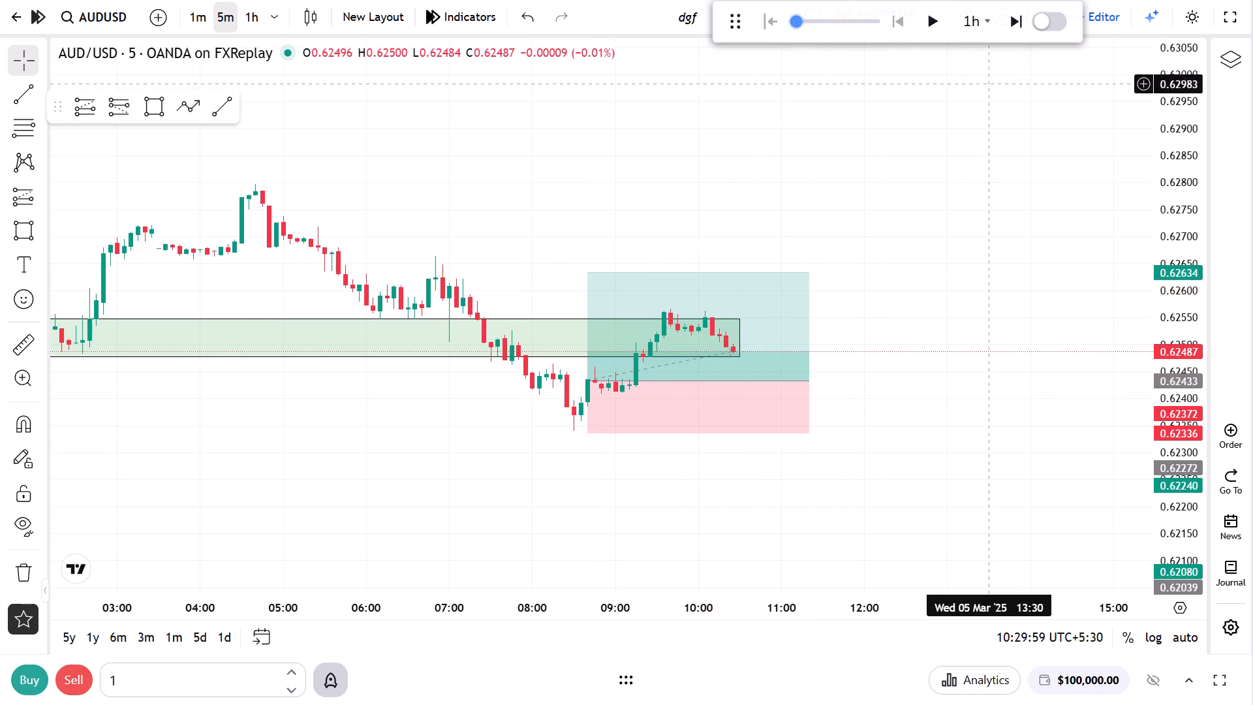
Replay forward to 12:30 on 5 Mar and extend the newest long position's end to about 12:25.
{"action": "left_click", "coordinate": [949, 30]}
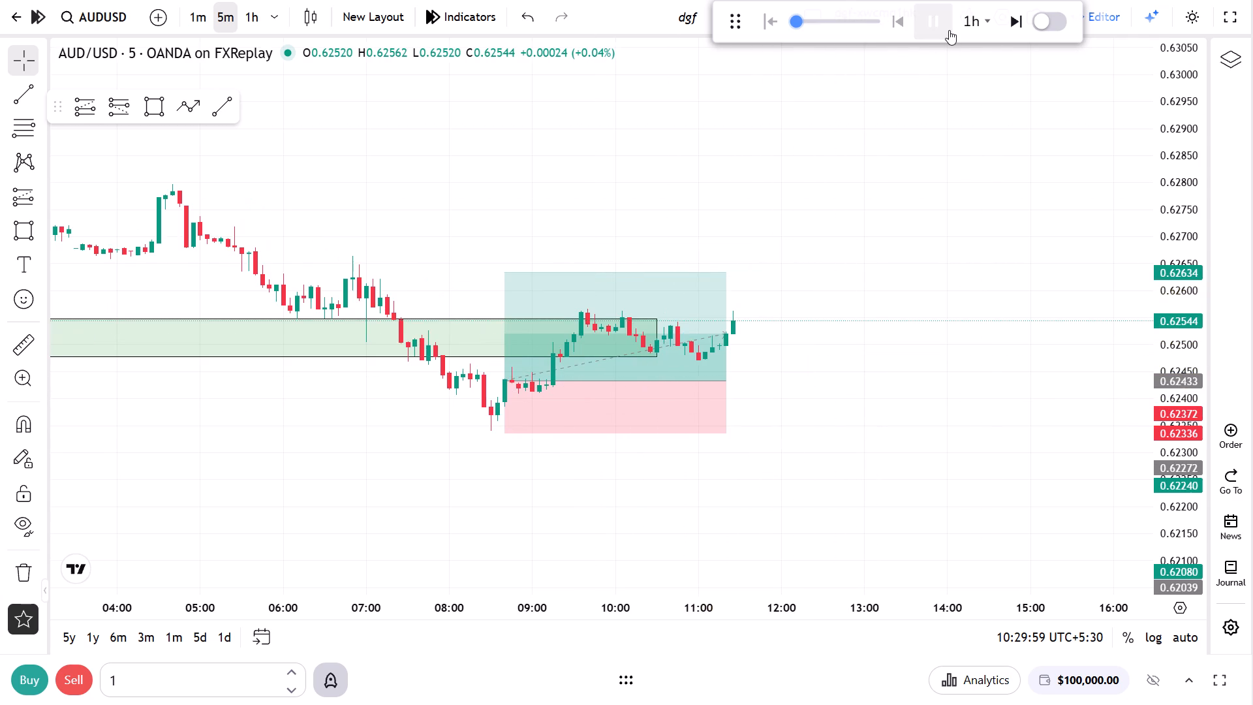
{"action": "left_click", "coordinate": [949, 30]}
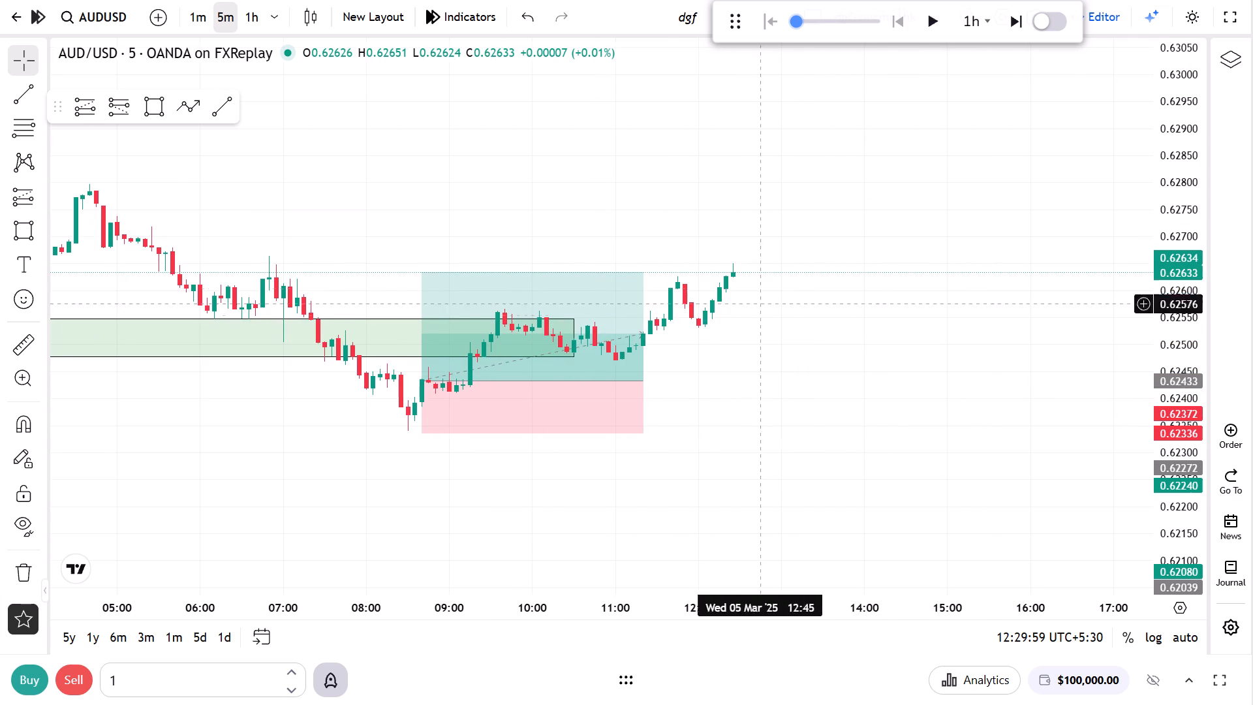
{"action": "left_click_drag", "start_coordinate": [647, 383], "coordinate": [730, 379]}
{"action": "left_click", "coordinate": [799, 357]}
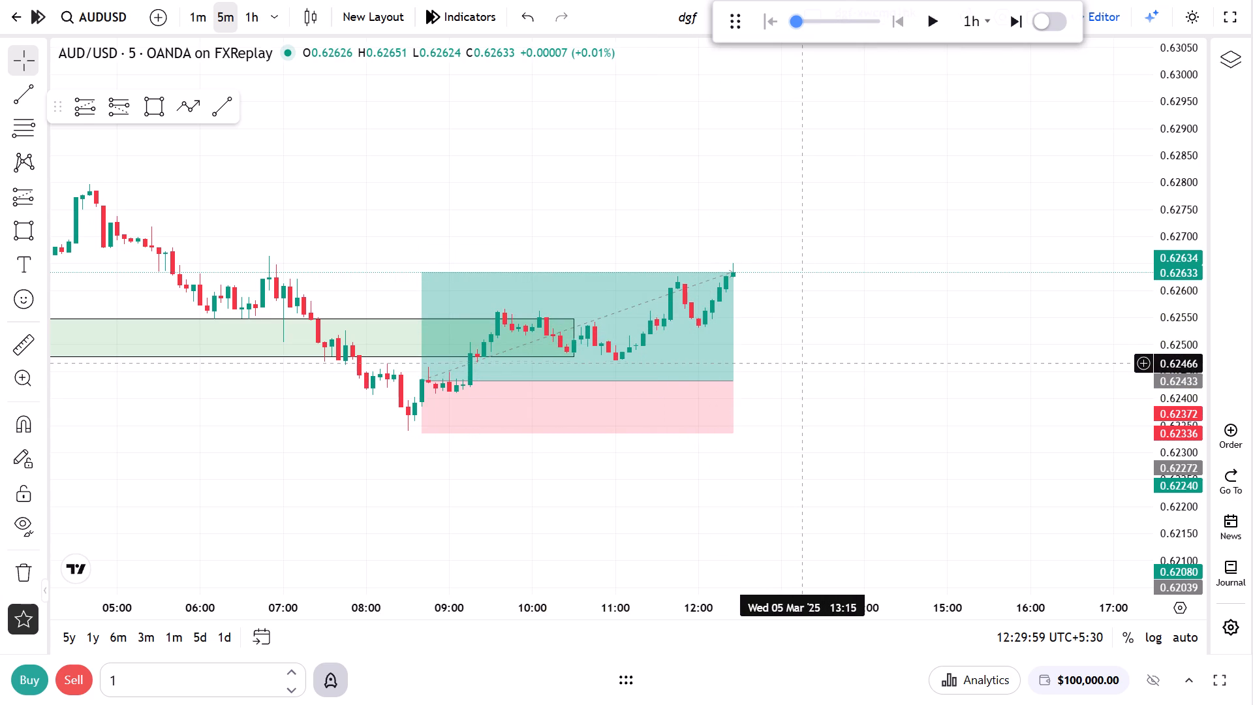
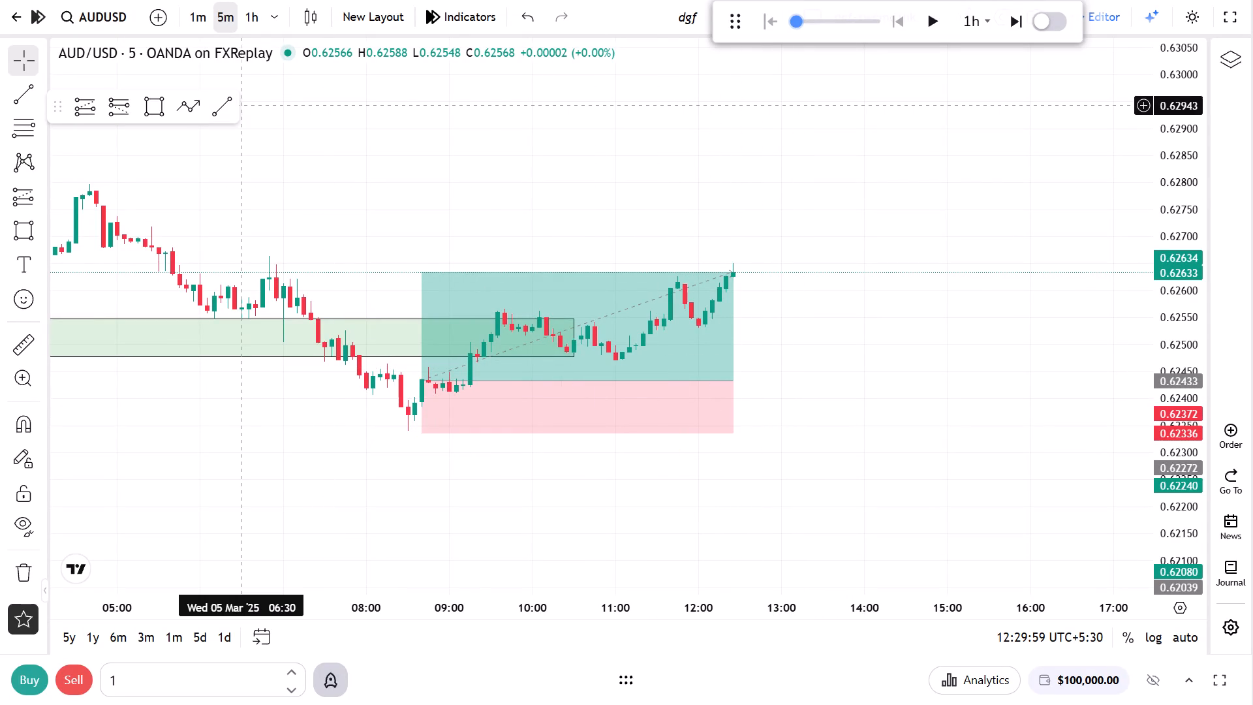
Switch to the 1h chart and replay forward to 16:30 on 5 Mar, then pause.
{"action": "left_click", "coordinate": [245, 23]}
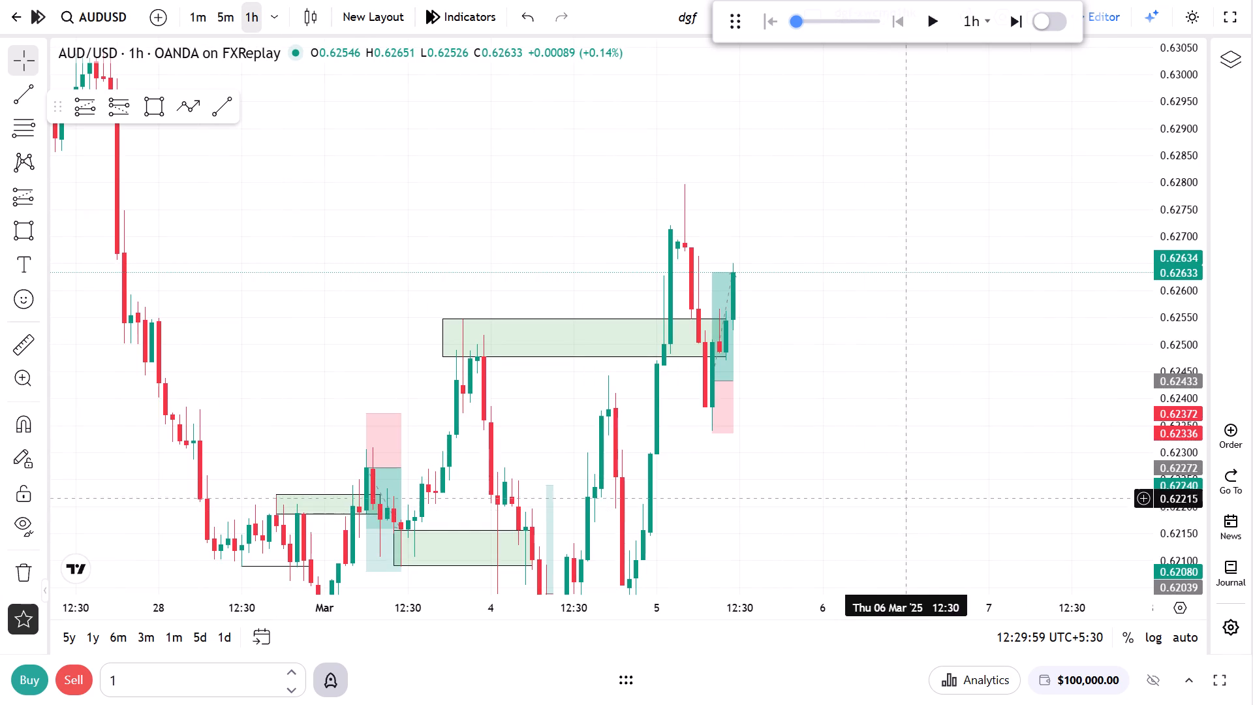
{"action": "left_click", "coordinate": [933, 25]}
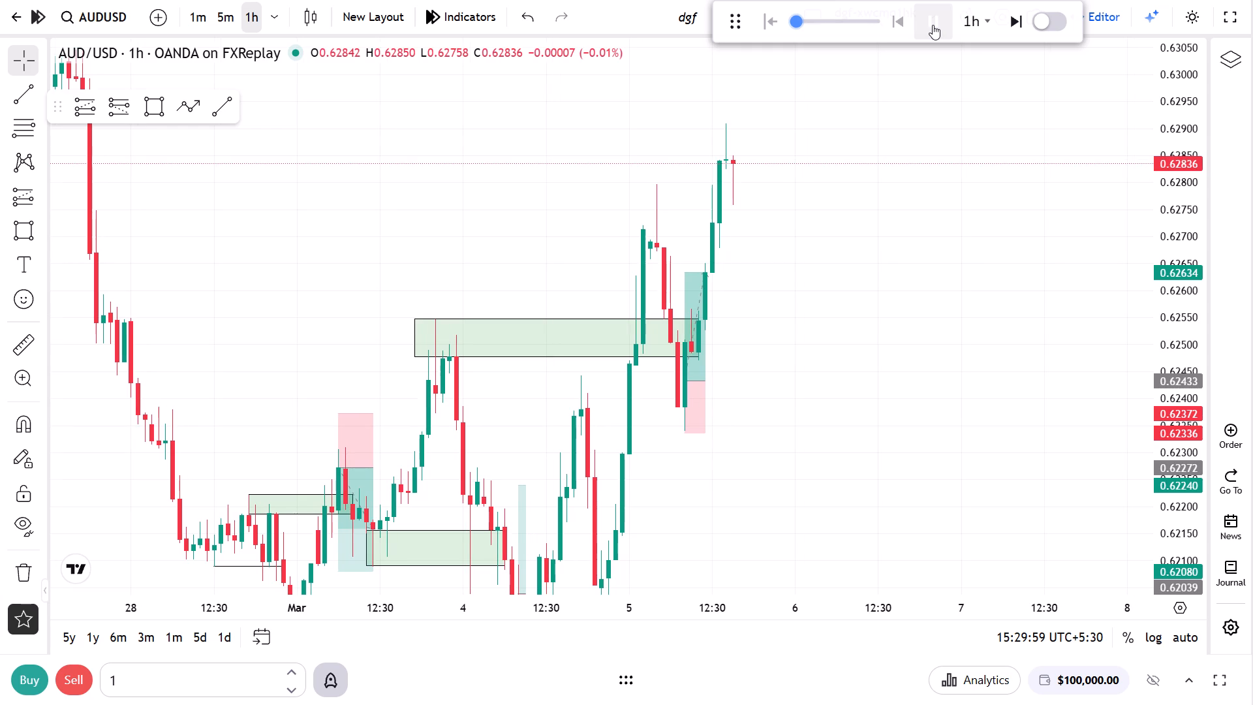
{"action": "left_click", "coordinate": [933, 25]}
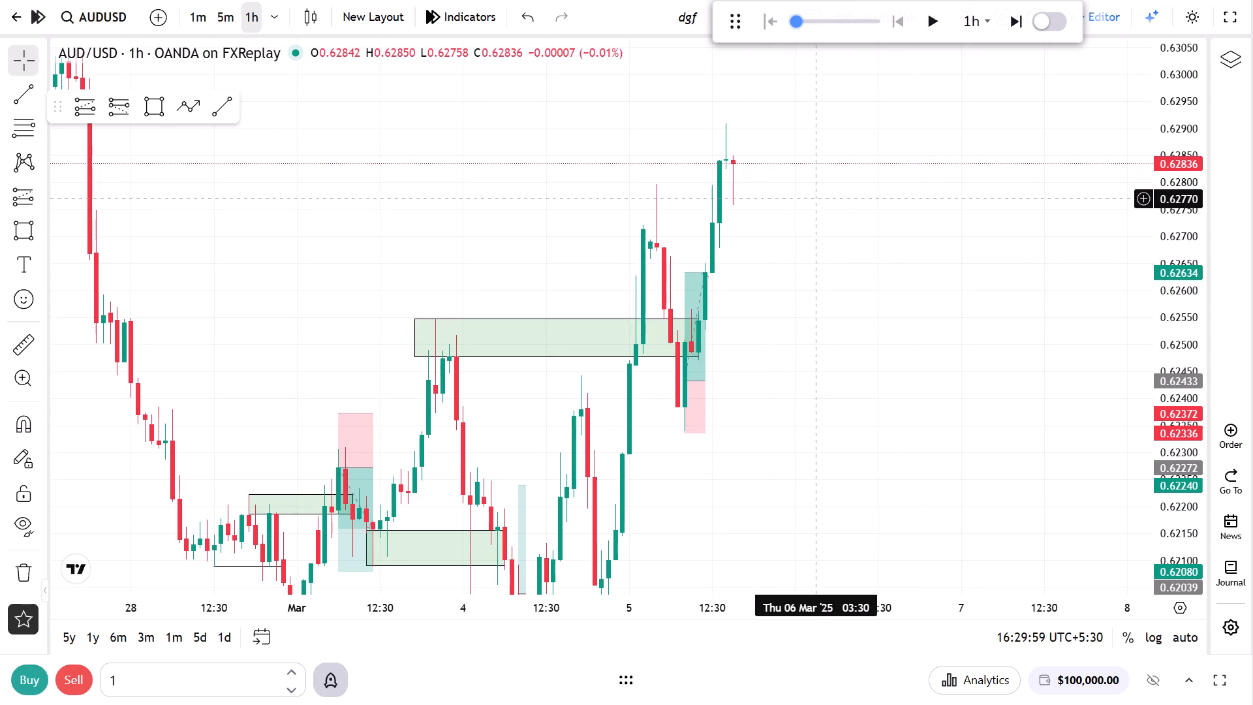
Draw a rectangle zone from about 01:30 to 19:30 on 5 Mar between about 0.62713 and 0.62797.
{"action": "left_click_drag", "start_coordinate": [818, 198], "coordinate": [856, 298]}
{"action": "left_click", "coordinate": [155, 109]}
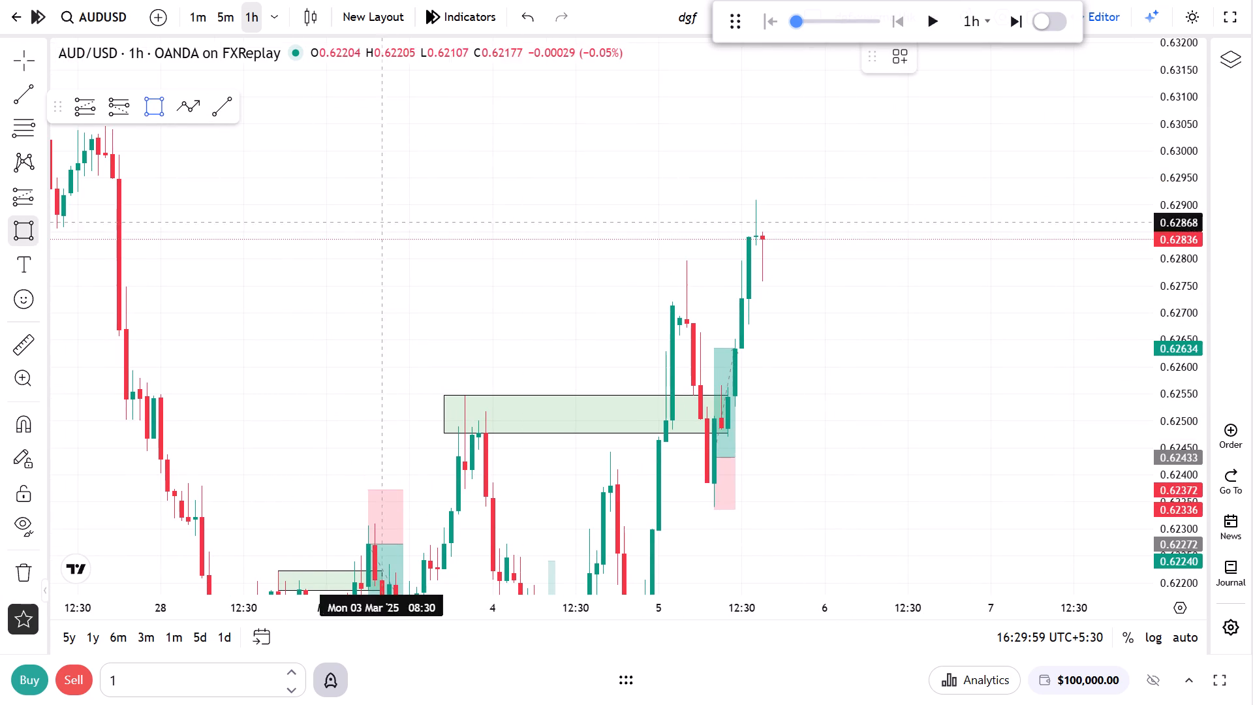
{"action": "left_click", "coordinate": [655, 305]}
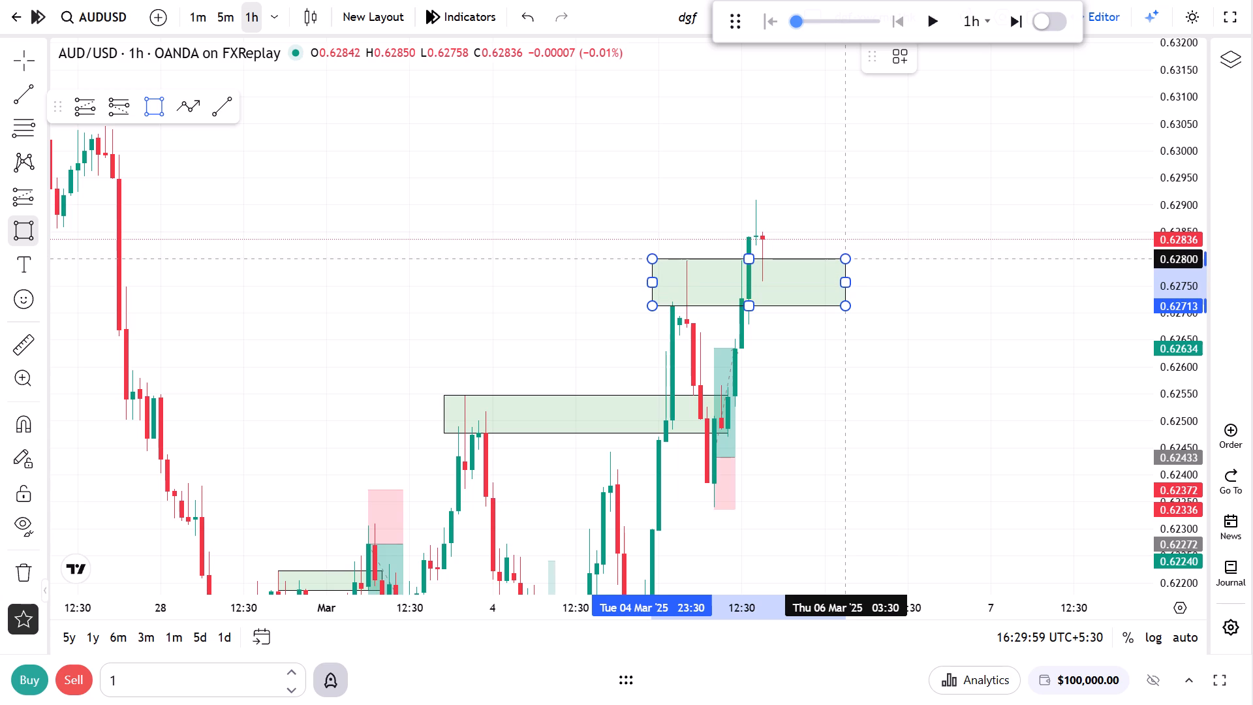
{"action": "left_click", "coordinate": [792, 260]}
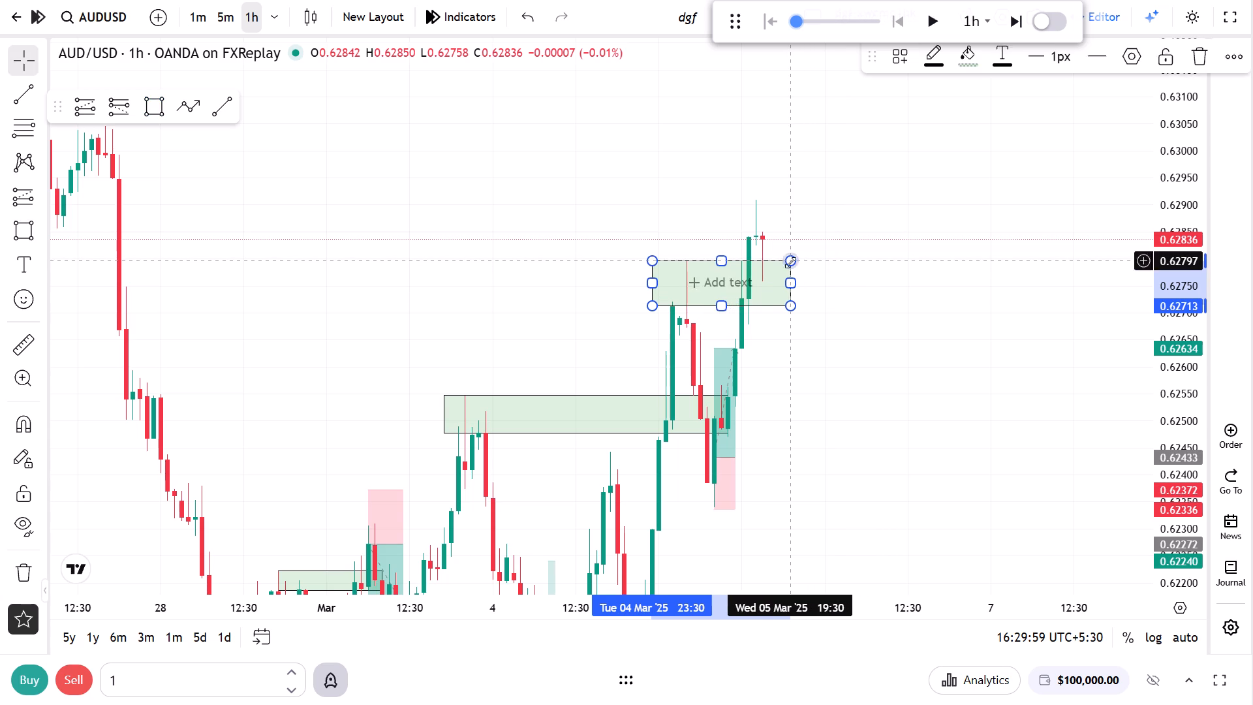
{"action": "left_click", "coordinate": [784, 317]}
{"action": "left_click_drag", "start_coordinate": [649, 287], "coordinate": [663, 285]}
On the 5m chart, place a long position from 5 Mar 16:00 to about 17:35, entry about 0.62789, stop about 0.62689, target about 0.62990.
{"action": "left_click_drag", "start_coordinate": [769, 329], "coordinate": [952, 344]}
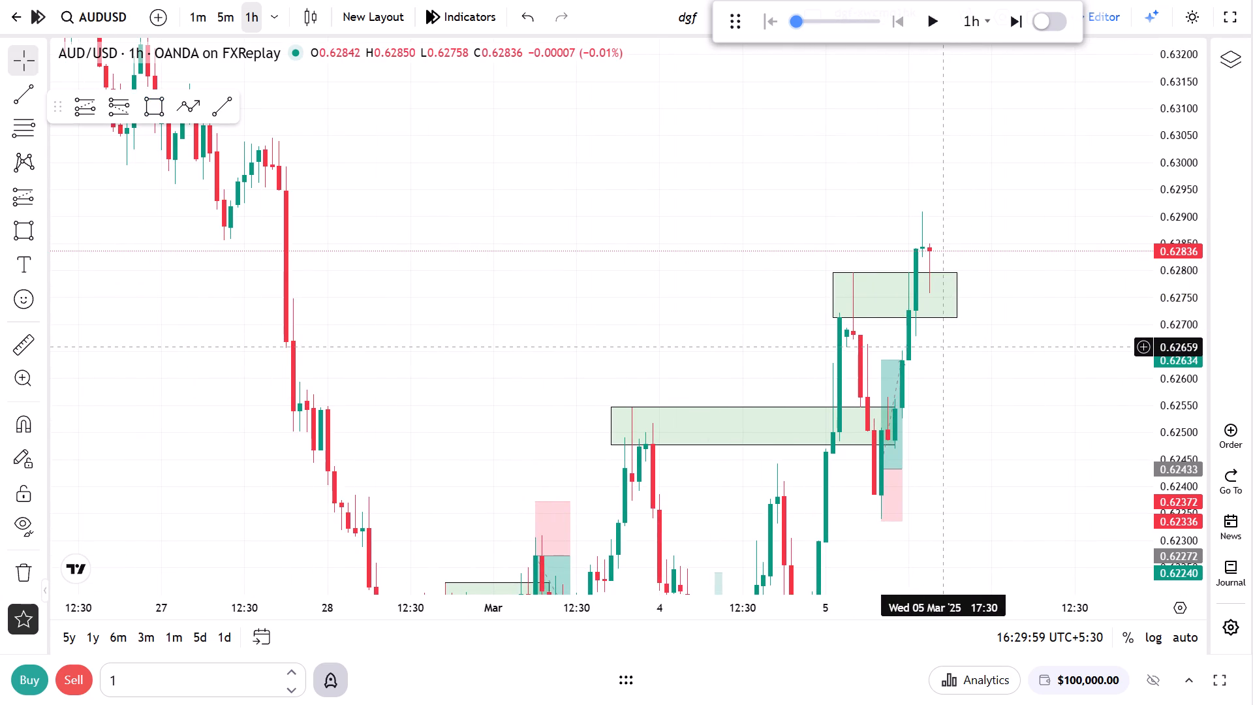
{"action": "scroll", "coordinate": [941, 347], "scroll_direction": "up", "scroll_amount": 6}
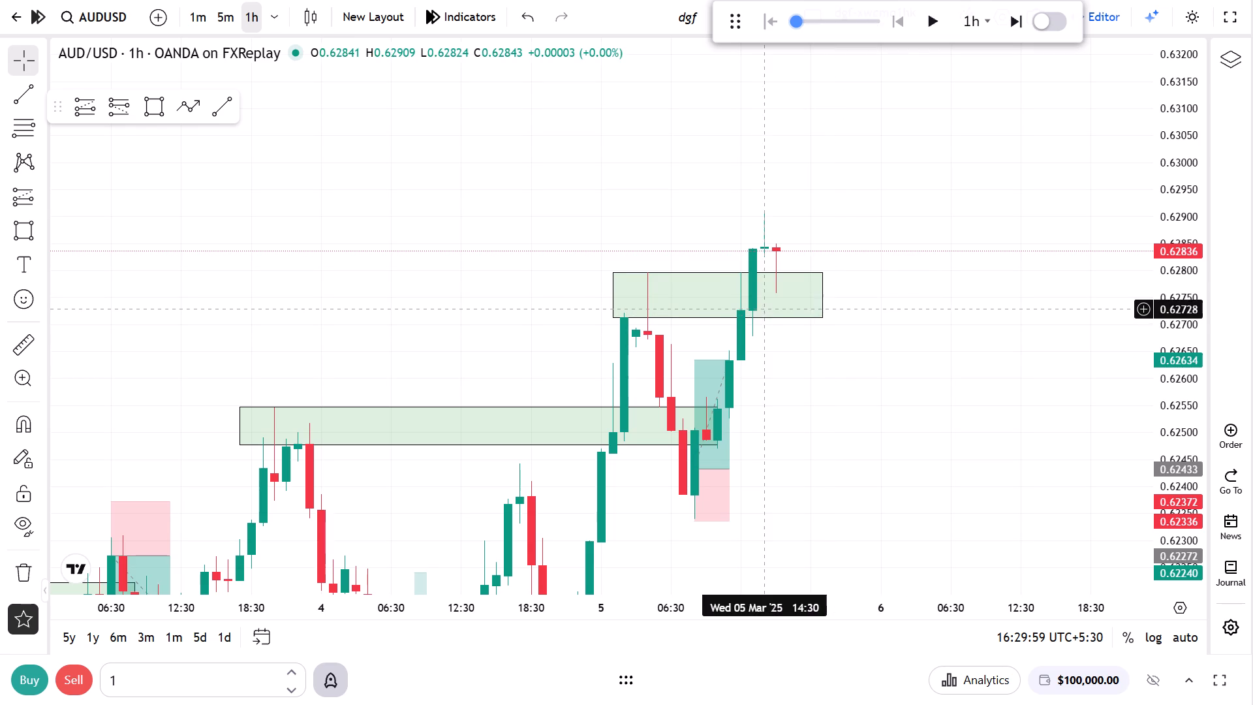
{"action": "left_click", "coordinate": [232, 28]}
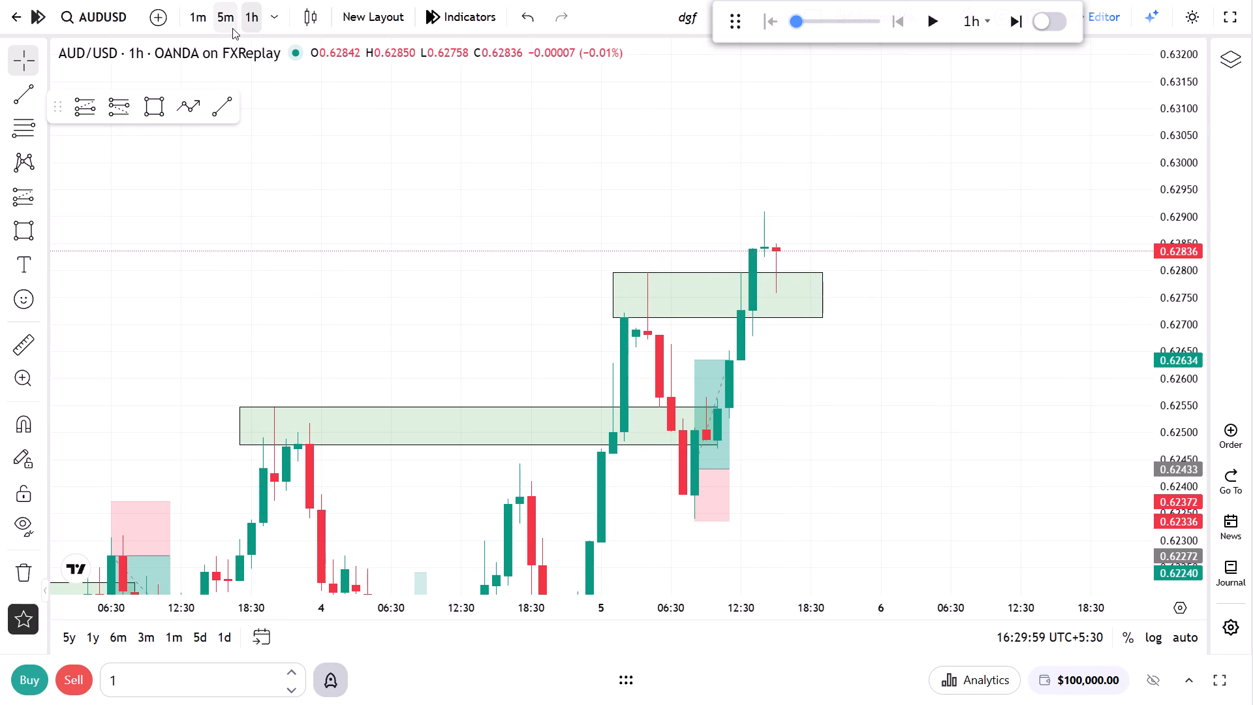
{"action": "scroll", "coordinate": [846, 372], "scroll_direction": "down", "scroll_amount": 3}
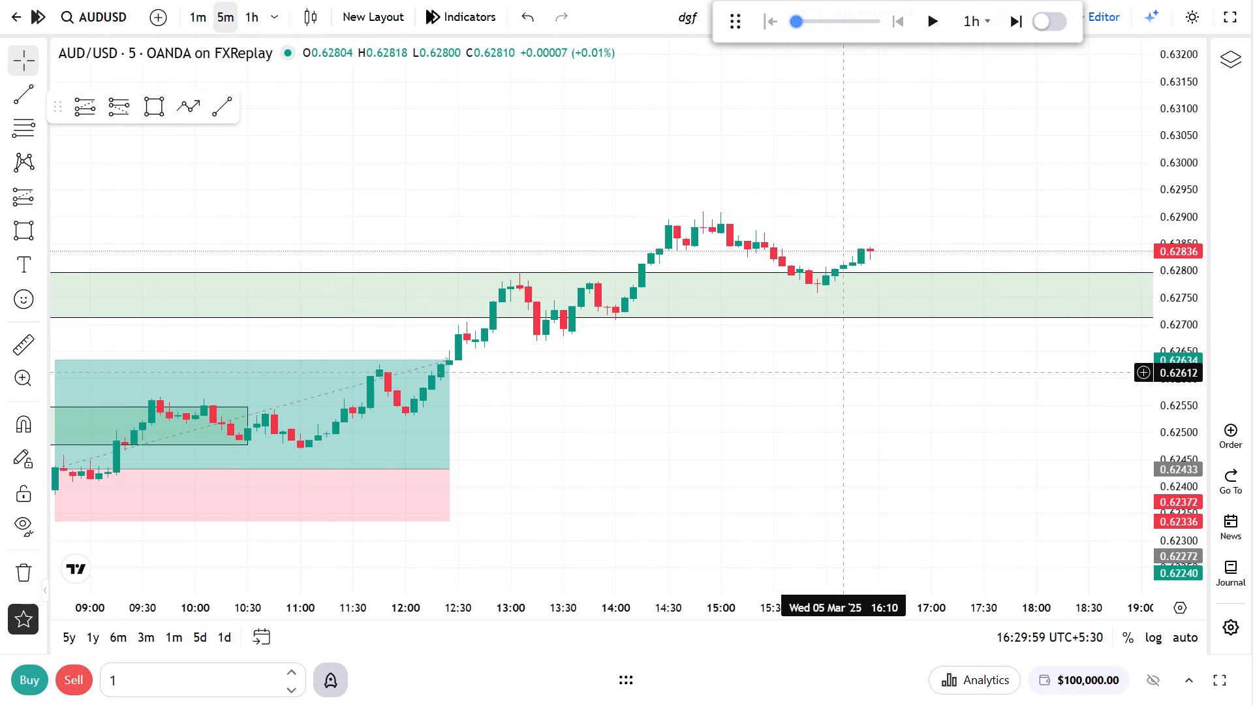
{"action": "left_click_drag", "start_coordinate": [1171, 501], "coordinate": [1185, 146]}
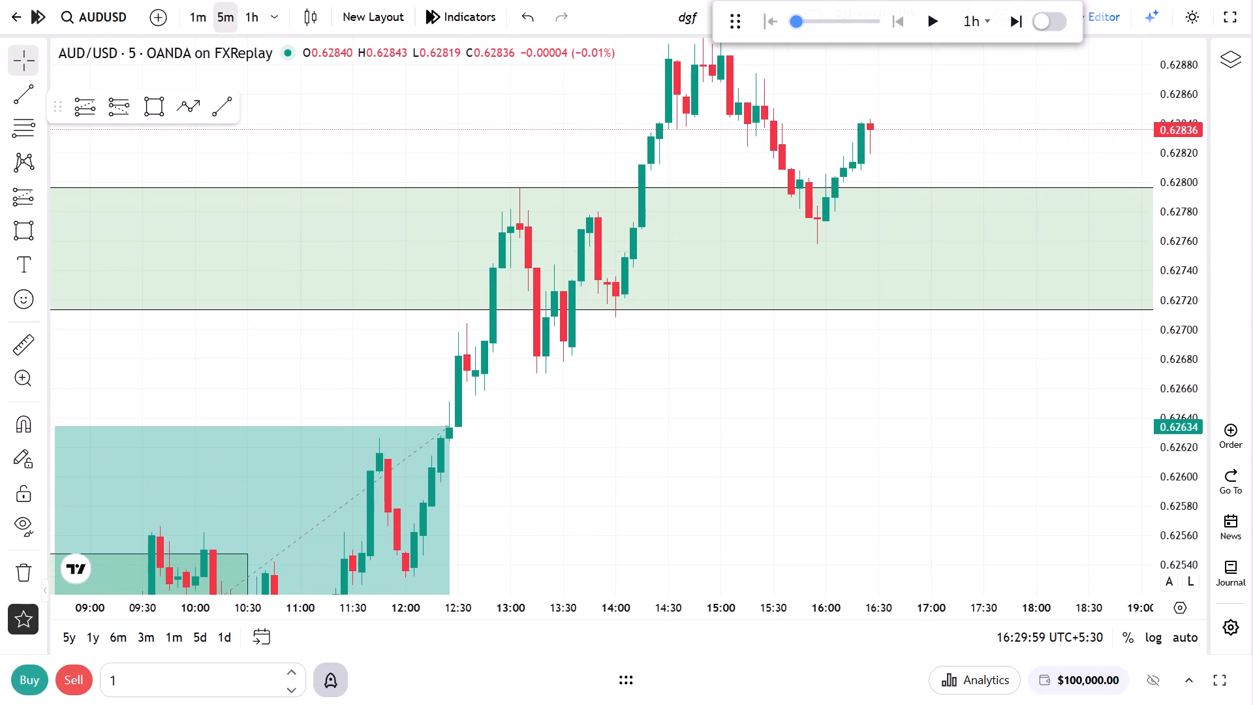
{"action": "left_click_drag", "start_coordinate": [831, 389], "coordinate": [685, 571]}
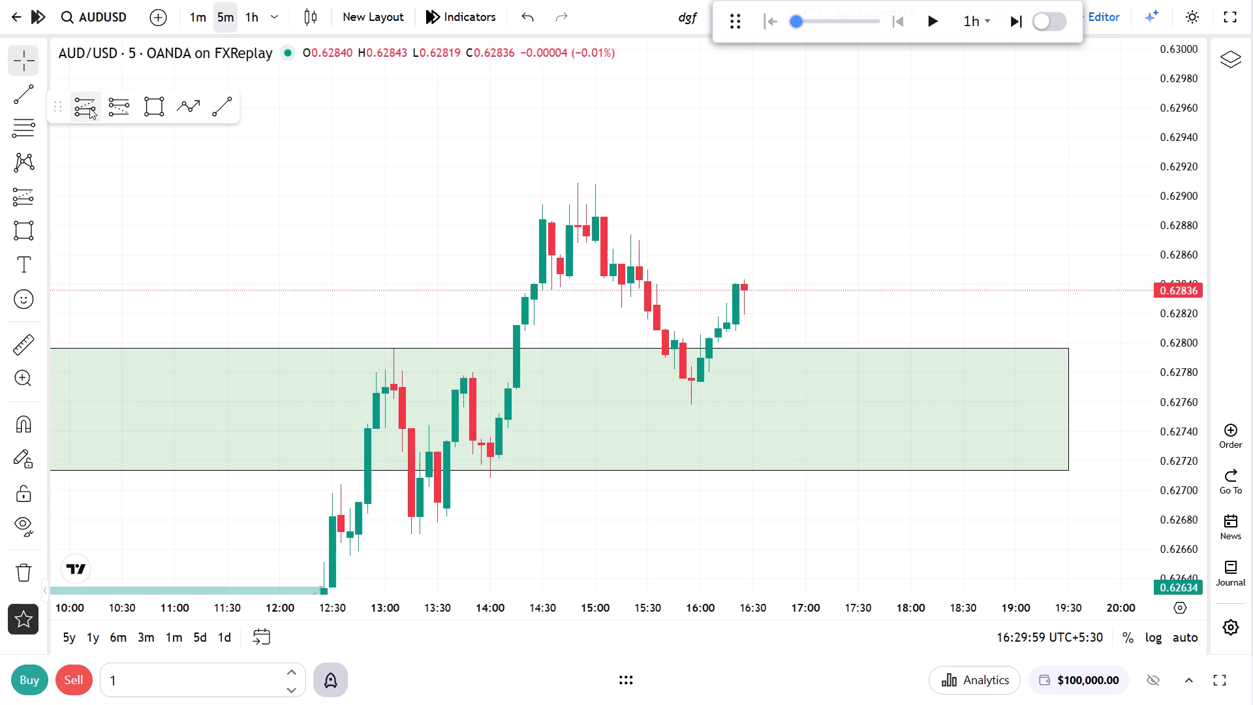
{"action": "left_click", "coordinate": [89, 108]}
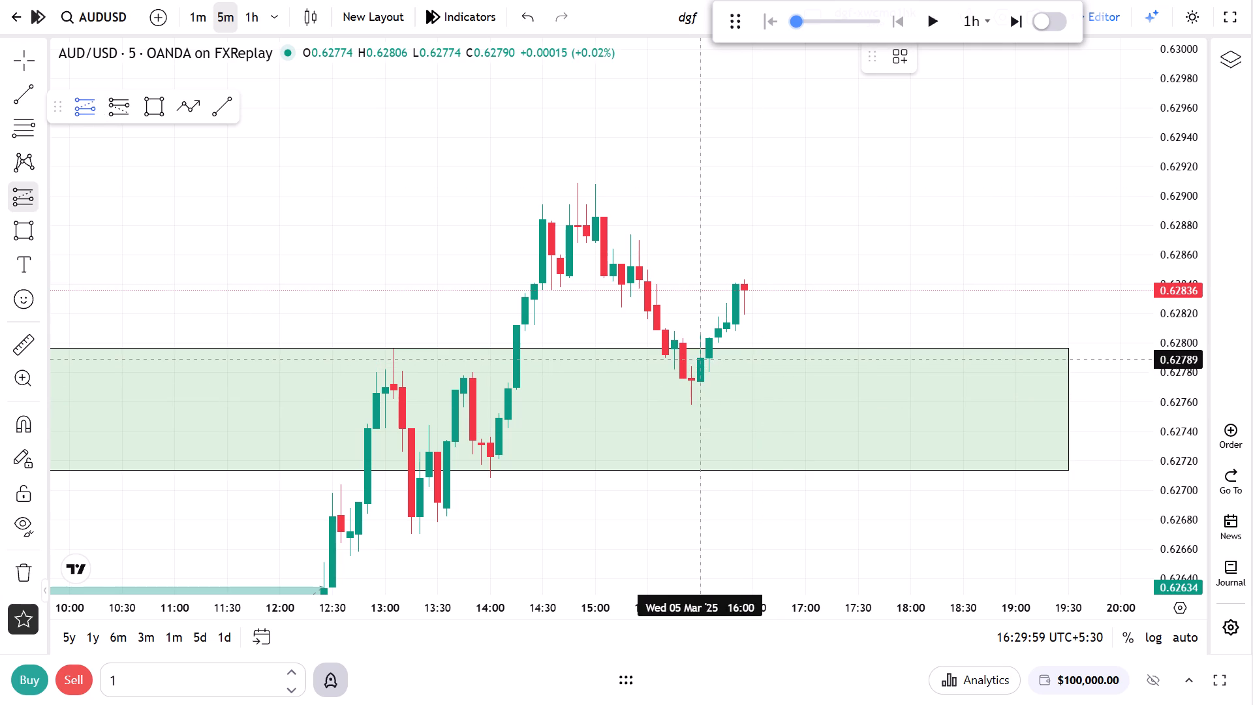
{"action": "left_click", "coordinate": [701, 359]}
{"action": "left_click_drag", "start_coordinate": [702, 490], "coordinate": [702, 502]}
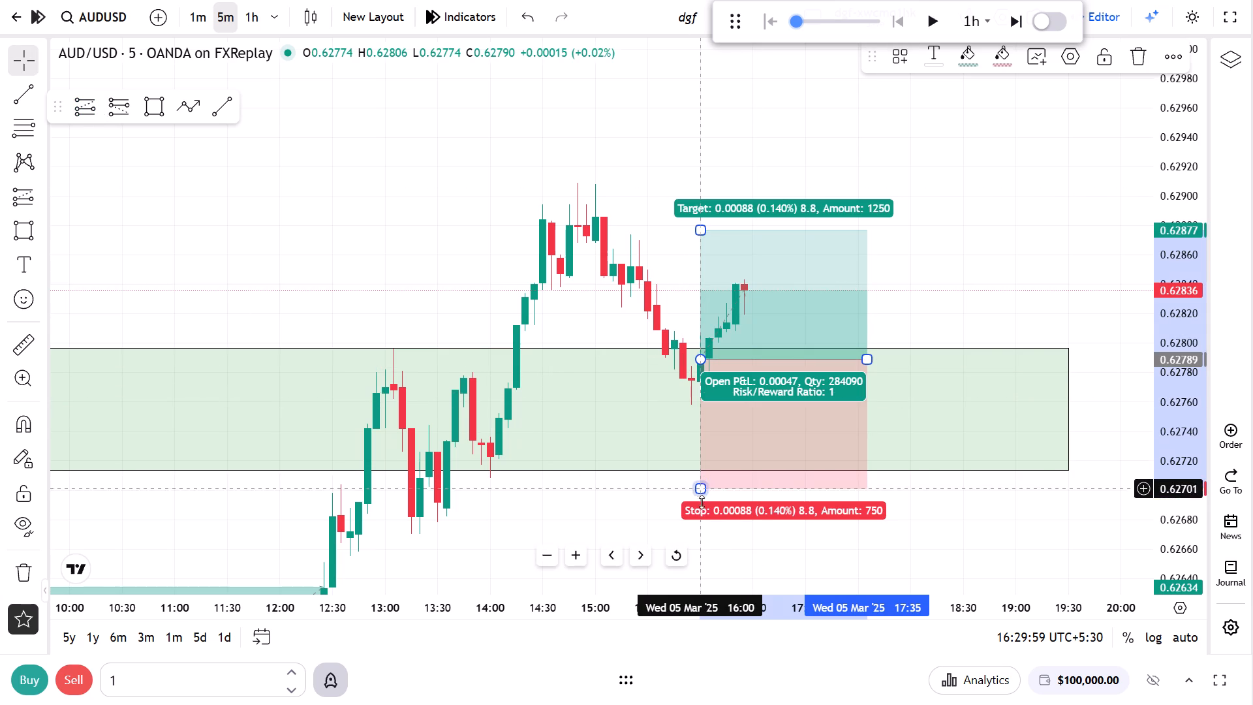
{"action": "left_click_drag", "start_coordinate": [702, 502], "coordinate": [700, 507]}
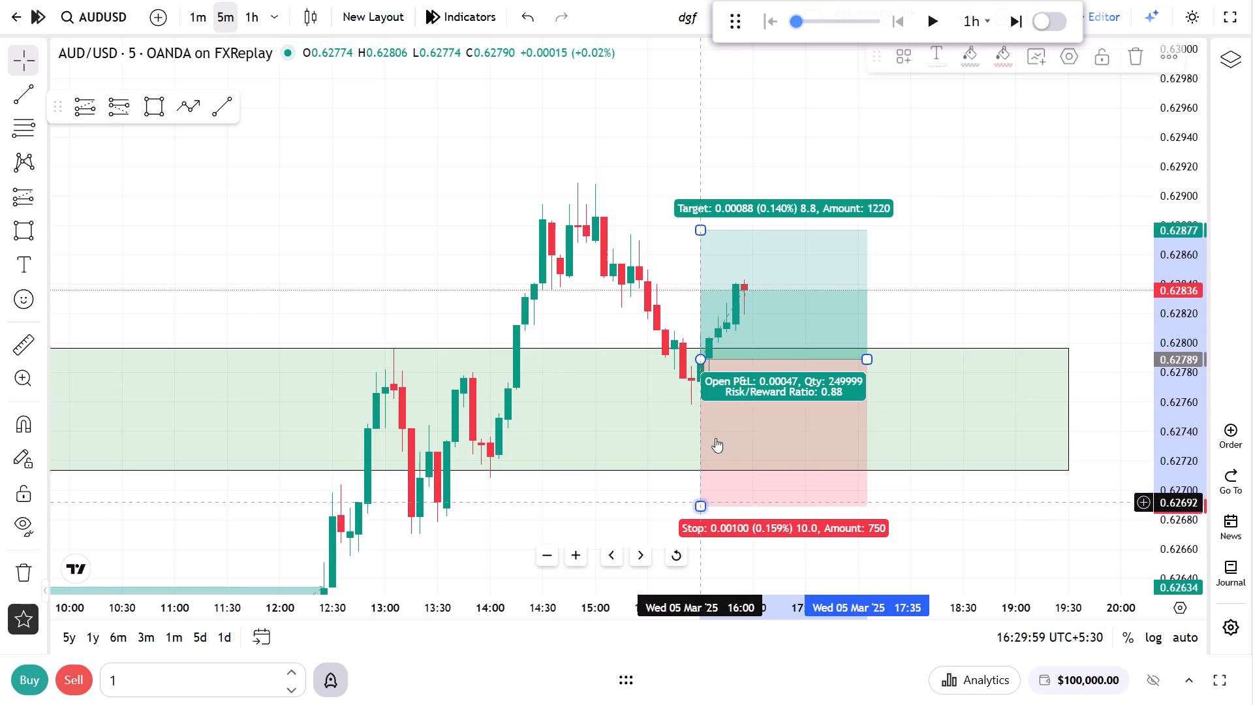
{"action": "left_click_drag", "start_coordinate": [702, 228], "coordinate": [701, 134]}
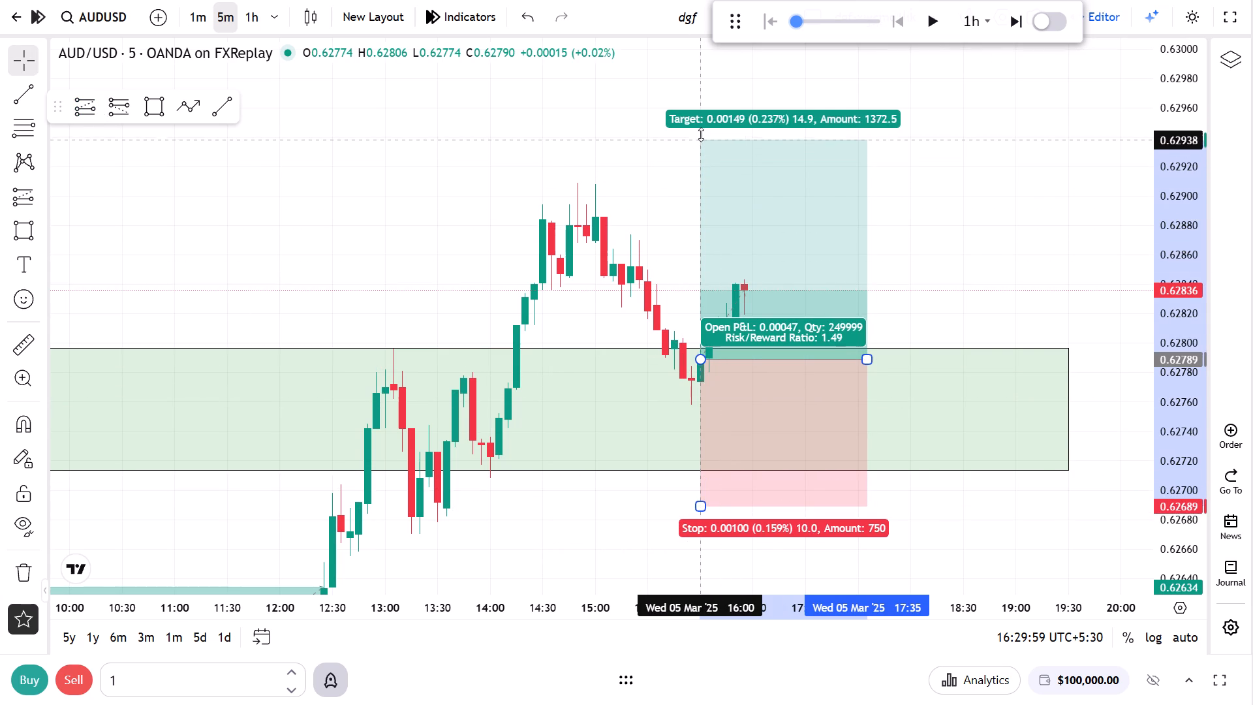
{"action": "left_click_drag", "start_coordinate": [701, 134], "coordinate": [704, 80]}
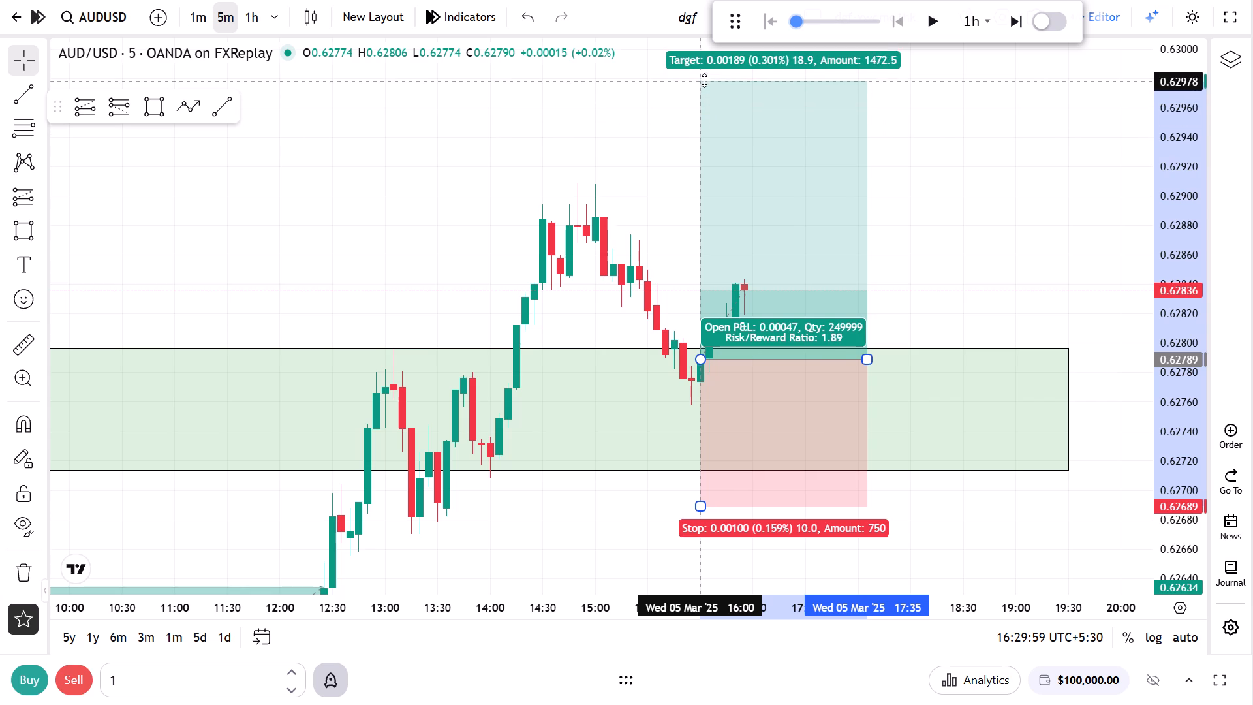
{"action": "left_click_drag", "start_coordinate": [704, 80], "coordinate": [703, 64]}
{"action": "left_click", "coordinate": [970, 182]}
Replay forward to 20:30 on 5 Mar, pause, and extend the newest long position's end to about 19:35.
{"action": "left_click", "coordinate": [936, 33]}
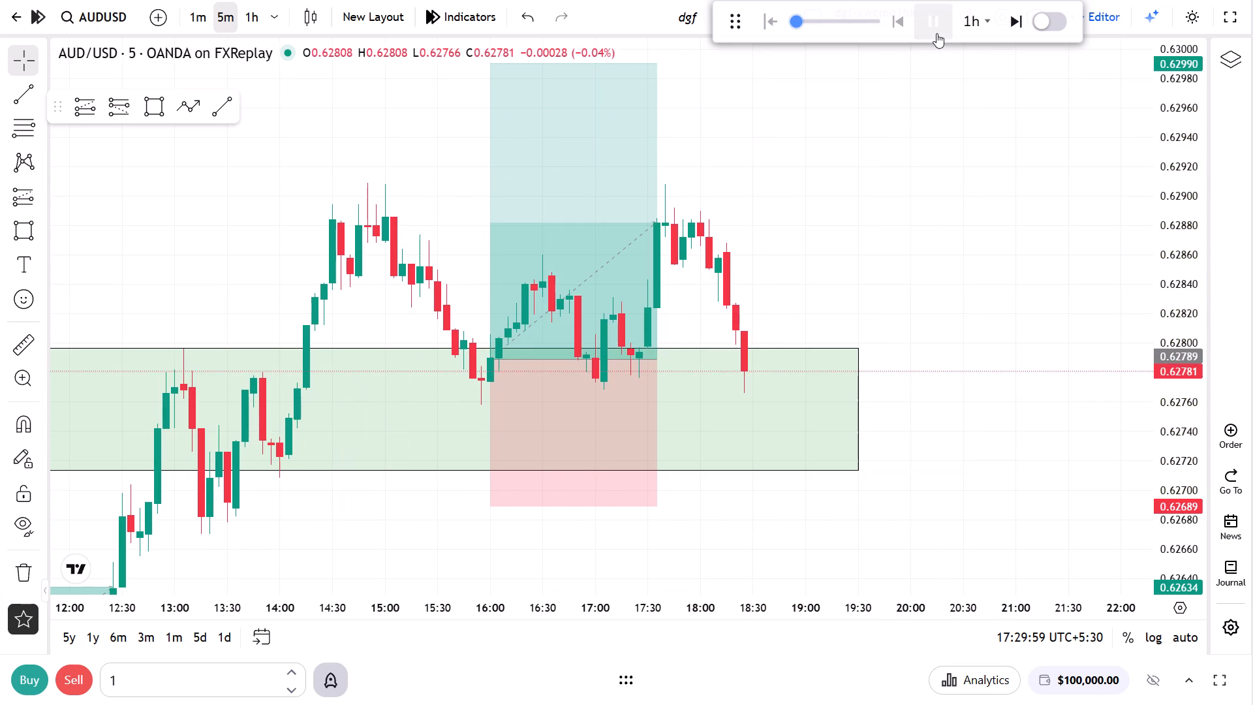
{"action": "left_click", "coordinate": [936, 33]}
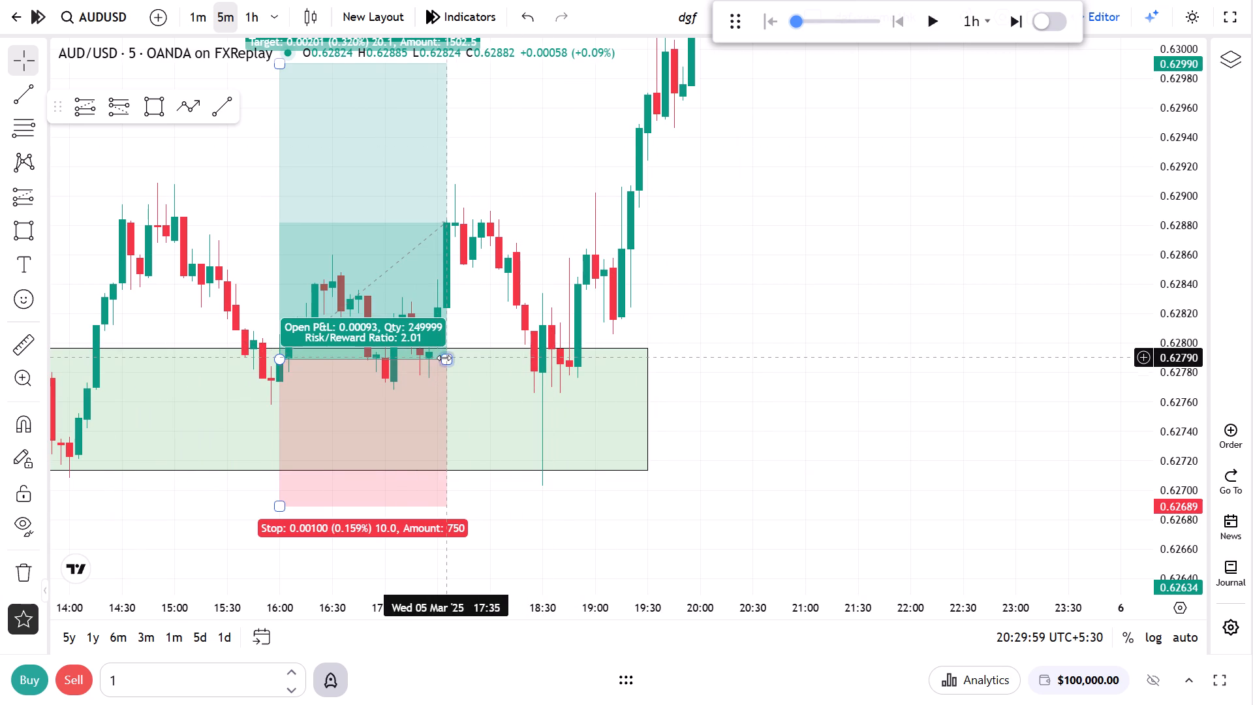
{"action": "left_click_drag", "start_coordinate": [444, 358], "coordinate": [672, 366]}
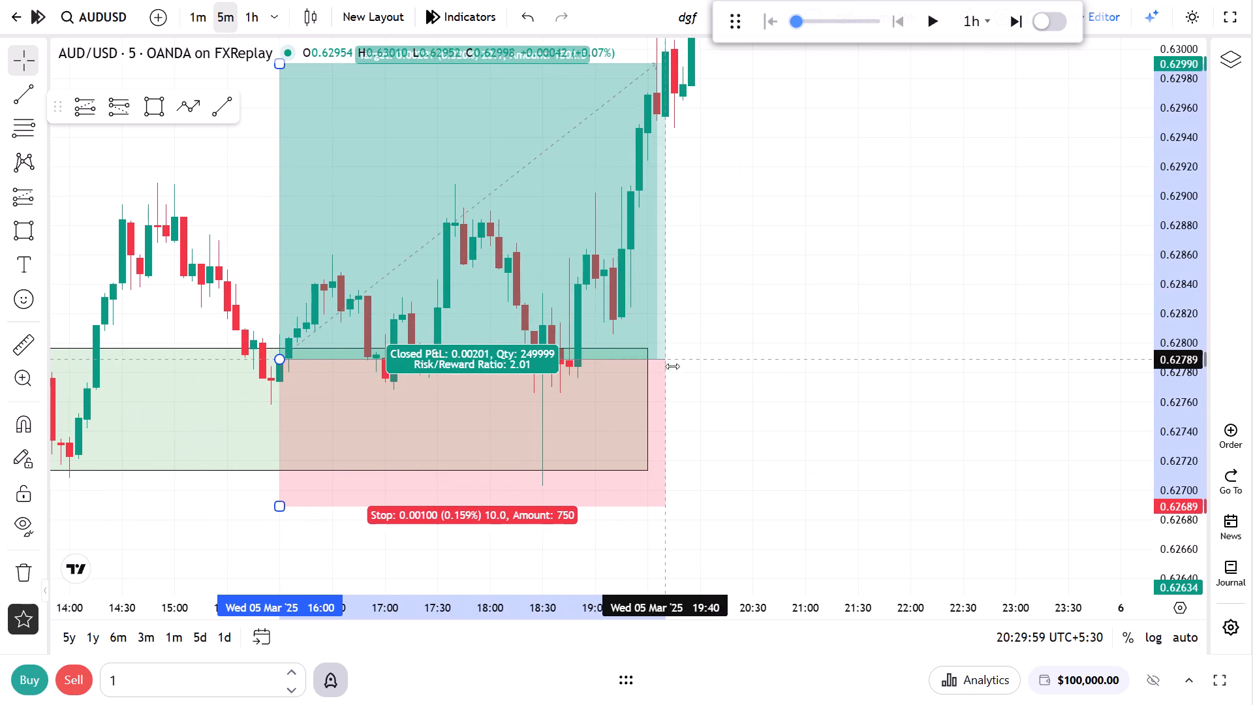
{"action": "left_click_drag", "start_coordinate": [672, 366], "coordinate": [660, 358]}
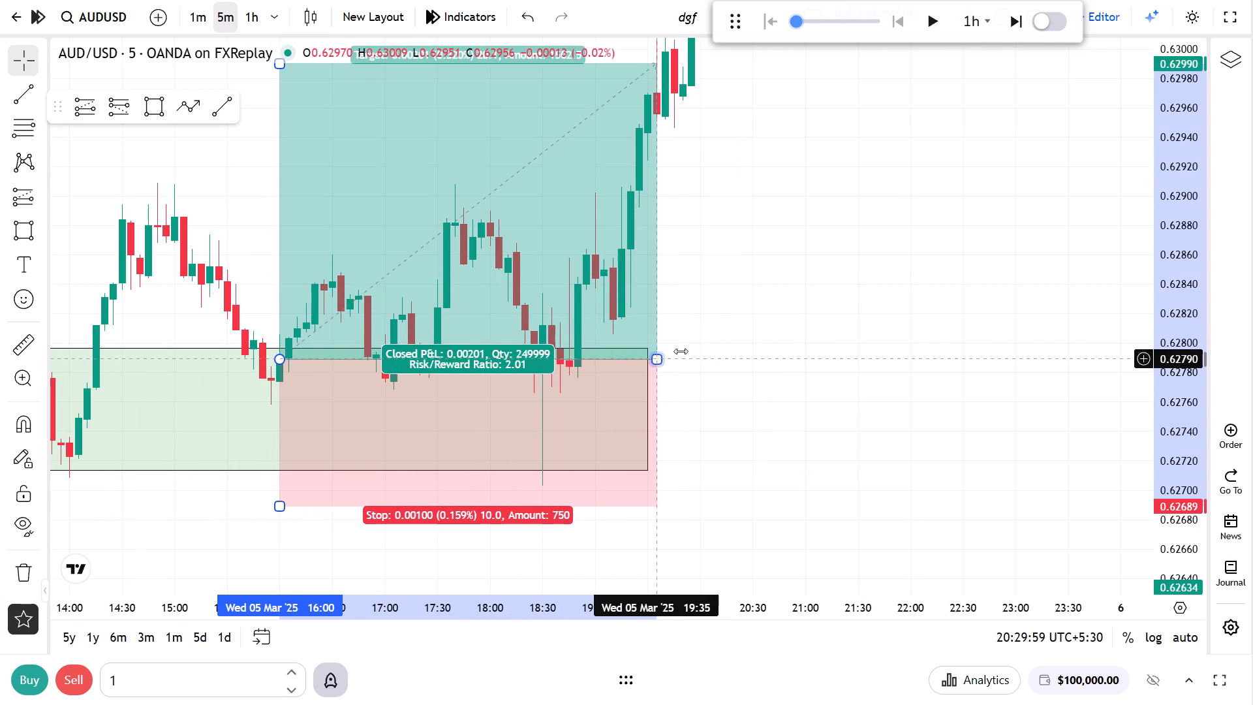
{"action": "left_click", "coordinate": [859, 281]}
Switch to the 1h chart and examine the price action around the newest long position up to 20:30 on 5 Mar.
{"action": "left_click", "coordinate": [254, 24]}
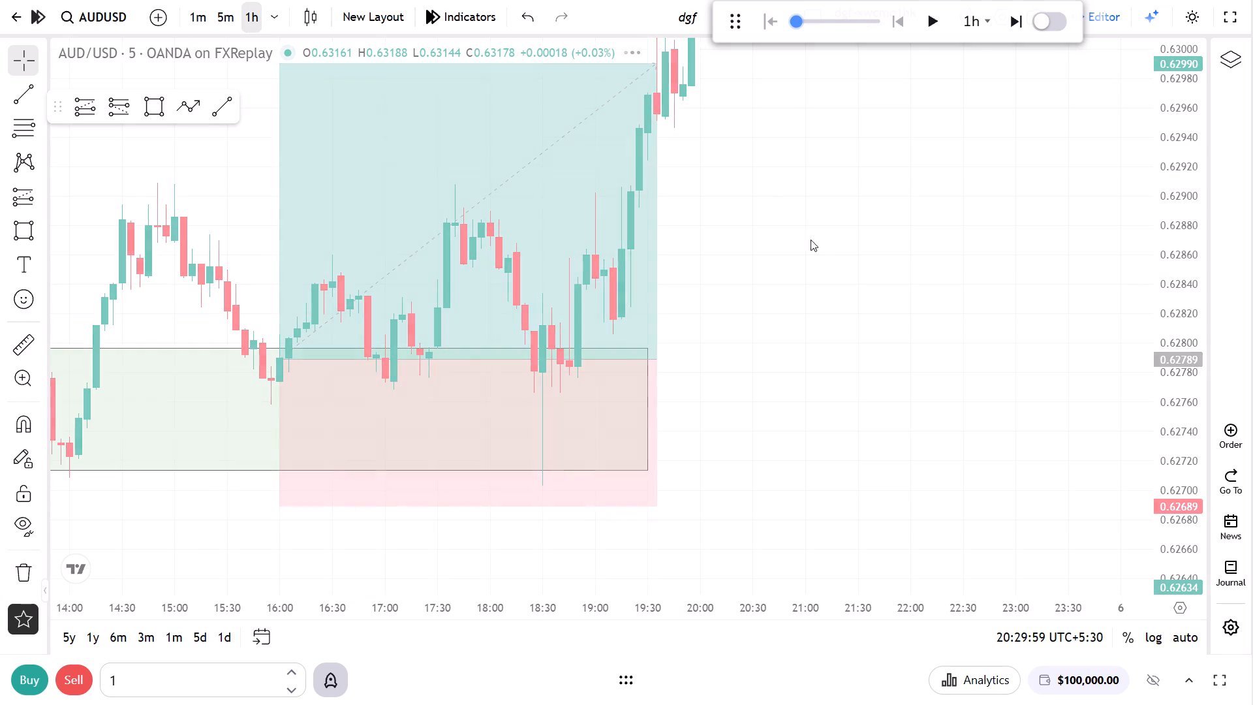
{"action": "left_click_drag", "start_coordinate": [1179, 174], "coordinate": [1180, 175]}
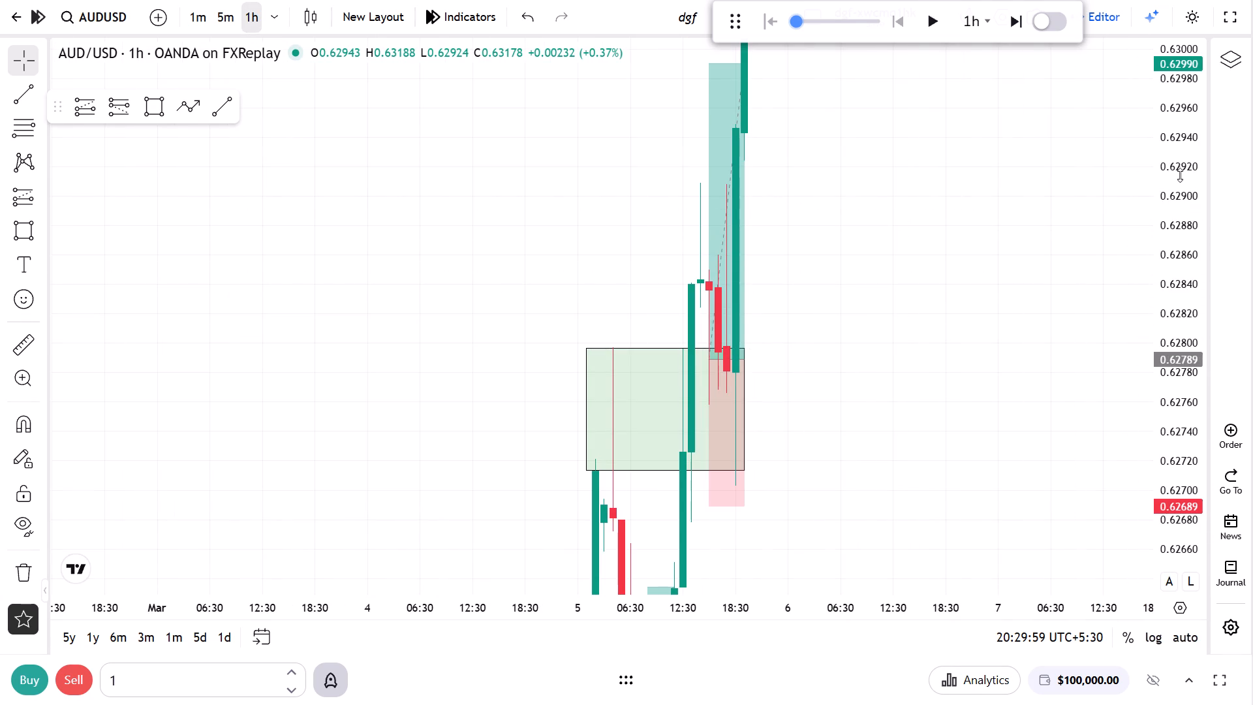
{"action": "left_click_drag", "start_coordinate": [1180, 175], "coordinate": [1145, 398]}
{"action": "left_click_drag", "start_coordinate": [925, 321], "coordinate": [957, 473]}
{"action": "left_click_drag", "start_coordinate": [1178, 243], "coordinate": [1190, 302]}
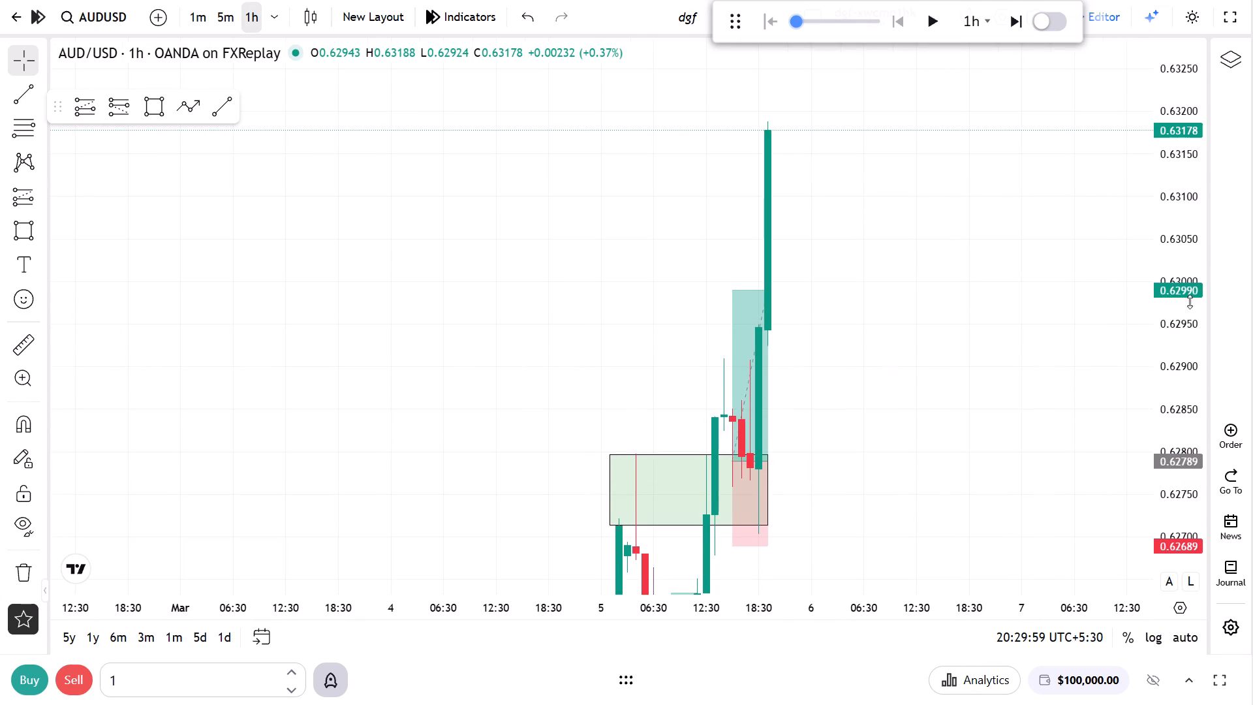
{"action": "left_click_drag", "start_coordinate": [1190, 302], "coordinate": [1168, 328]}
{"action": "left_click_drag", "start_coordinate": [890, 334], "coordinate": [934, 326]}
{"action": "scroll", "coordinate": [988, 393], "scroll_direction": "up", "scroll_amount": 3}
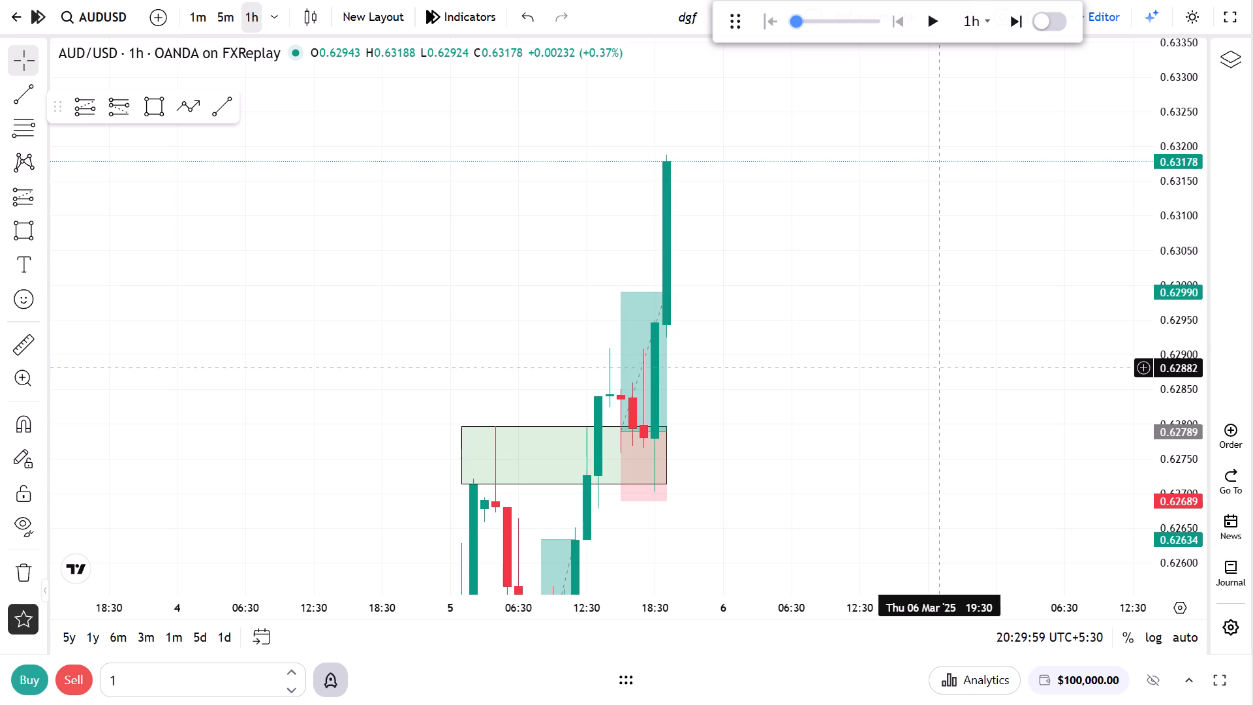
{"action": "left_click_drag", "start_coordinate": [915, 351], "coordinate": [914, 416]}
{"action": "left_click", "coordinate": [916, 416]}
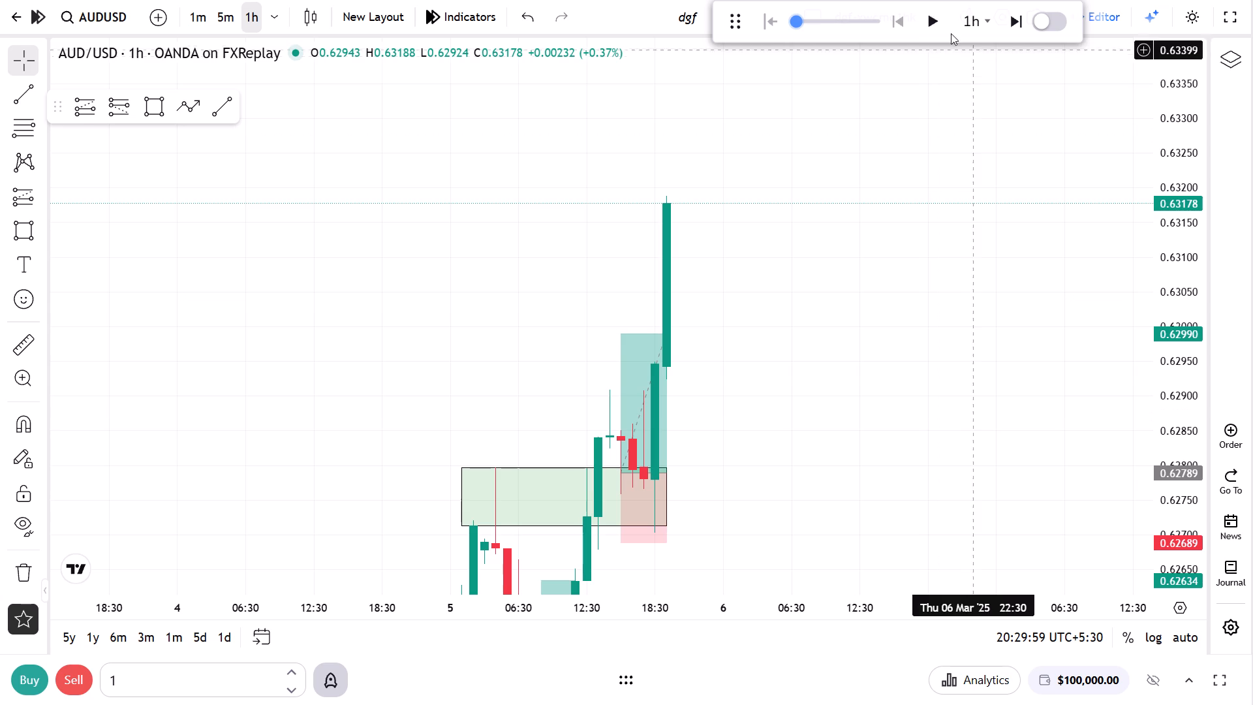
Replay the 1h chart forward to 21:30 on 7 Mar while following the new candles, then pause.
{"action": "left_click", "coordinate": [936, 26]}
{"action": "left_click", "coordinate": [938, 296]}
{"action": "left_click_drag", "start_coordinate": [1156, 292], "coordinate": [1141, 391]}
{"action": "left_click_drag", "start_coordinate": [1015, 393], "coordinate": [937, 330]}
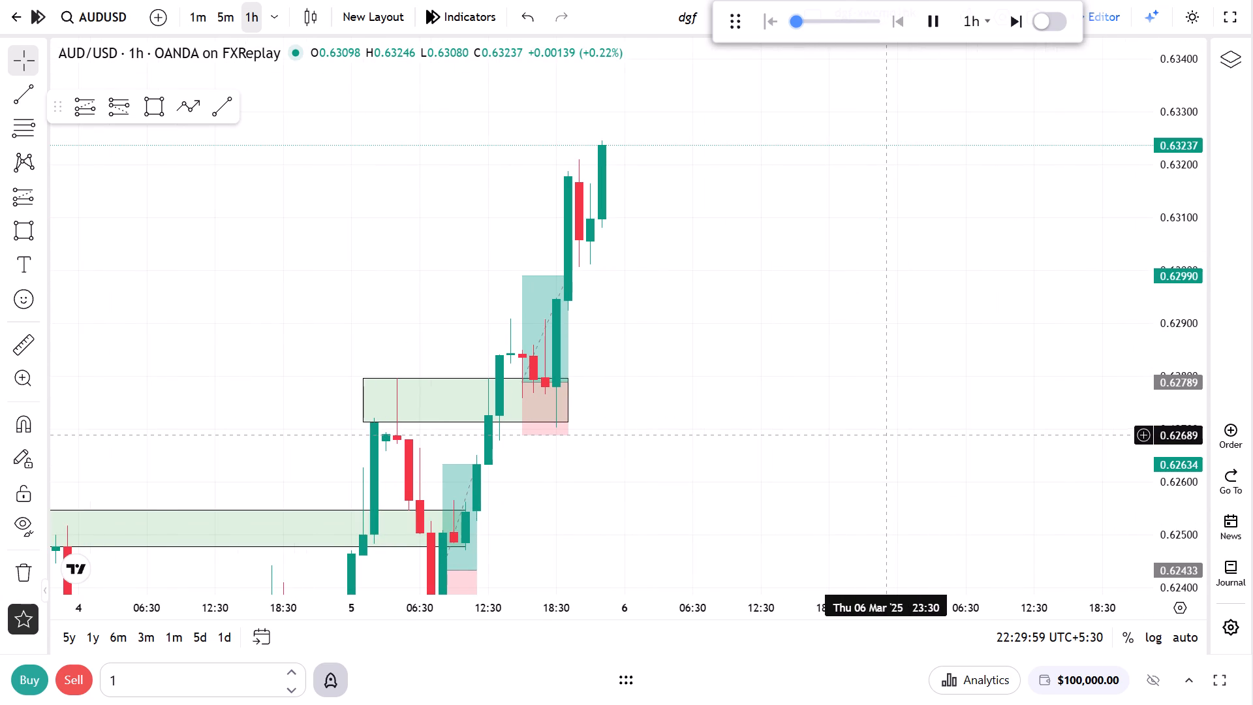
{"action": "left_click_drag", "start_coordinate": [786, 375], "coordinate": [903, 462]}
{"action": "left_click_drag", "start_coordinate": [816, 401], "coordinate": [852, 217]}
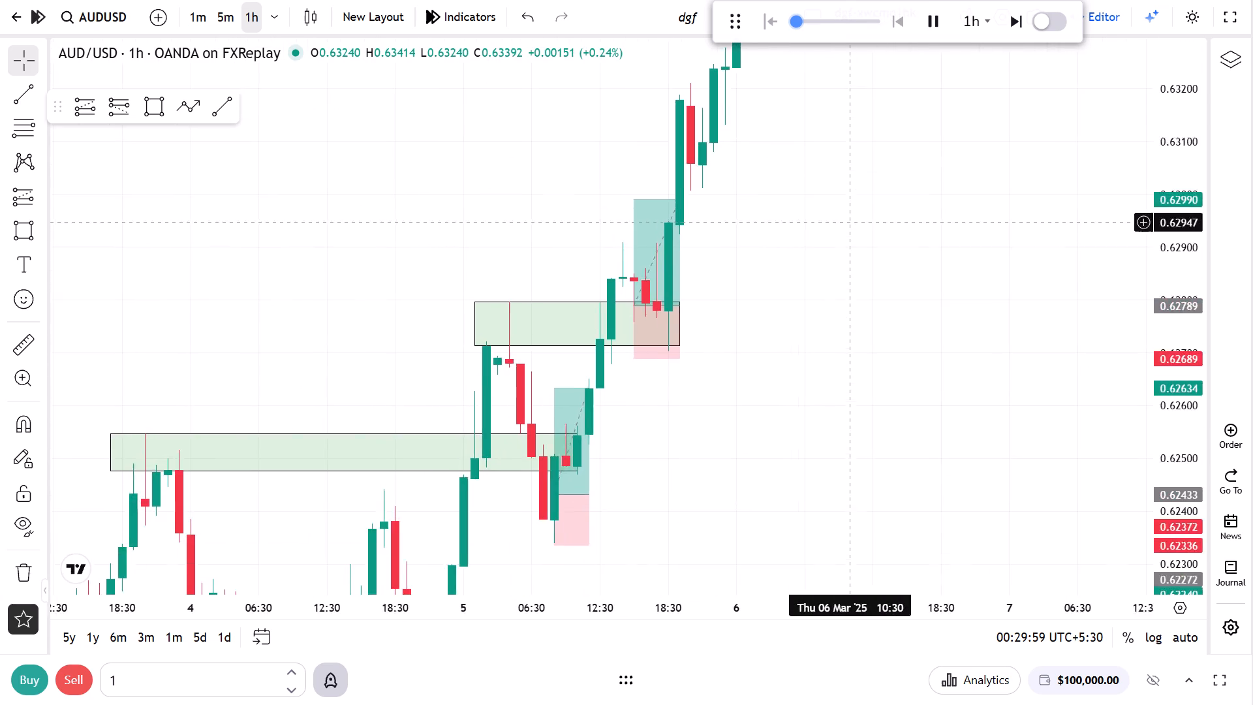
{"action": "left_click_drag", "start_coordinate": [852, 217], "coordinate": [908, 514]}
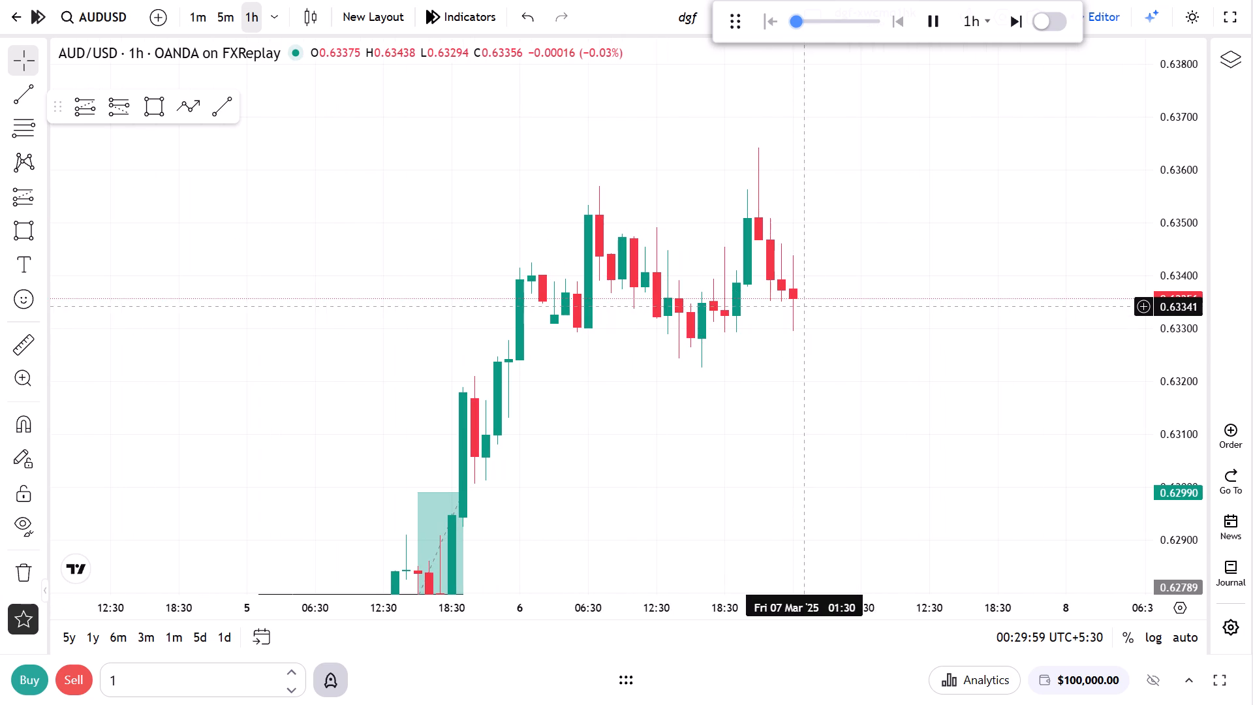
{"action": "left_click_drag", "start_coordinate": [828, 291], "coordinate": [839, 314]}
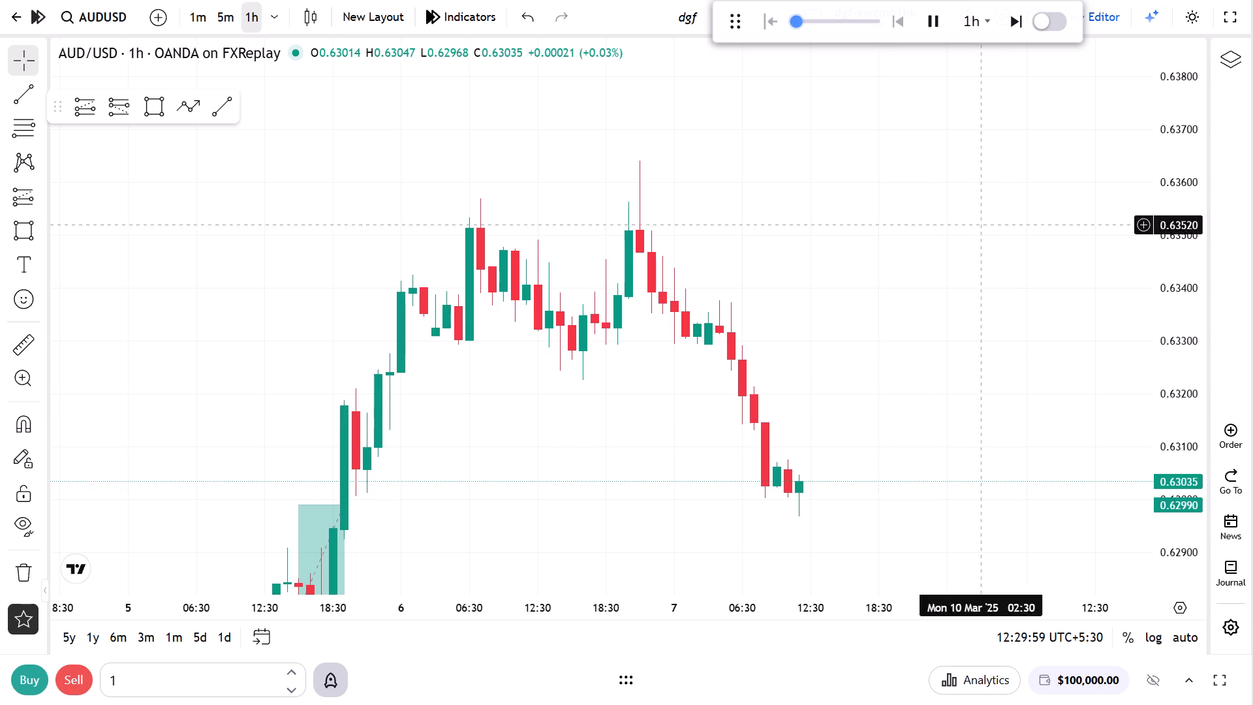
{"action": "left_click_drag", "start_coordinate": [918, 358], "coordinate": [964, 262]}
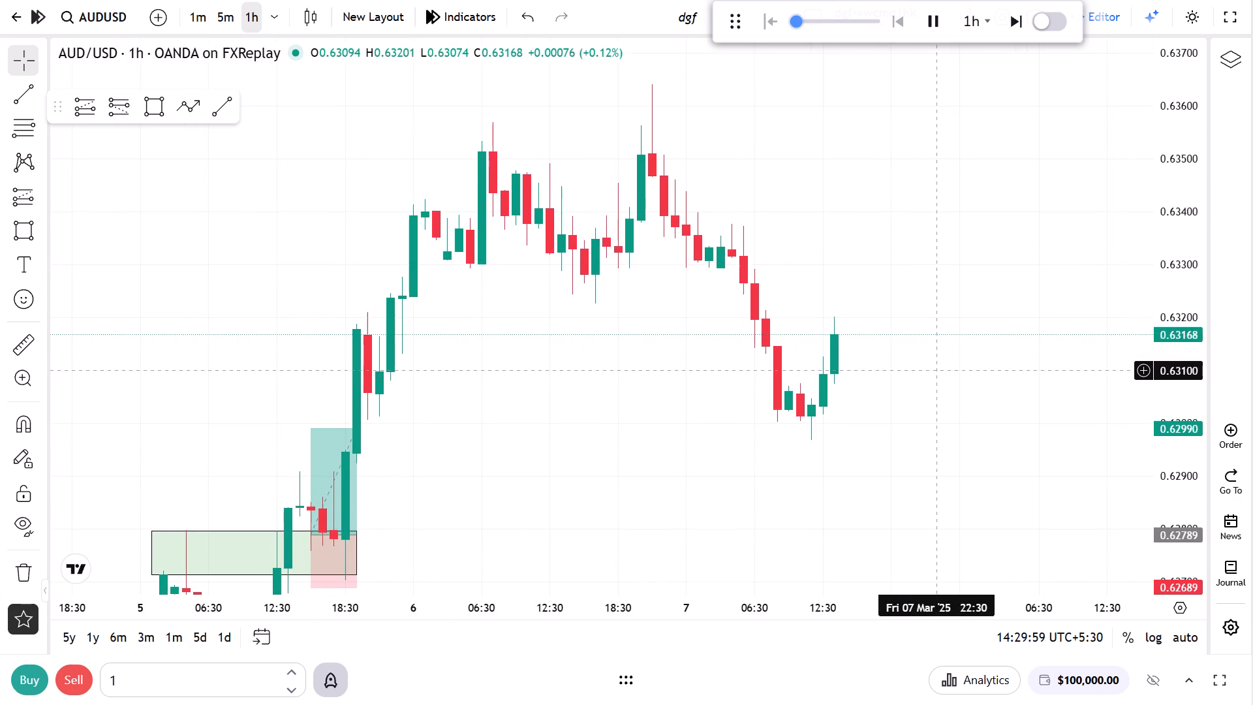
{"action": "left_click_drag", "start_coordinate": [935, 358], "coordinate": [936, 366]}
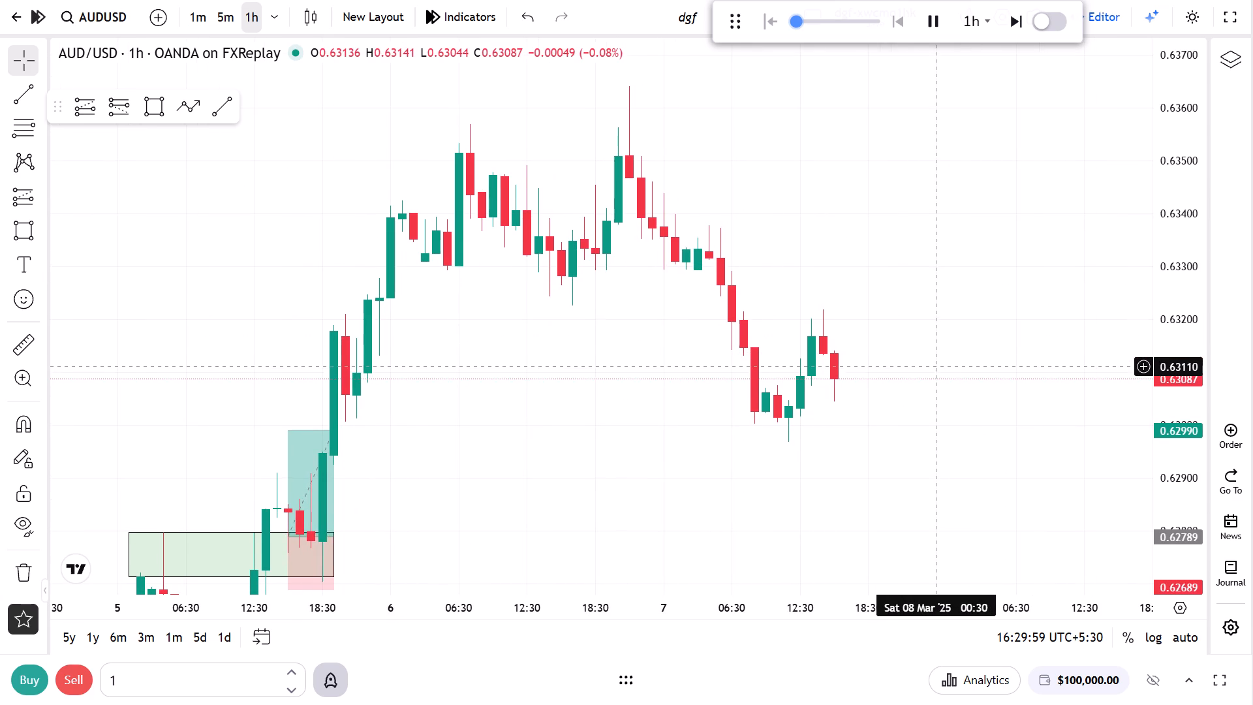
{"action": "left_click_drag", "start_coordinate": [951, 361], "coordinate": [964, 386]}
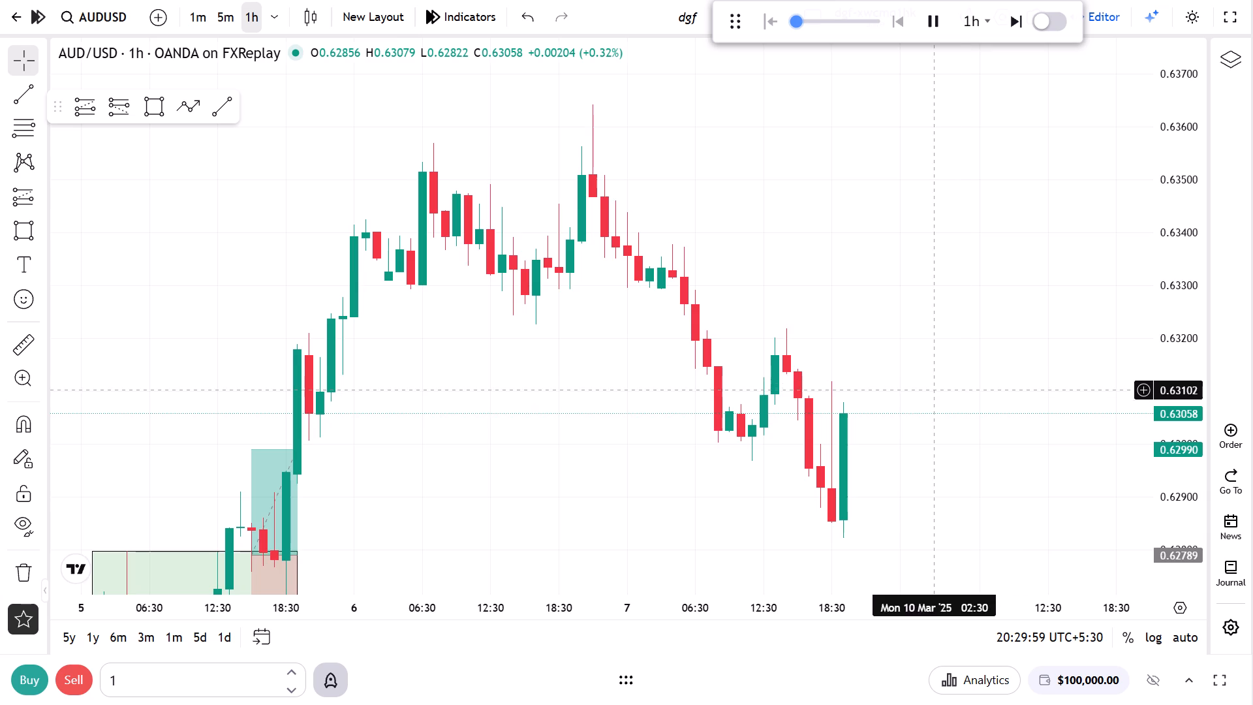
{"action": "left_click_drag", "start_coordinate": [931, 390], "coordinate": [972, 366]}
{"action": "left_click", "coordinate": [930, 34]}
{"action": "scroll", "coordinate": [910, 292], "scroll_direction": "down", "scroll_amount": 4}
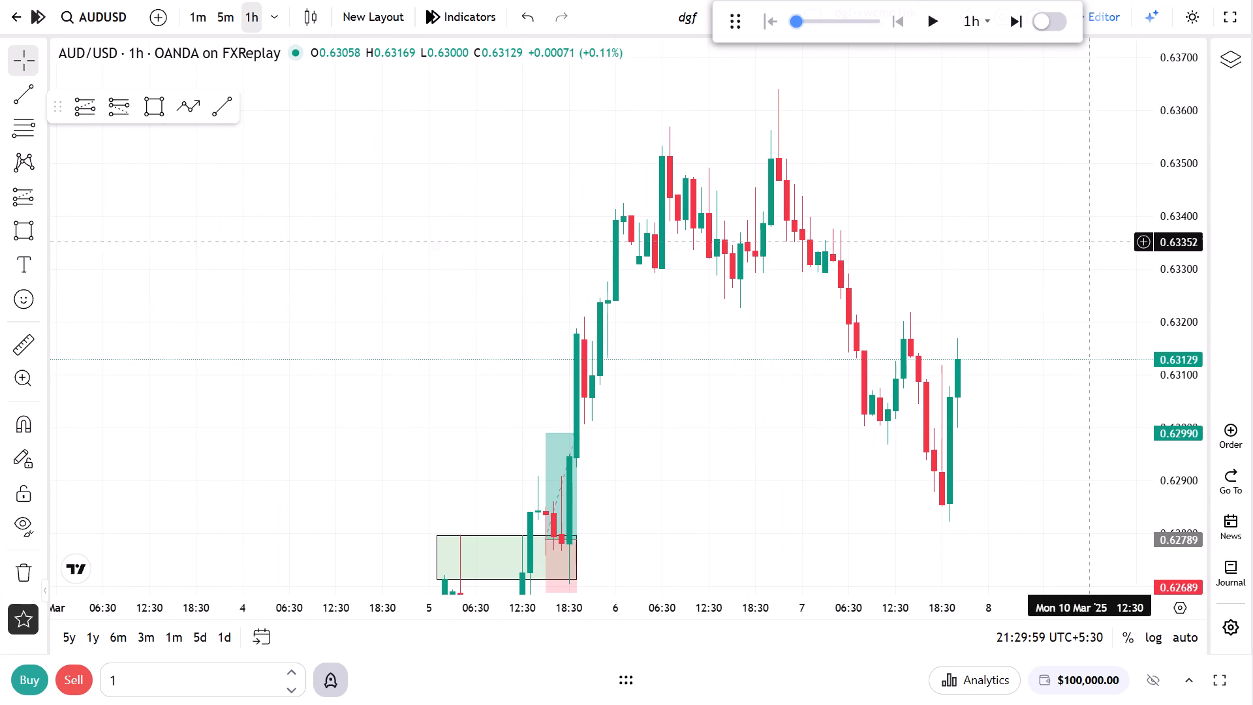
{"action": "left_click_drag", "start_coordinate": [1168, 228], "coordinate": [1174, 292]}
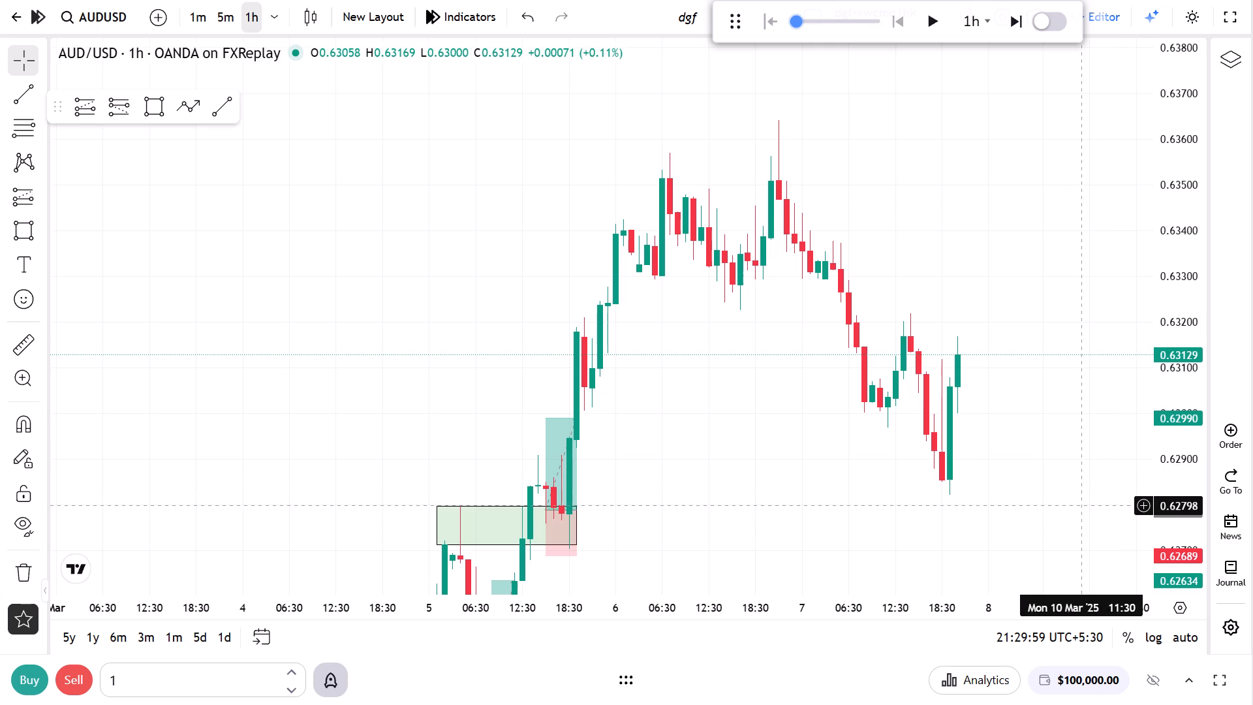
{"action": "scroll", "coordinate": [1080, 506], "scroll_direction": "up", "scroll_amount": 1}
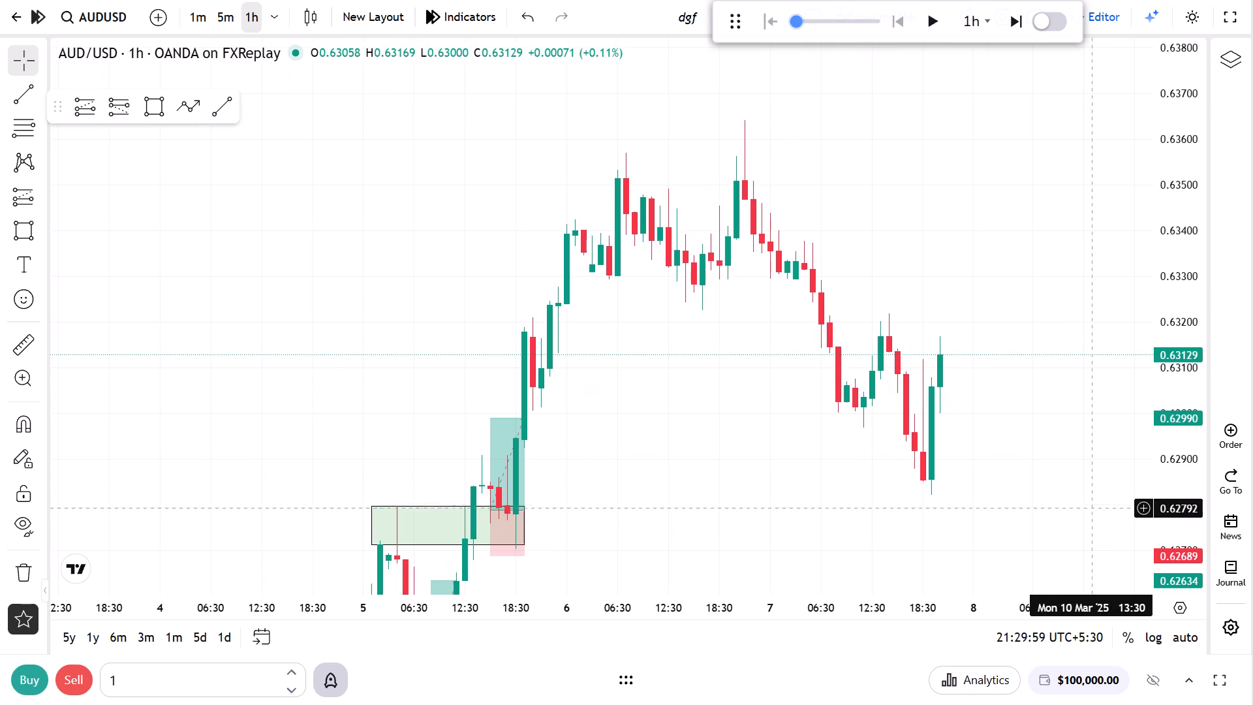
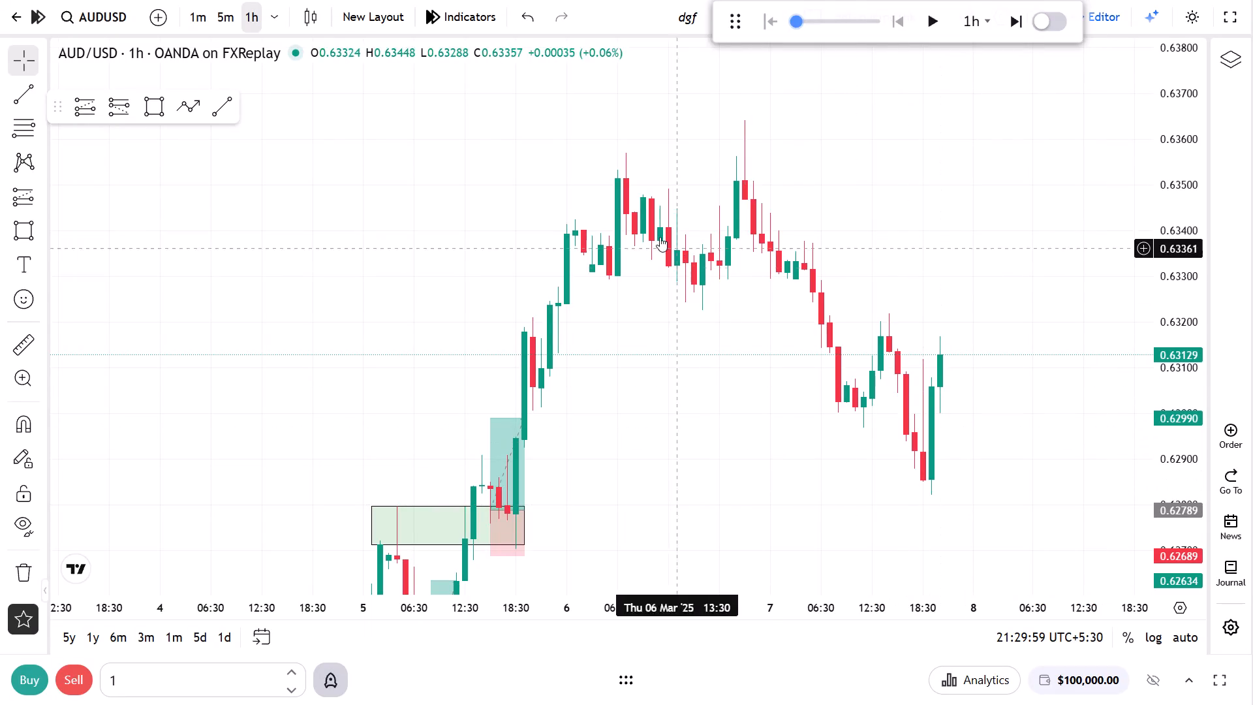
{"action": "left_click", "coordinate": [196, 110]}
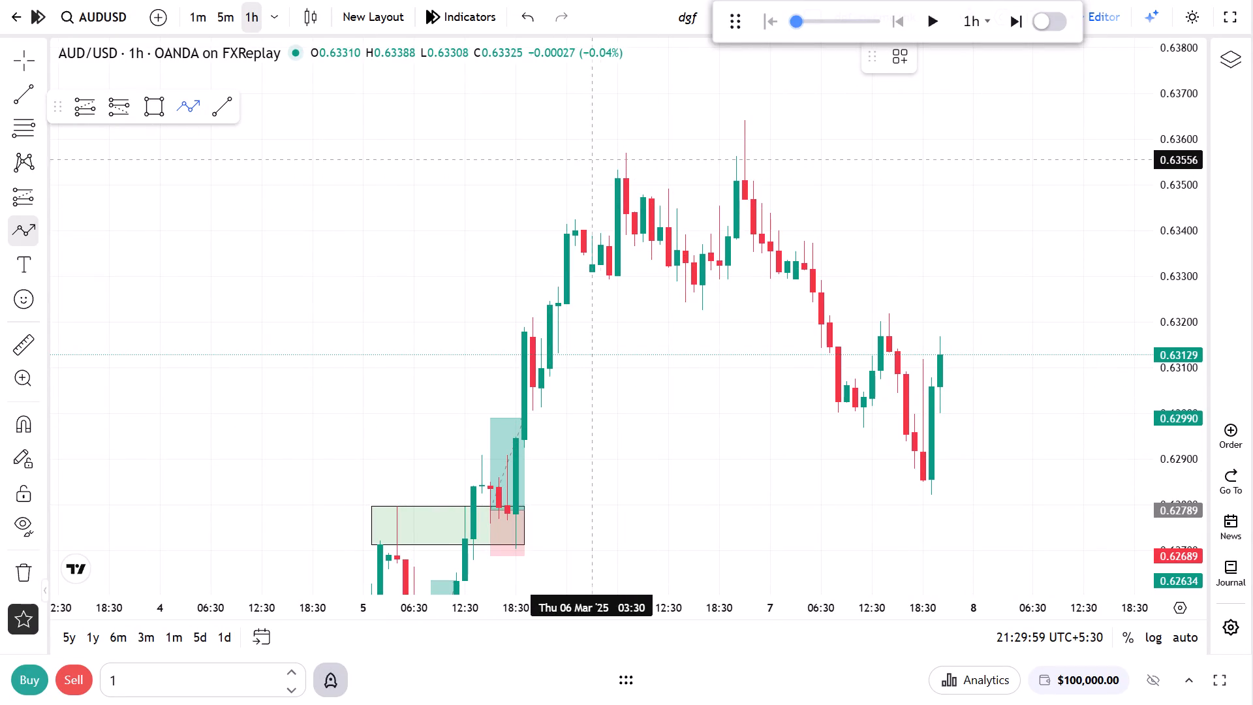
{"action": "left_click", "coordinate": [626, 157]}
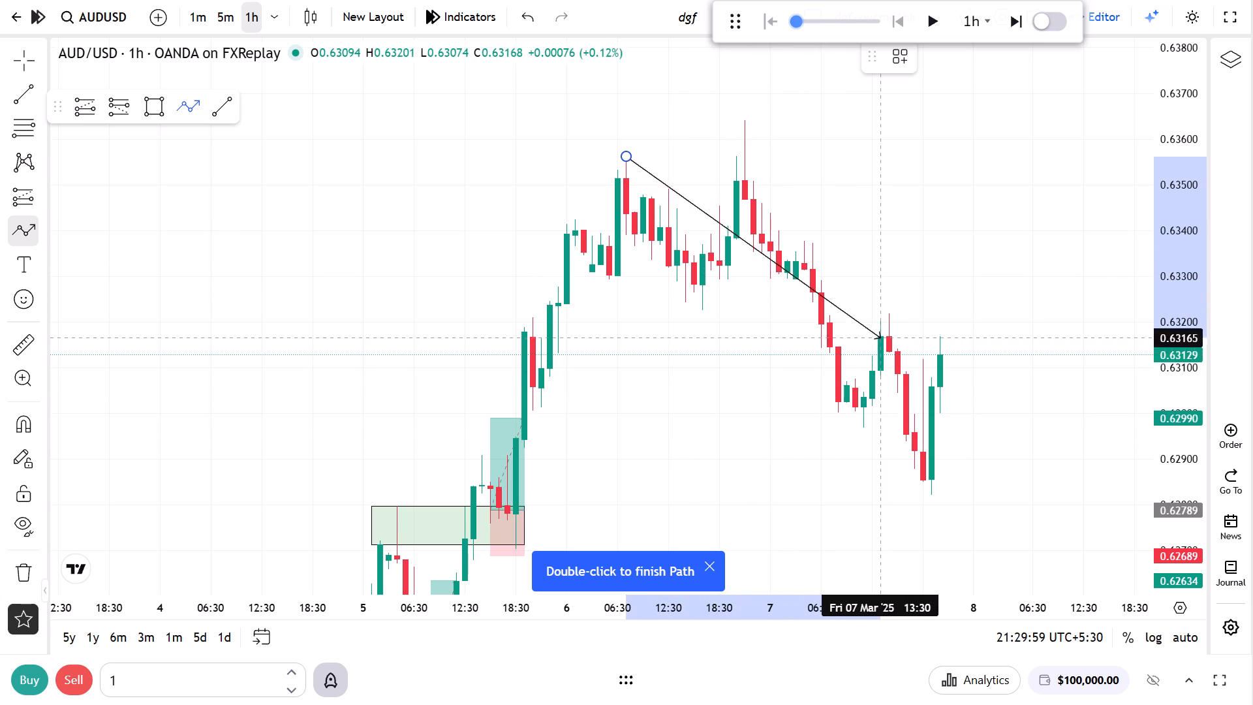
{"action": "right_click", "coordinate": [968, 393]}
Replay the 1h chart forward to 02:30 on 11 Mar while following the new candles, and pause.
{"action": "left_click", "coordinate": [926, 27]}
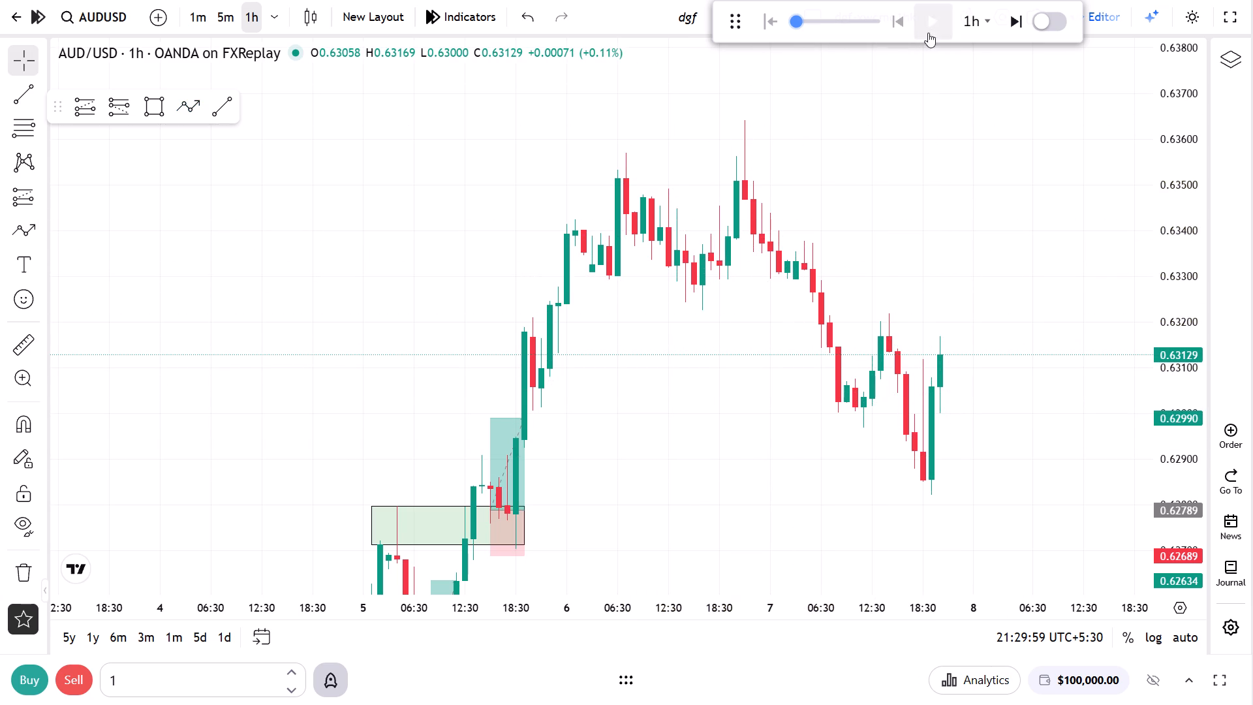
{"action": "left_click_drag", "start_coordinate": [1045, 395], "coordinate": [924, 336]}
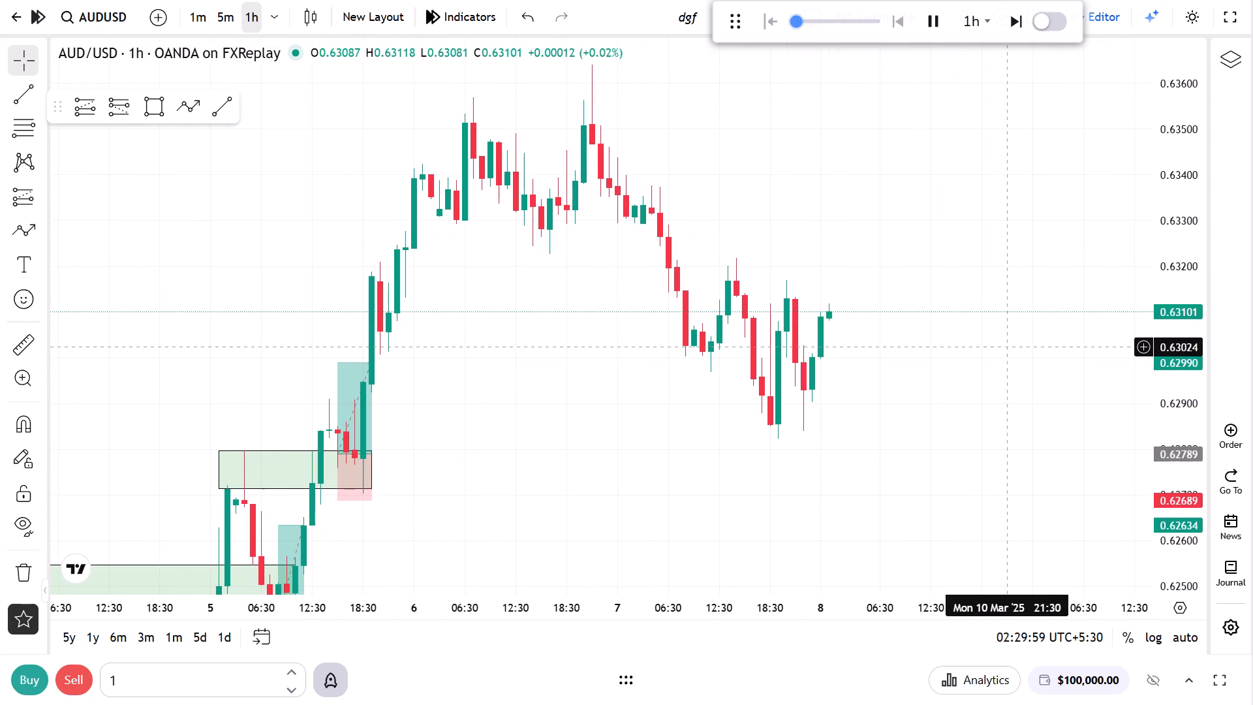
{"action": "left_click_drag", "start_coordinate": [915, 334], "coordinate": [958, 334]}
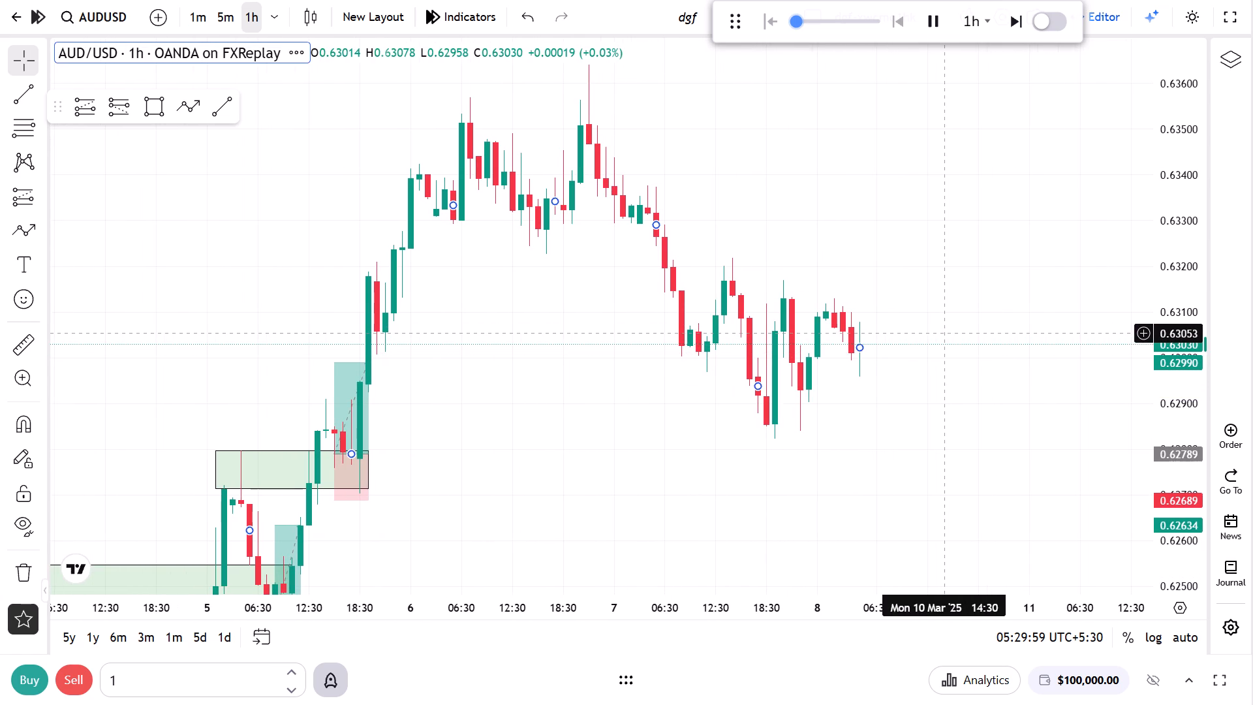
{"action": "left_click_drag", "start_coordinate": [948, 334], "coordinate": [993, 331]}
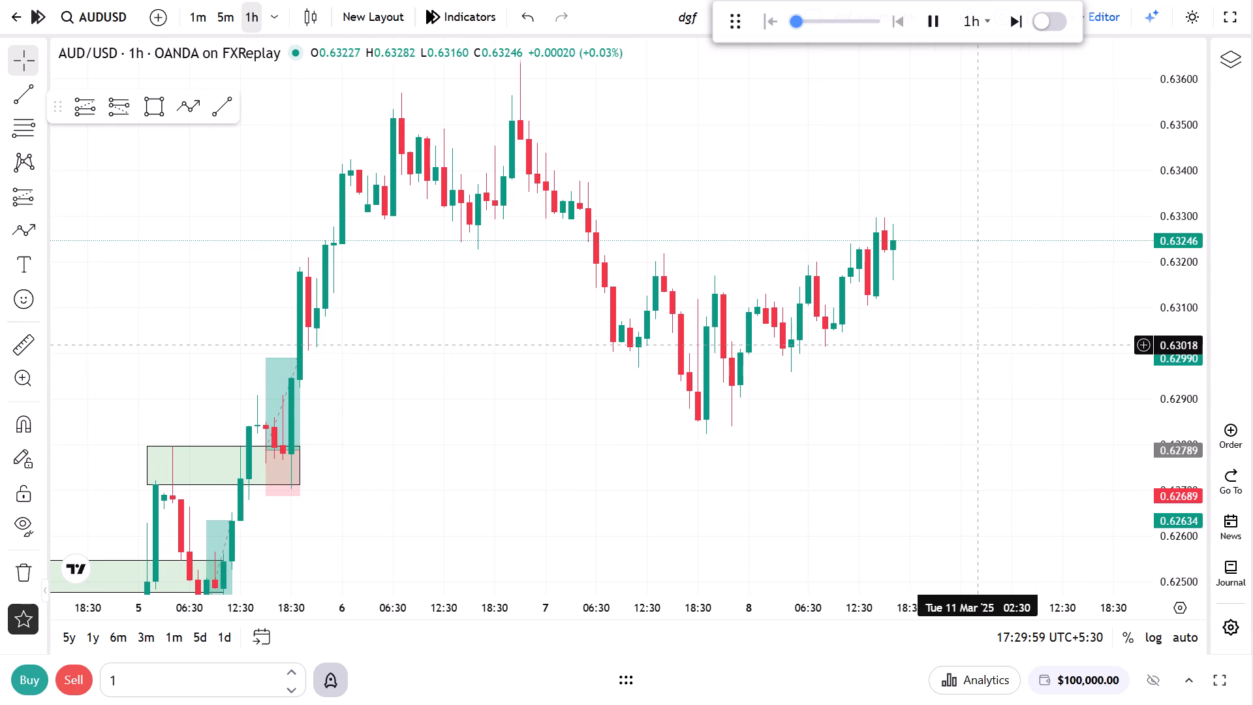
{"action": "left_click_drag", "start_coordinate": [895, 330], "coordinate": [993, 394]}
{"action": "left_click_drag", "start_coordinate": [985, 344], "coordinate": [985, 360]}
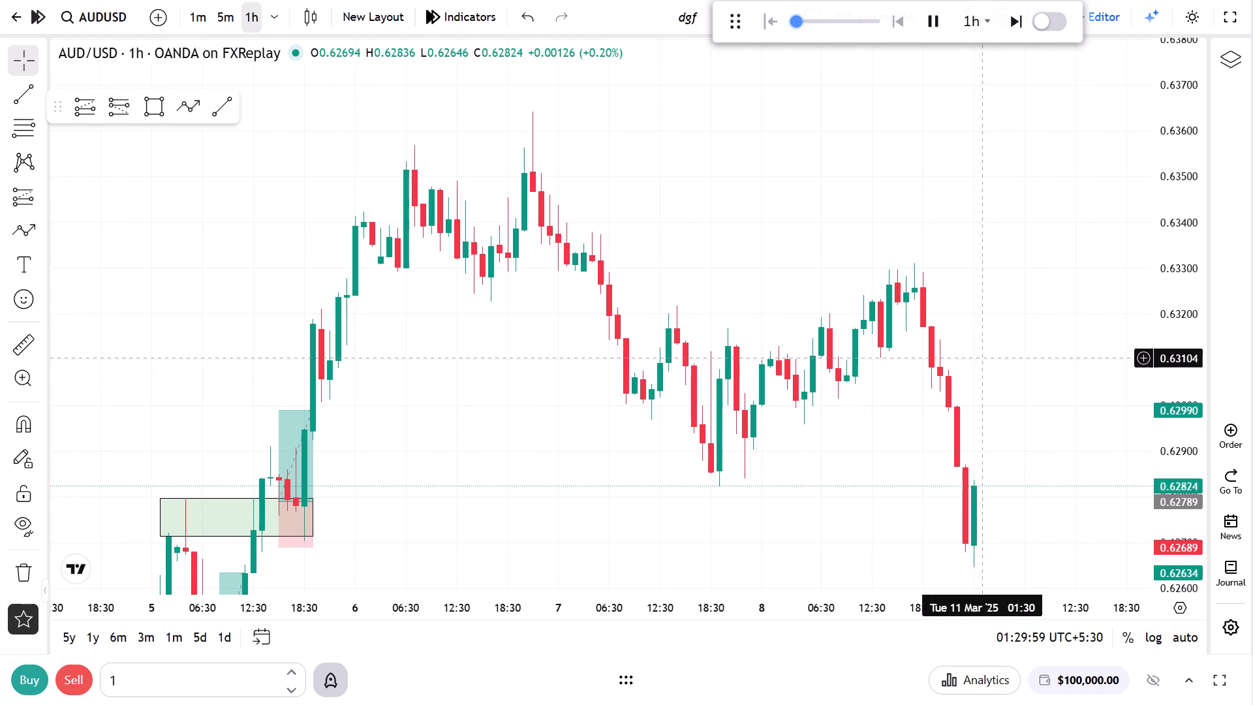
{"action": "left_click_drag", "start_coordinate": [985, 358], "coordinate": [973, 202]}
{"action": "left_click", "coordinate": [923, 29]}
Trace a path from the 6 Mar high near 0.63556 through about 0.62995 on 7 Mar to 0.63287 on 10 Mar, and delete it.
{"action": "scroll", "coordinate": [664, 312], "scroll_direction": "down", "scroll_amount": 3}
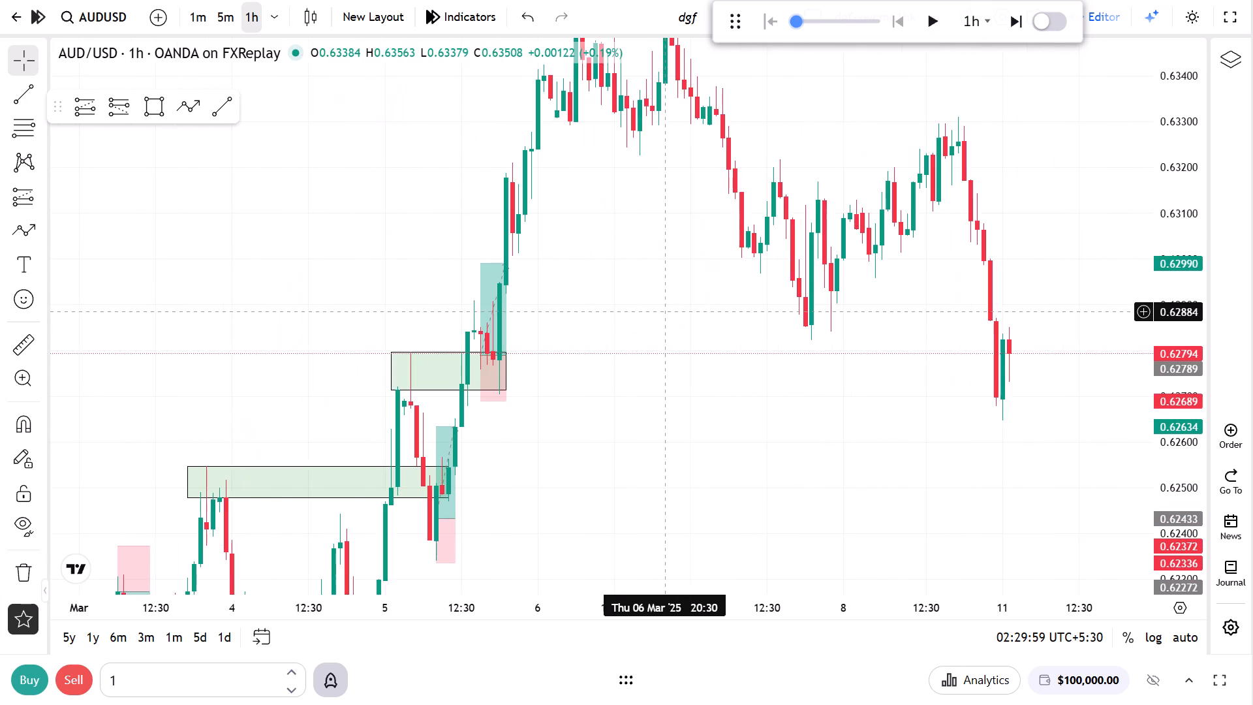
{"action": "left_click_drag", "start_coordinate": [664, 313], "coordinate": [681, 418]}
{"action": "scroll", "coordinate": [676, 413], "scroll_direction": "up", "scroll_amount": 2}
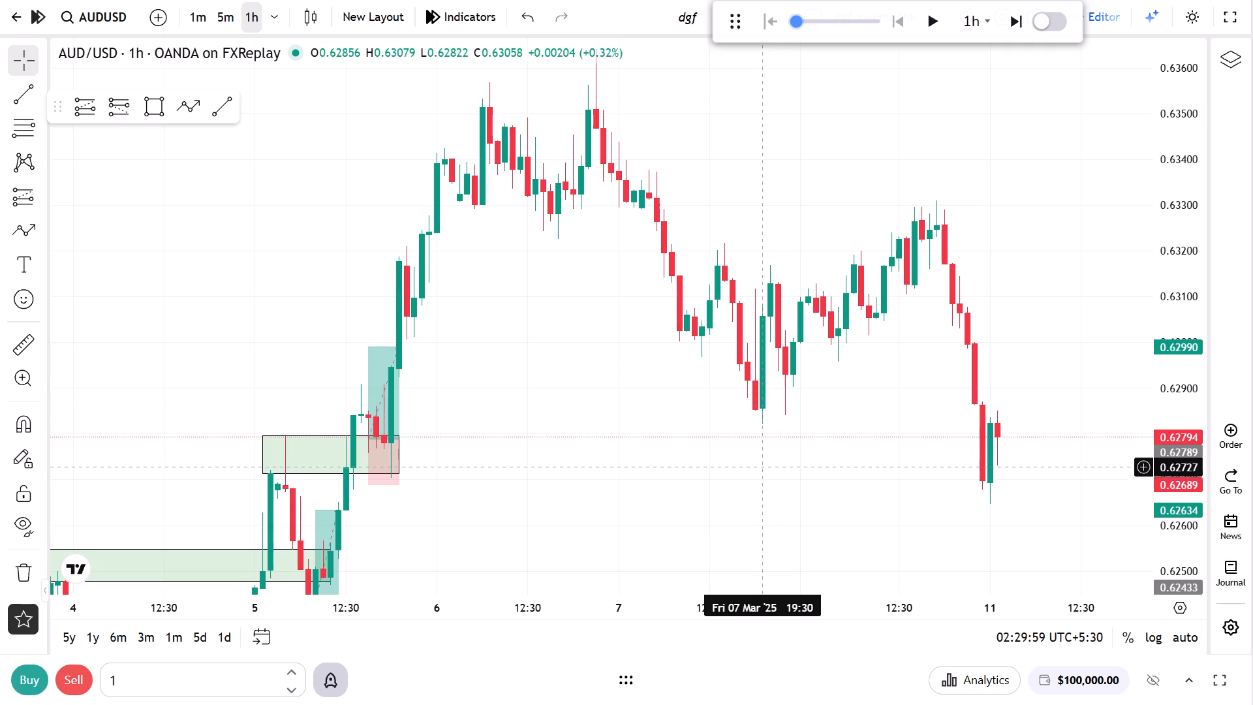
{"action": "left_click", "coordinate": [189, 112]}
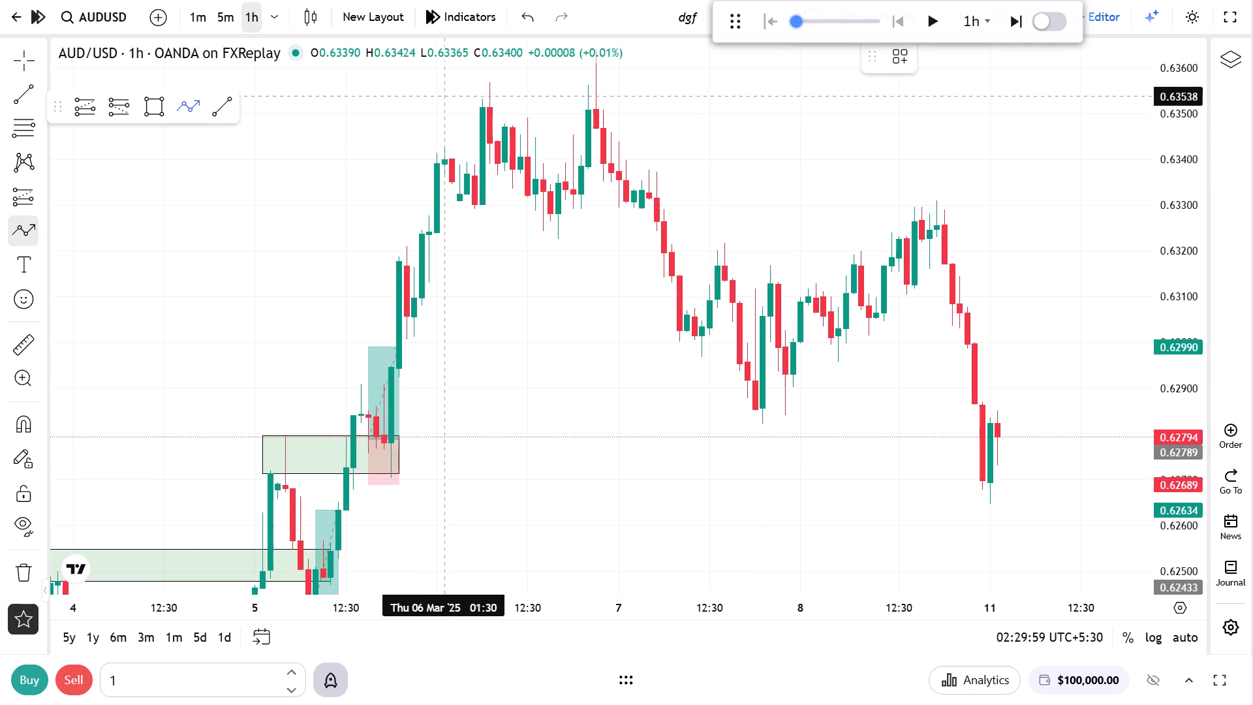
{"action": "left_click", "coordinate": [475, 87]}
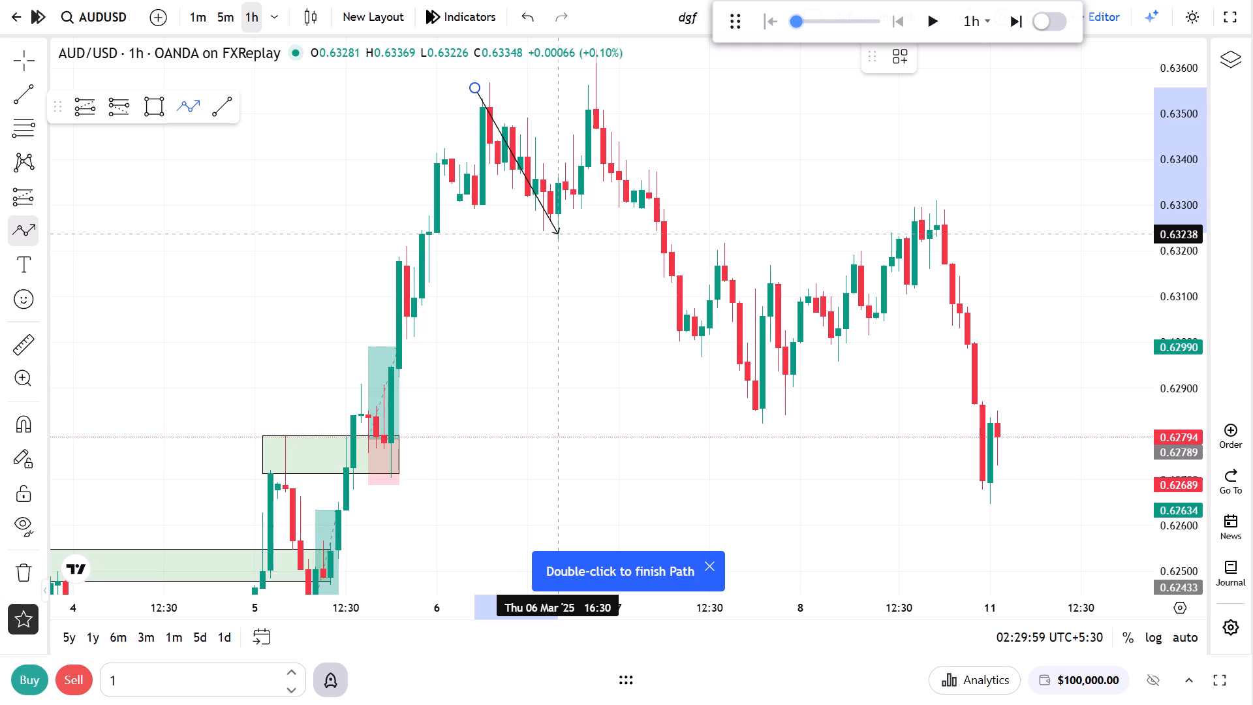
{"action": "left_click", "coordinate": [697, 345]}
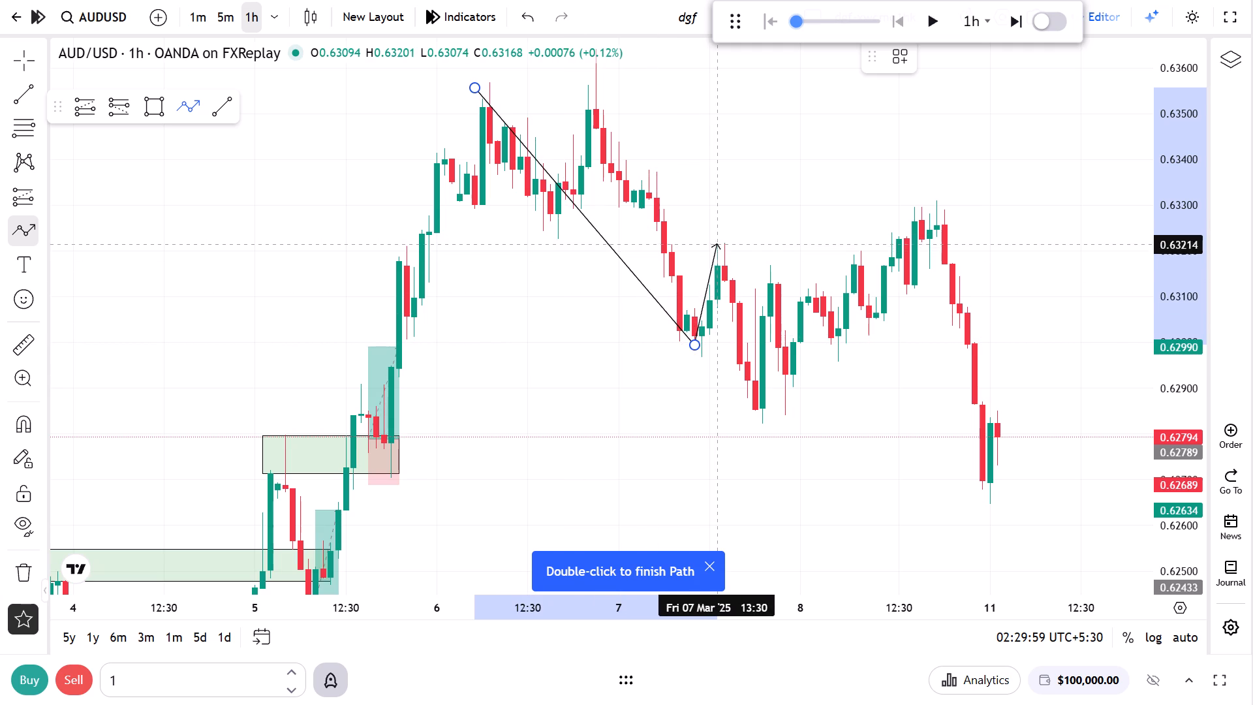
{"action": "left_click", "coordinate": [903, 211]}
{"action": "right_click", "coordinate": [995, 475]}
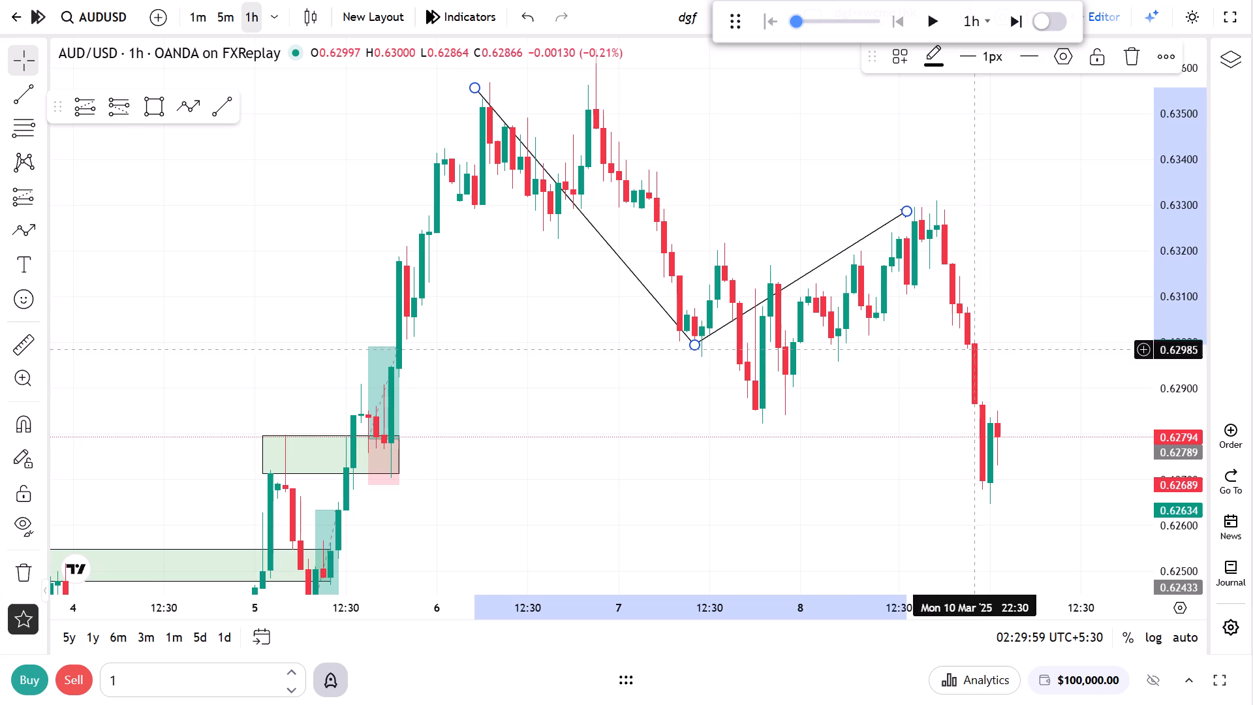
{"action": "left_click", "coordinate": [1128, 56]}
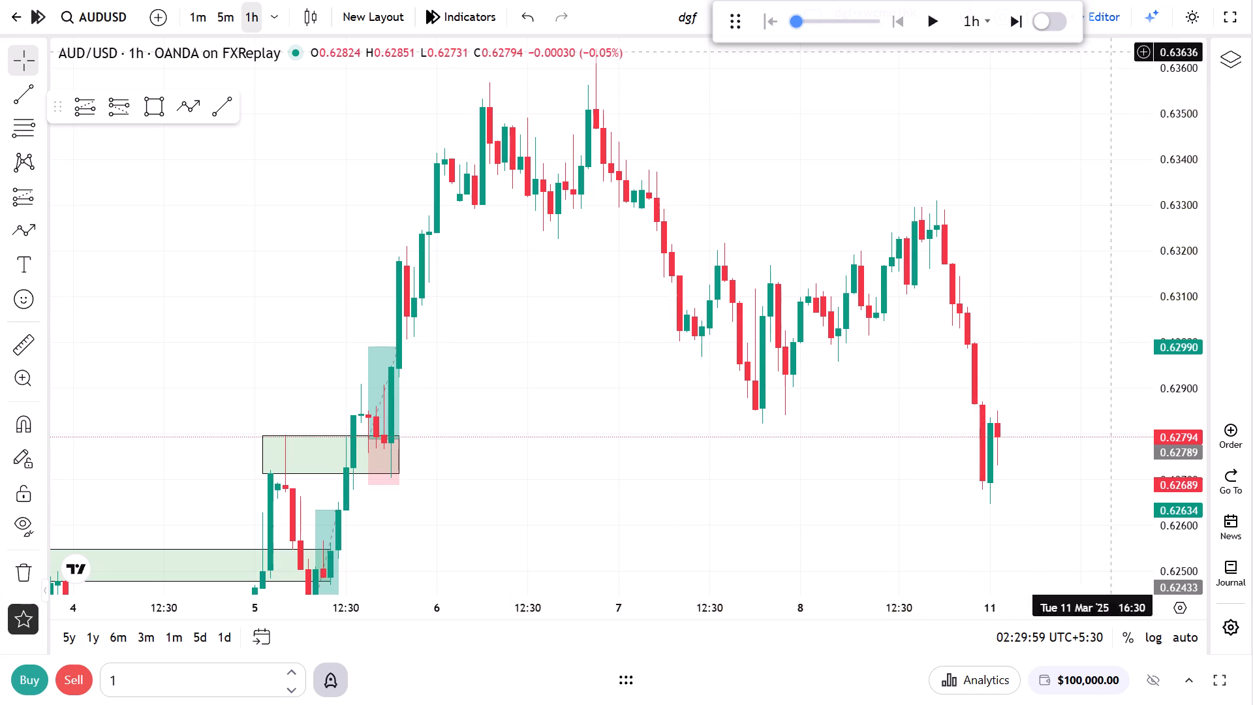
Replay the 1h chart forward to 15:30 on 11 Mar while following the new candles, and pause.
{"action": "left_click", "coordinate": [939, 33]}
{"action": "left_click_drag", "start_coordinate": [1021, 316], "coordinate": [915, 255]}
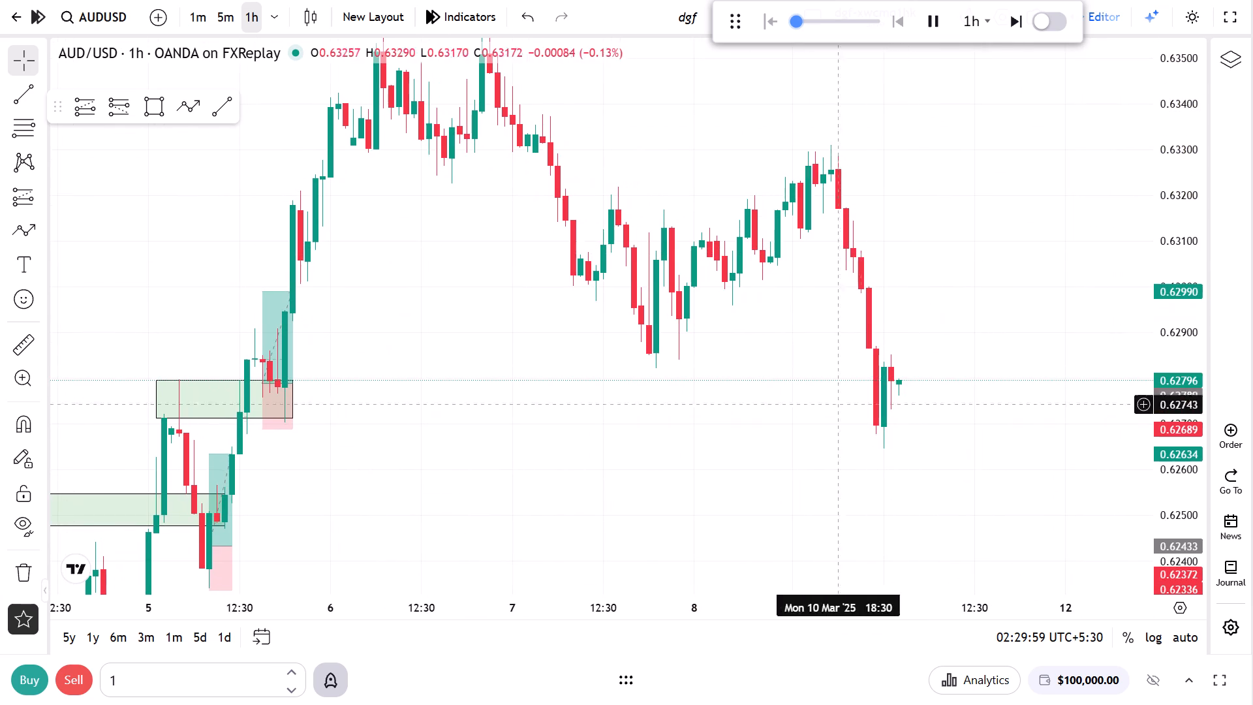
{"action": "left_click_drag", "start_coordinate": [773, 462], "coordinate": [848, 330]}
{"action": "scroll", "coordinate": [841, 344], "scroll_direction": "down", "scroll_amount": 2}
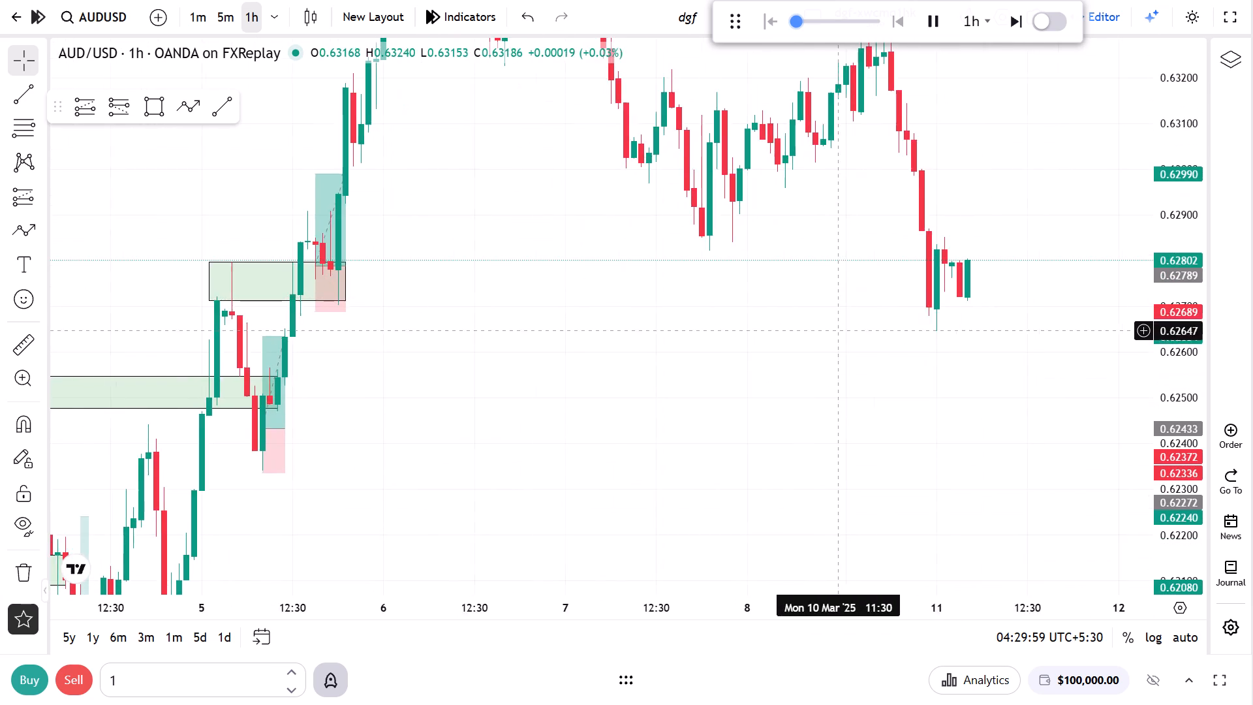
{"action": "scroll", "coordinate": [843, 347], "scroll_direction": "down", "scroll_amount": 3}
{"action": "scroll", "coordinate": [843, 347], "scroll_direction": "up", "scroll_amount": 5}
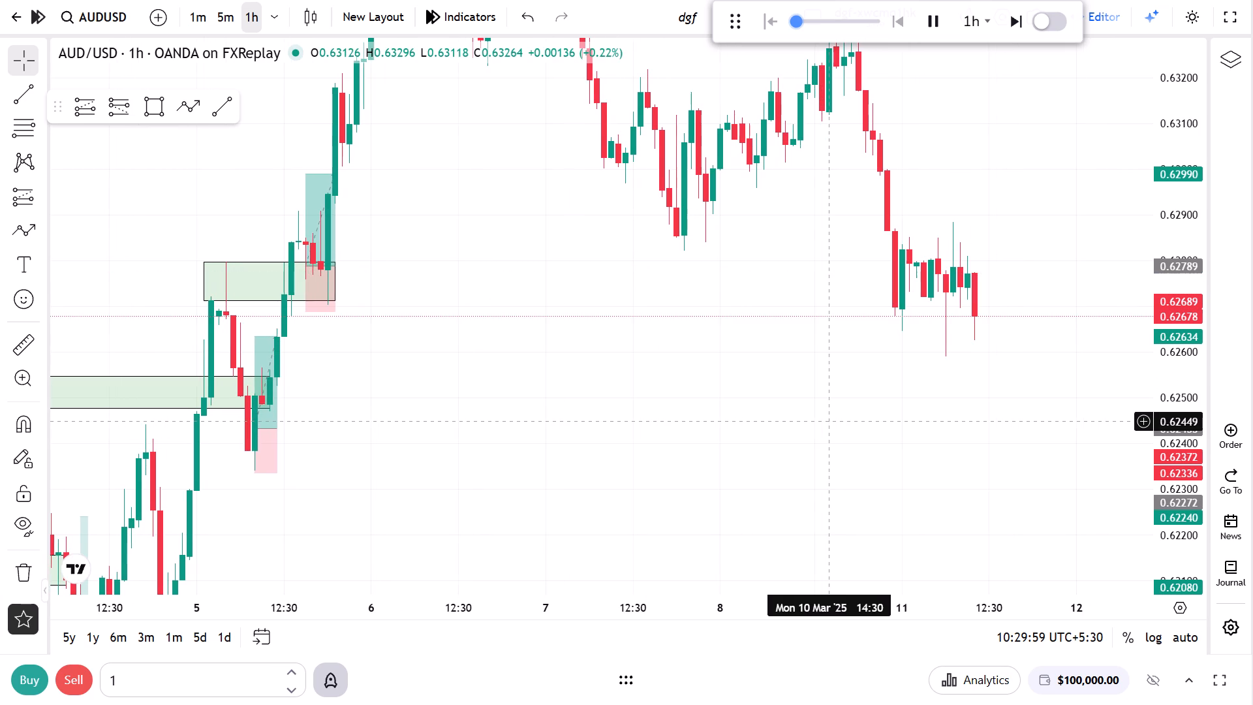
{"action": "left_click_drag", "start_coordinate": [831, 421], "coordinate": [841, 457]}
{"action": "left_click_drag", "start_coordinate": [775, 442], "coordinate": [799, 494]}
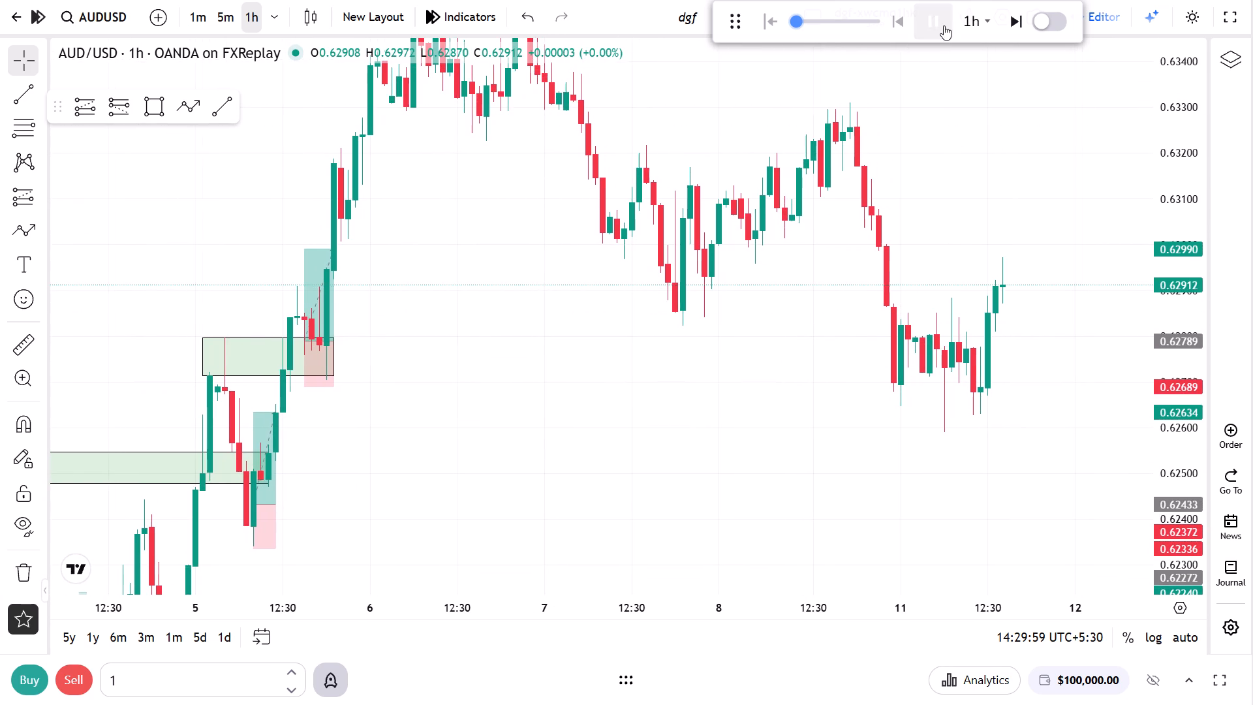
{"action": "left_click", "coordinate": [944, 25]}
{"action": "left_click_drag", "start_coordinate": [933, 178], "coordinate": [928, 213]}
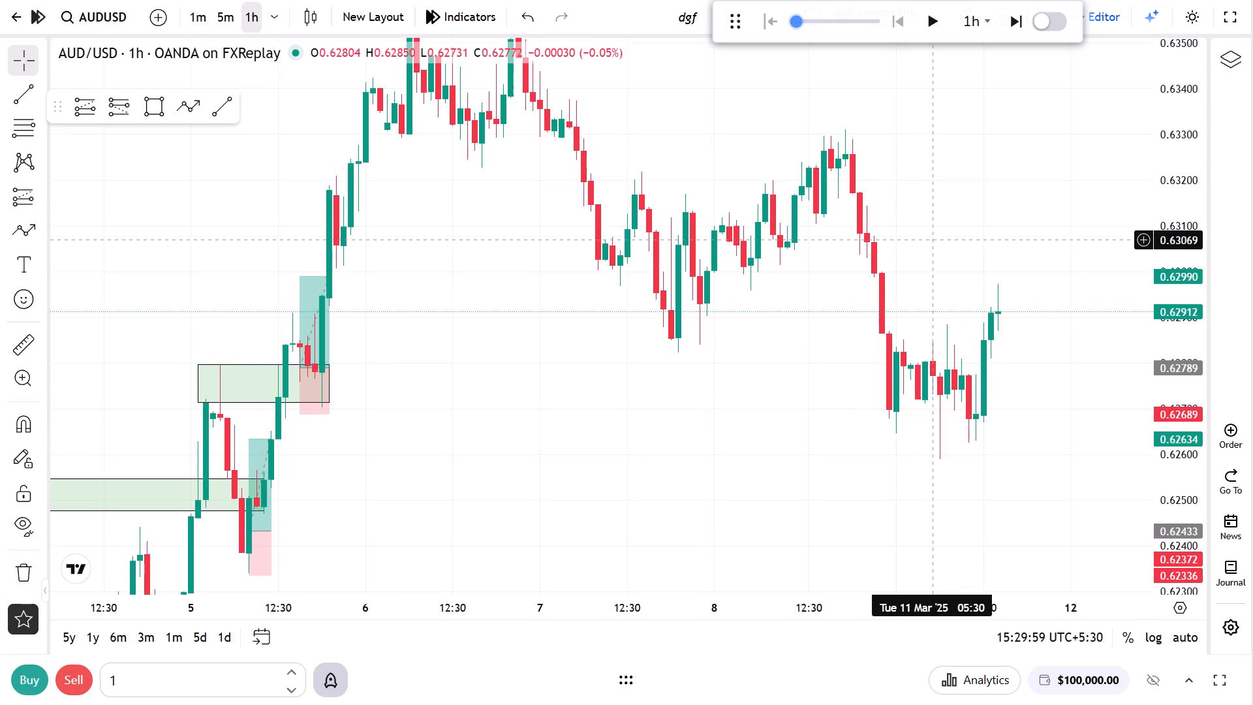
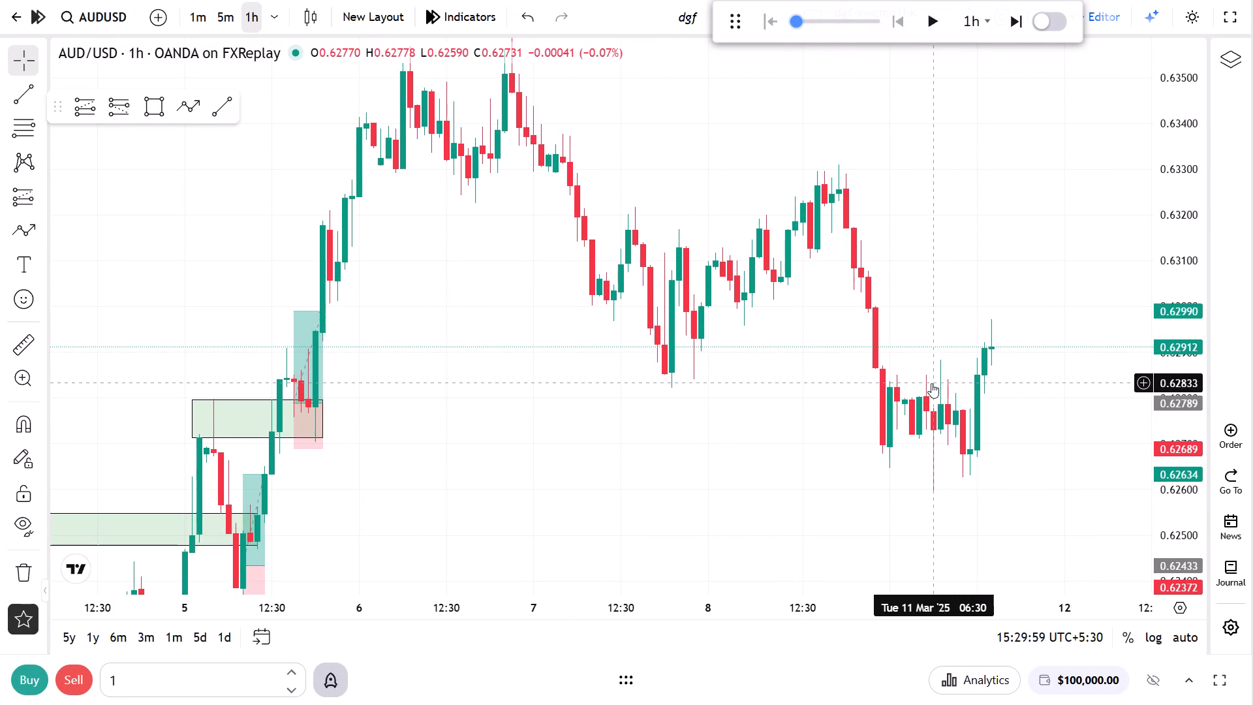
Replay the 1h chart forward from 11 Mar to 07:30 on 13 Mar, and pause.
{"action": "left_click", "coordinate": [926, 18]}
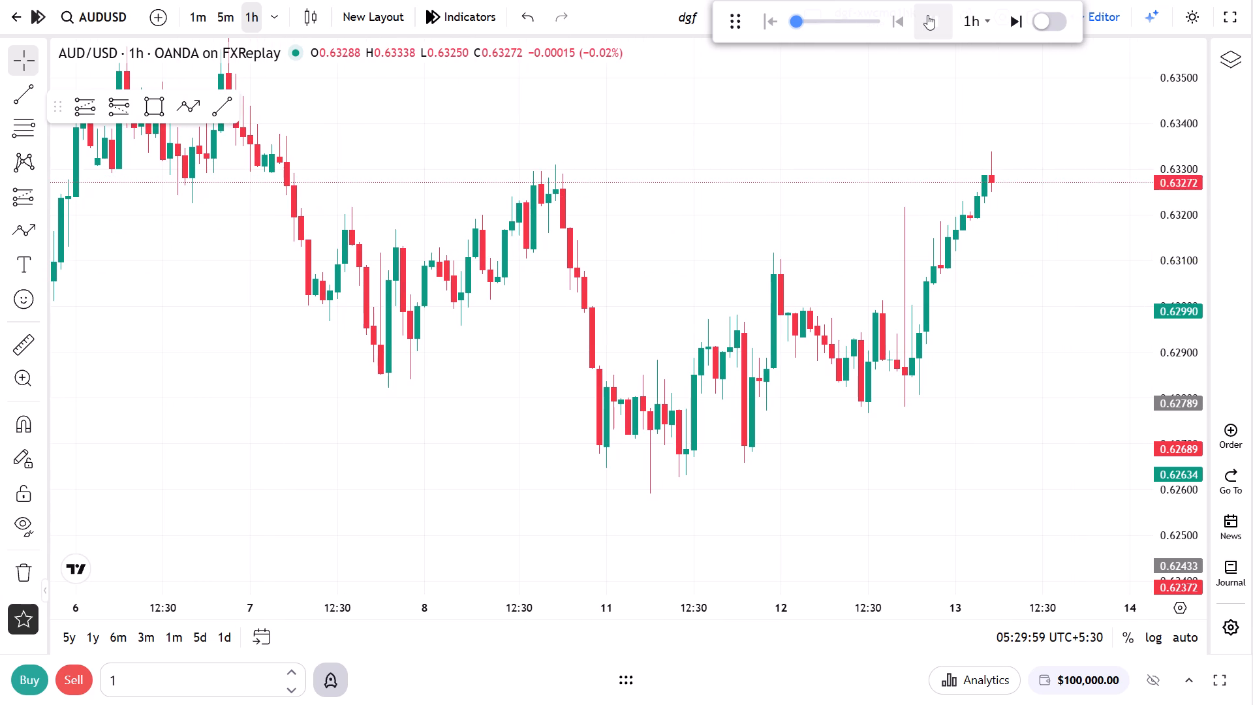
{"action": "left_click", "coordinate": [927, 15]}
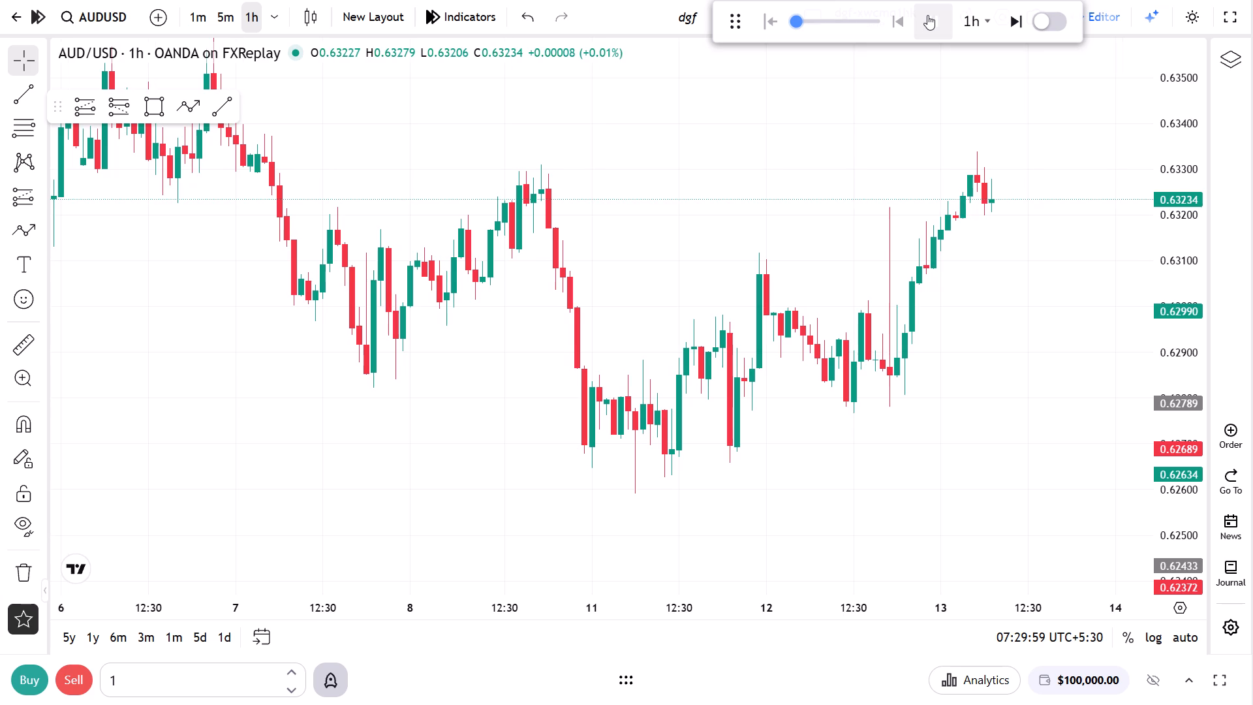
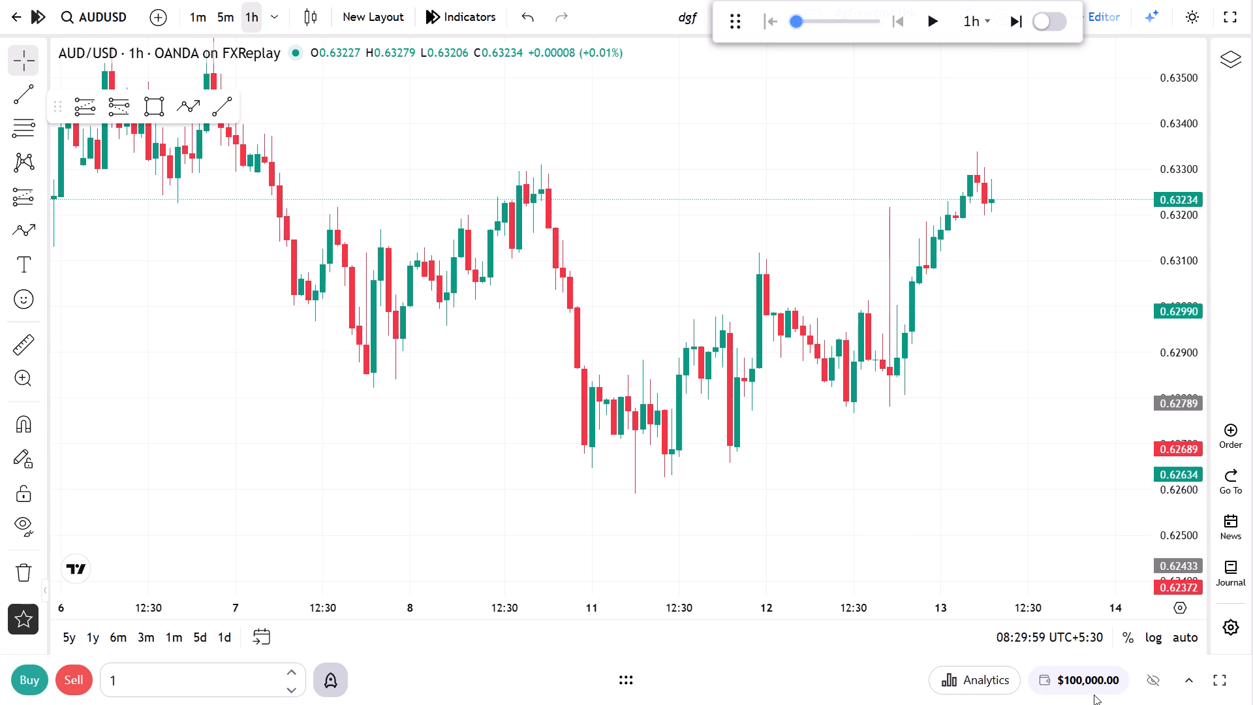
Replay the 1h AUDUSD chart forward through 13 Mar, and pause with the replay clock at 20:29:59.
{"action": "scroll", "coordinate": [901, 456], "scroll_direction": "down", "scroll_amount": 5}
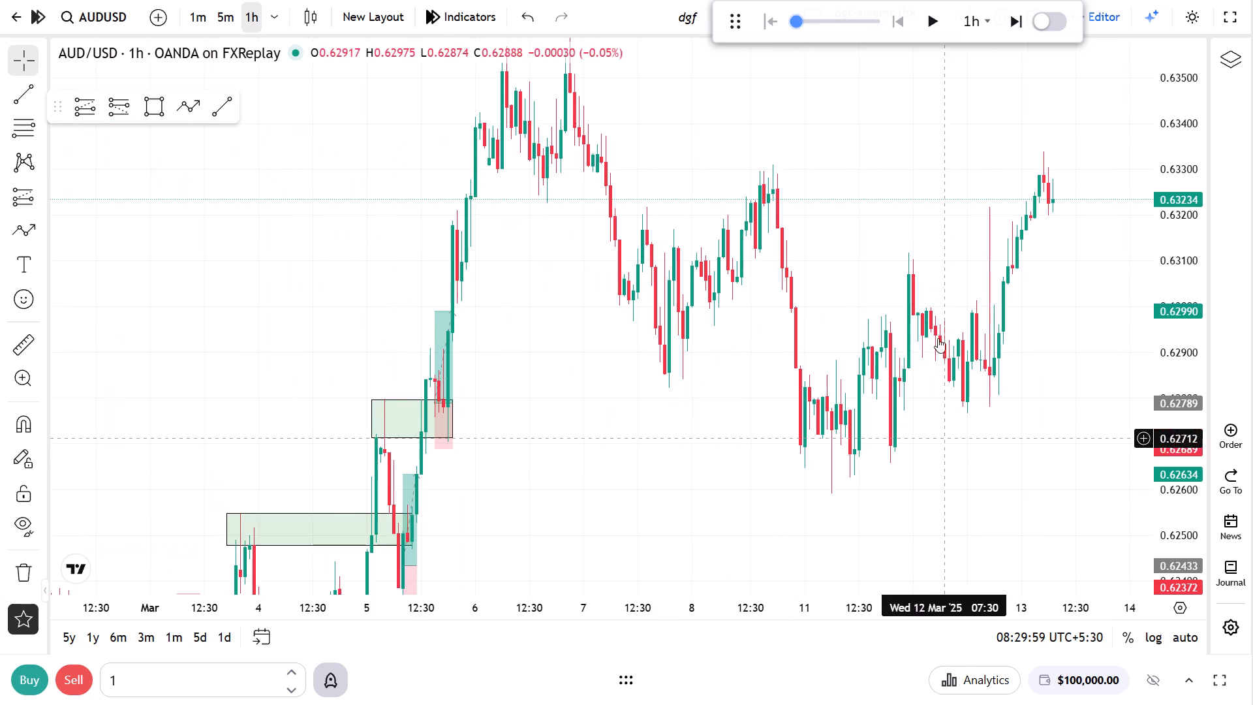
{"action": "left_click_drag", "start_coordinate": [935, 332], "coordinate": [920, 406]}
{"action": "scroll", "coordinate": [912, 429], "scroll_direction": "up", "scroll_amount": 2}
{"action": "left_click", "coordinate": [931, 29]}
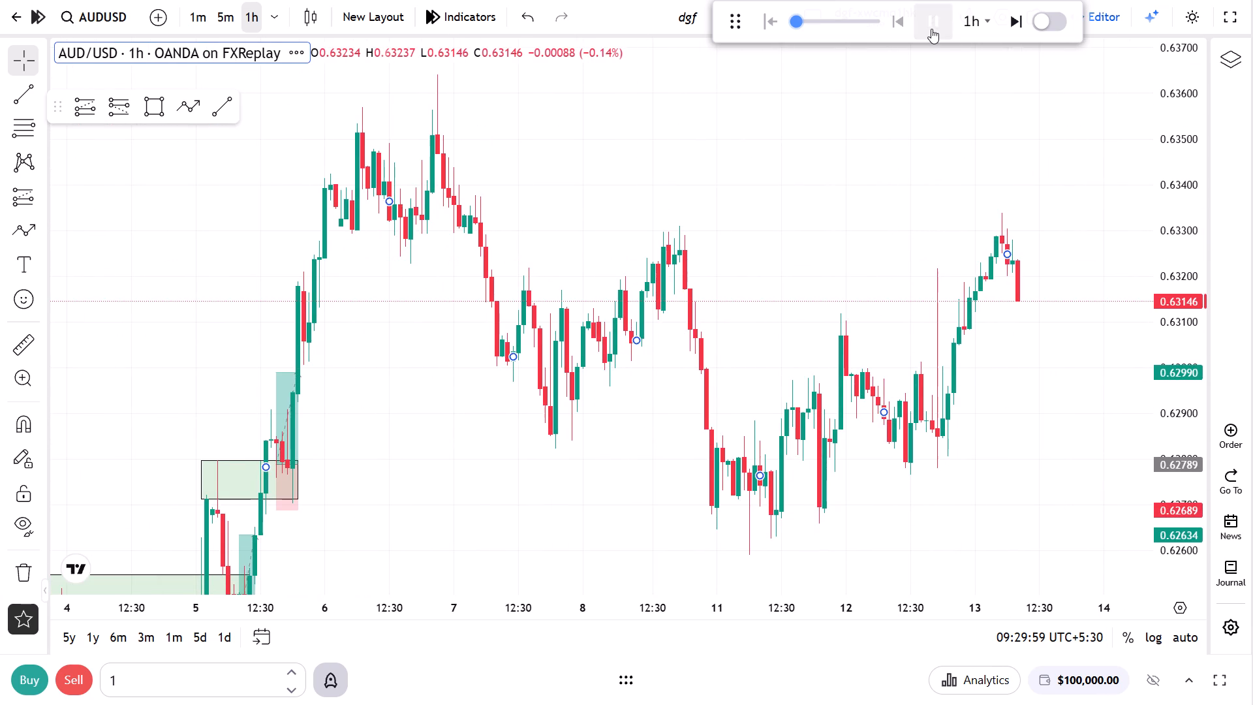
{"action": "left_click", "coordinate": [931, 29]}
{"action": "left_click_drag", "start_coordinate": [809, 402], "coordinate": [891, 187]}
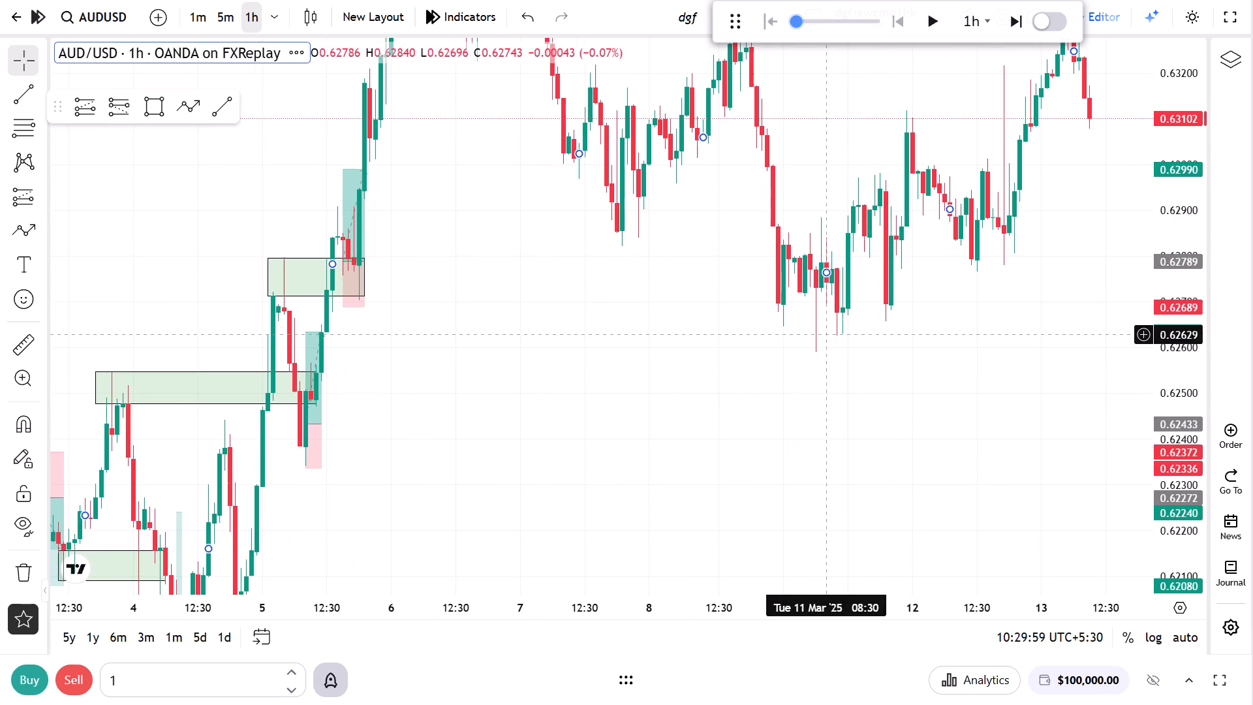
{"action": "left_click_drag", "start_coordinate": [797, 375], "coordinate": [781, 467]}
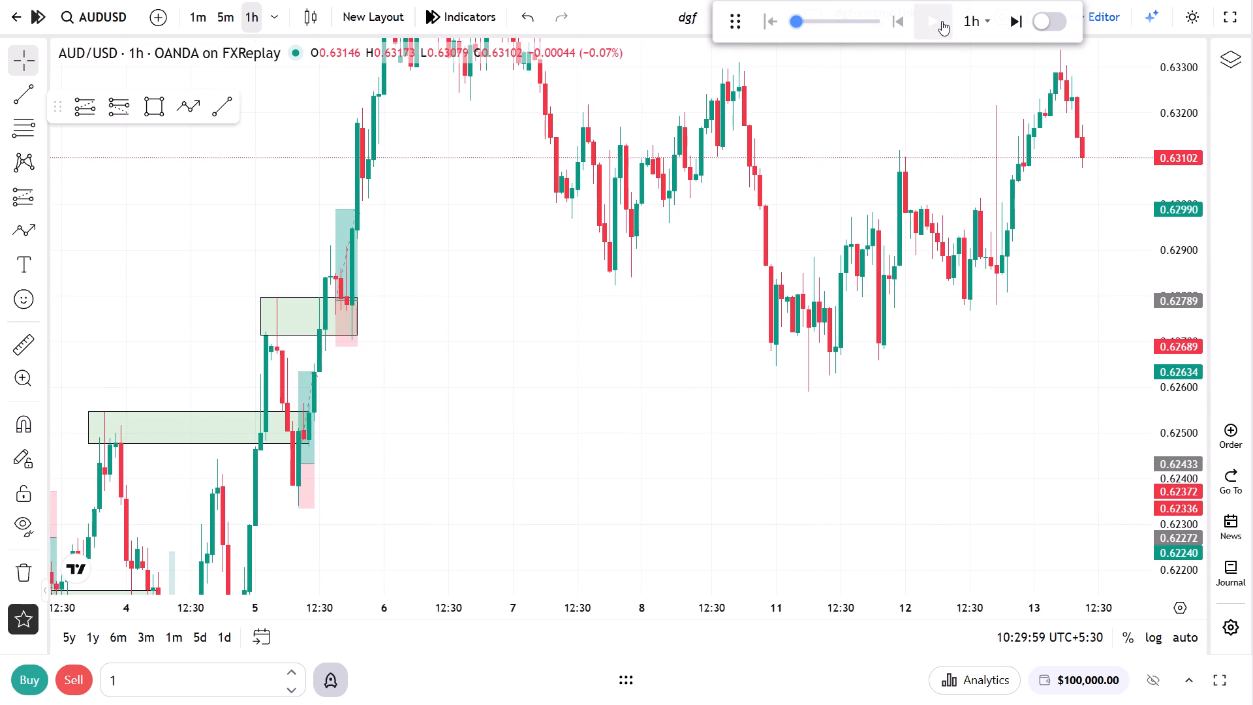
{"action": "left_click", "coordinate": [942, 21]}
{"action": "left_click_drag", "start_coordinate": [919, 104], "coordinate": [862, 270]}
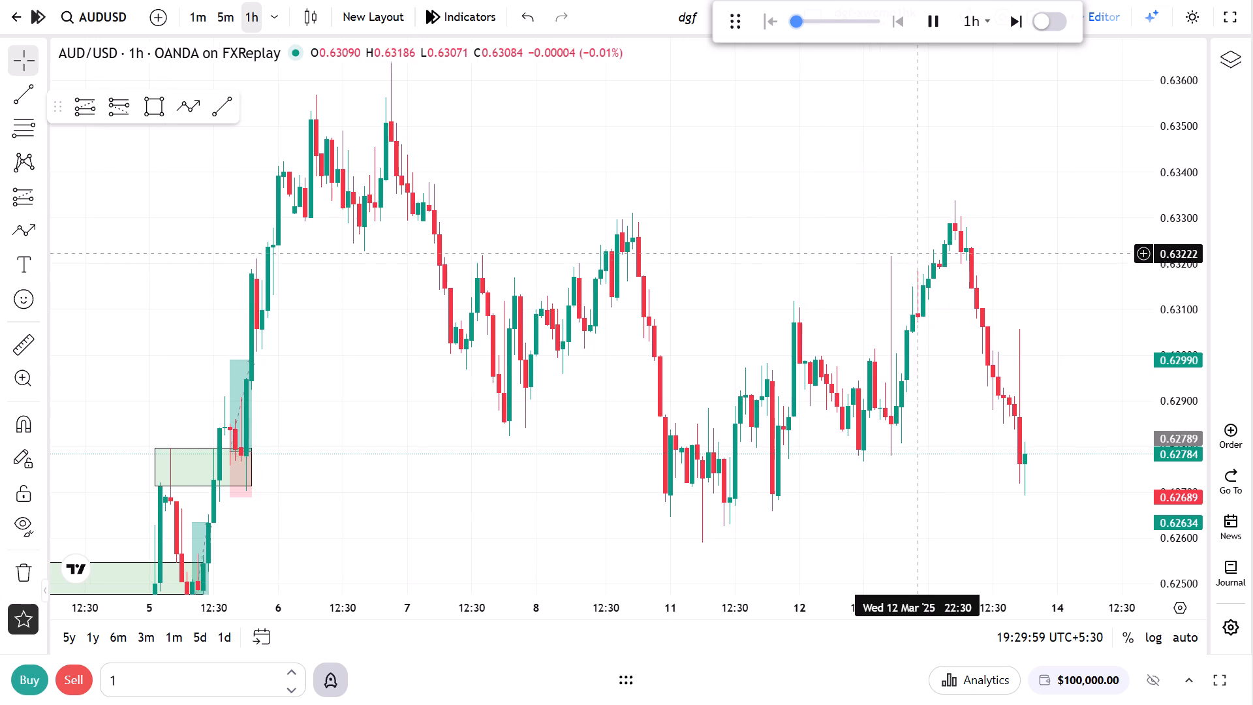
{"action": "left_click", "coordinate": [924, 23]}
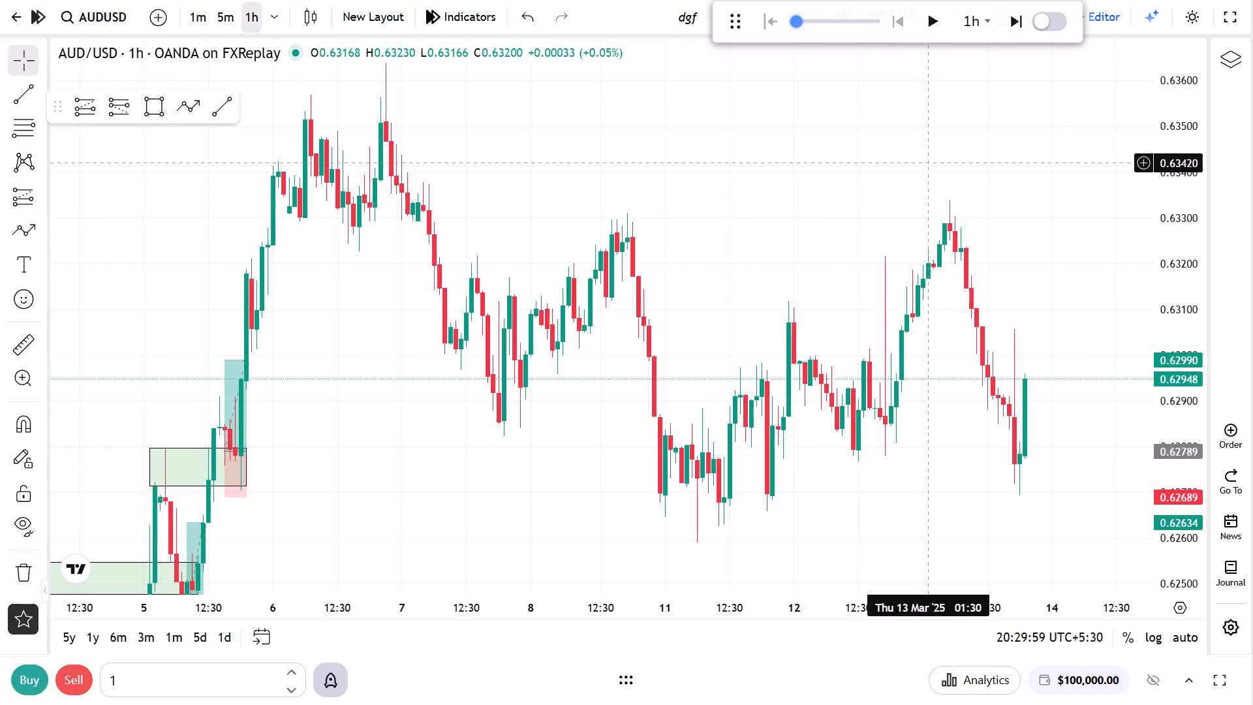
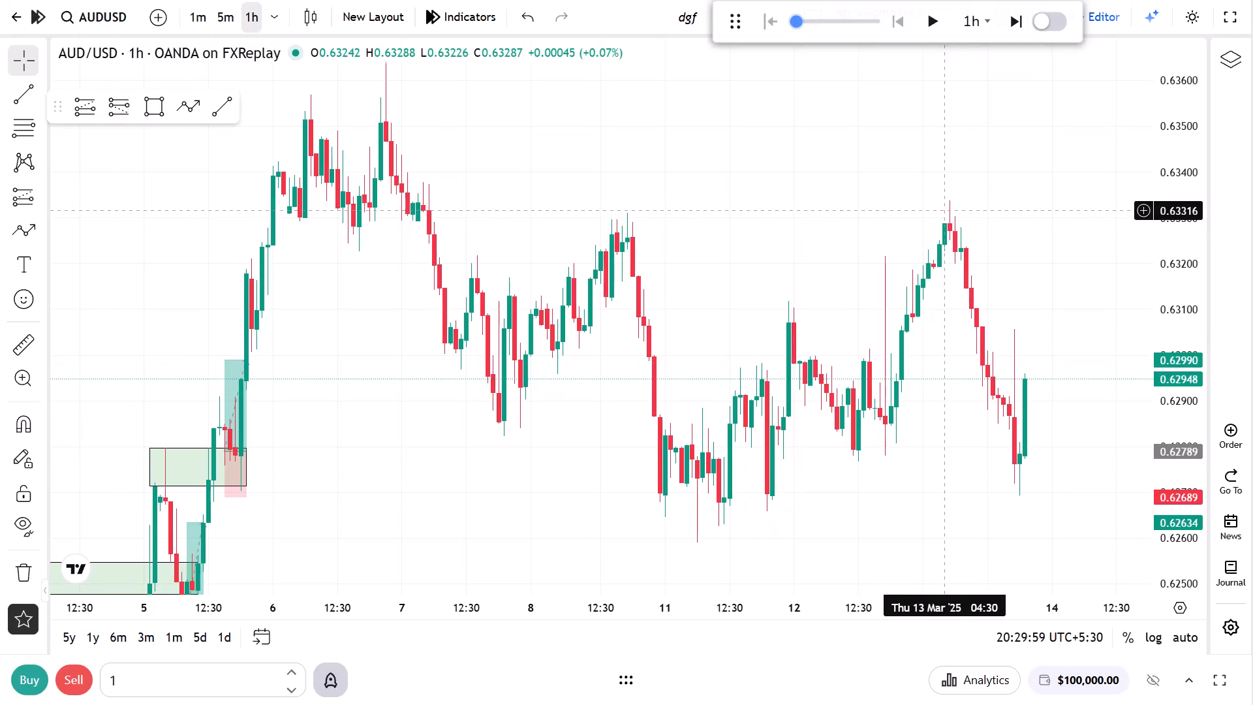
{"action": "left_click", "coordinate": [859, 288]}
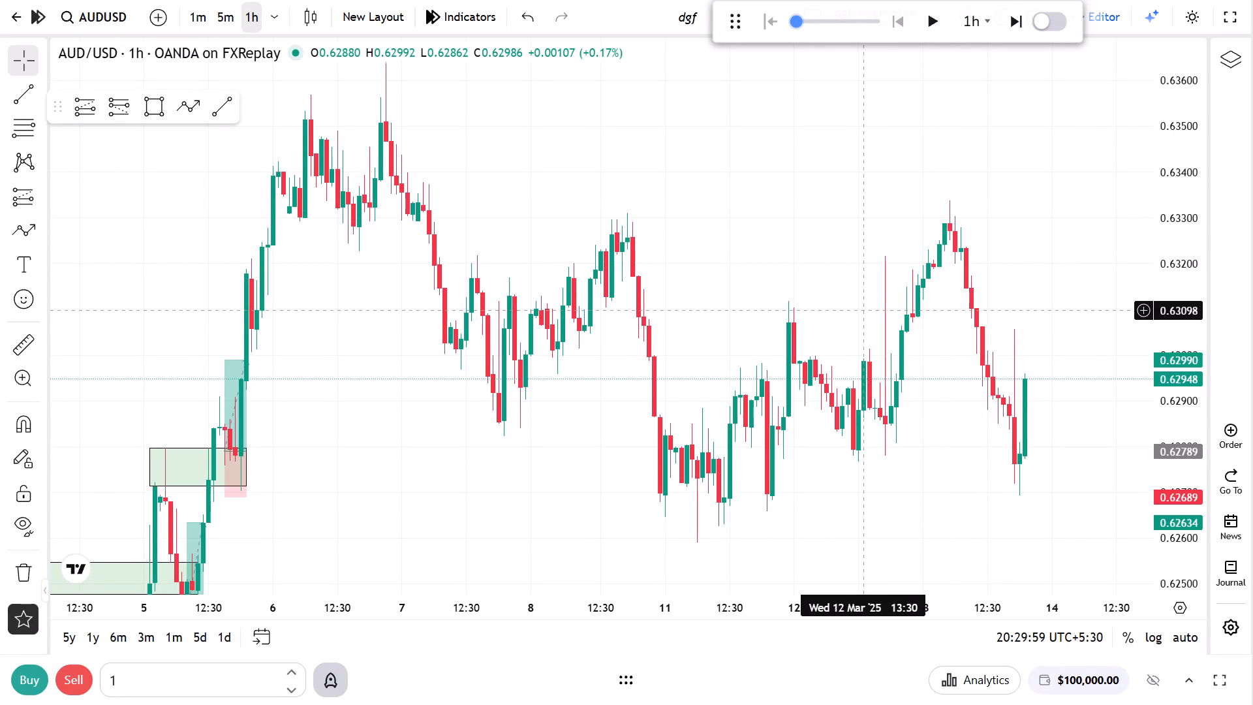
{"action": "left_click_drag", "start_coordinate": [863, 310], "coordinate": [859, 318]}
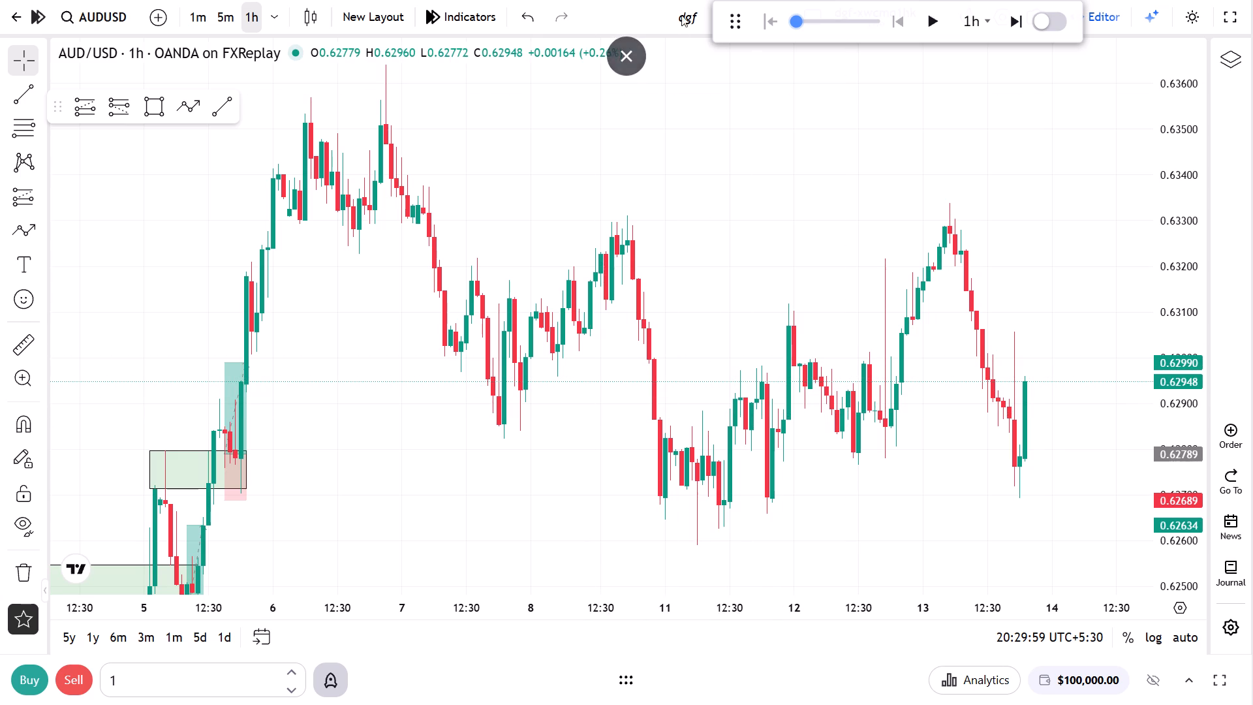
Switch to Loggy3 and stop the current recording, start a new one, and return to the chart.
{"action": "left_click", "coordinate": [633, 52]}
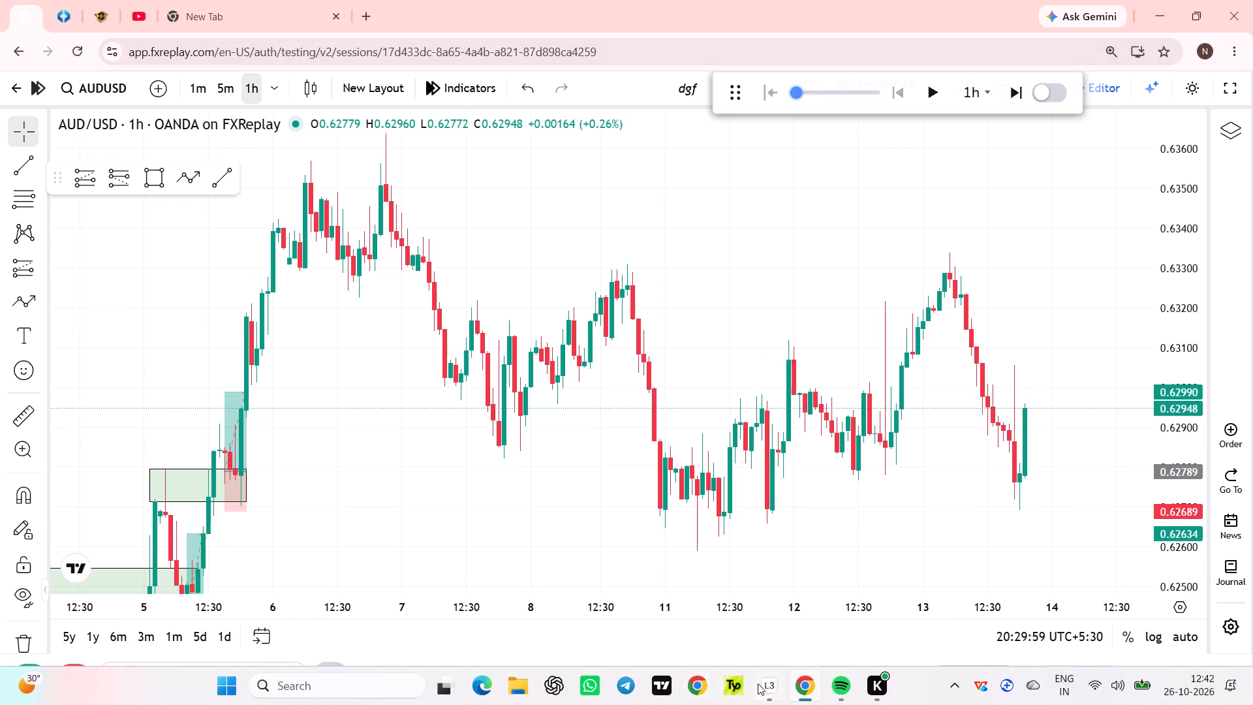
{"action": "left_click", "coordinate": [775, 682]}
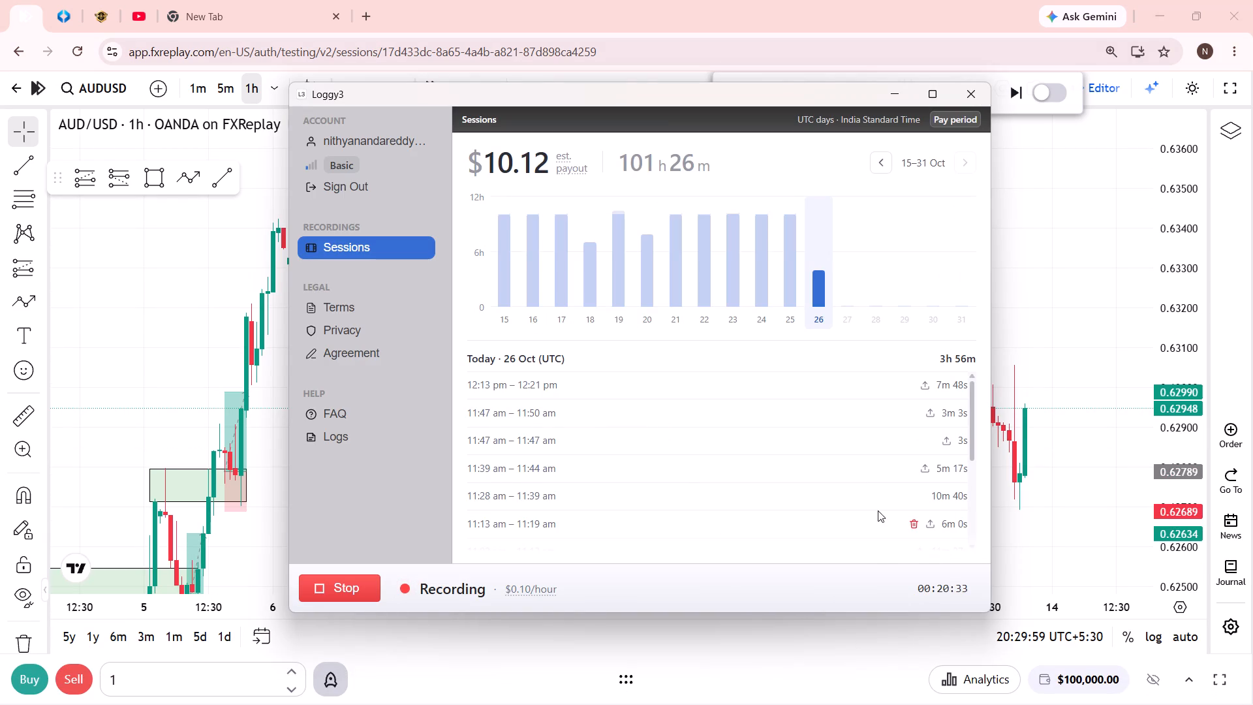
{"action": "left_click", "coordinate": [335, 593]}
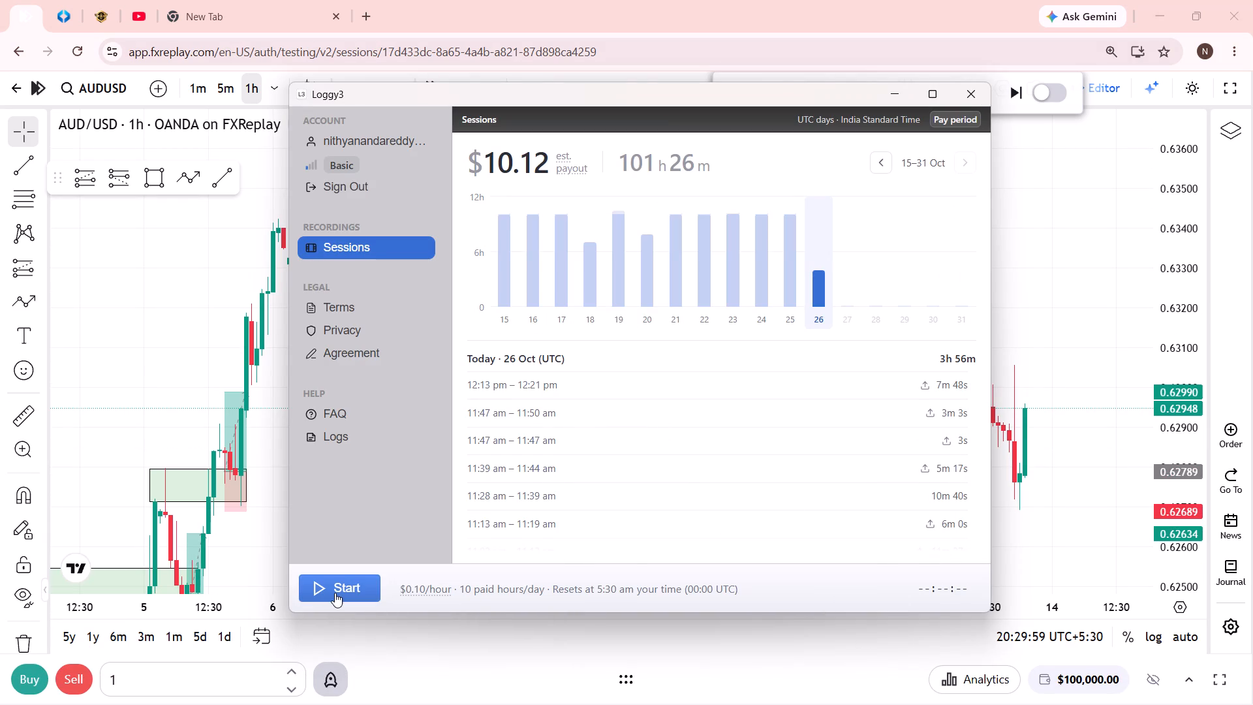
{"action": "left_click", "coordinate": [335, 593]}
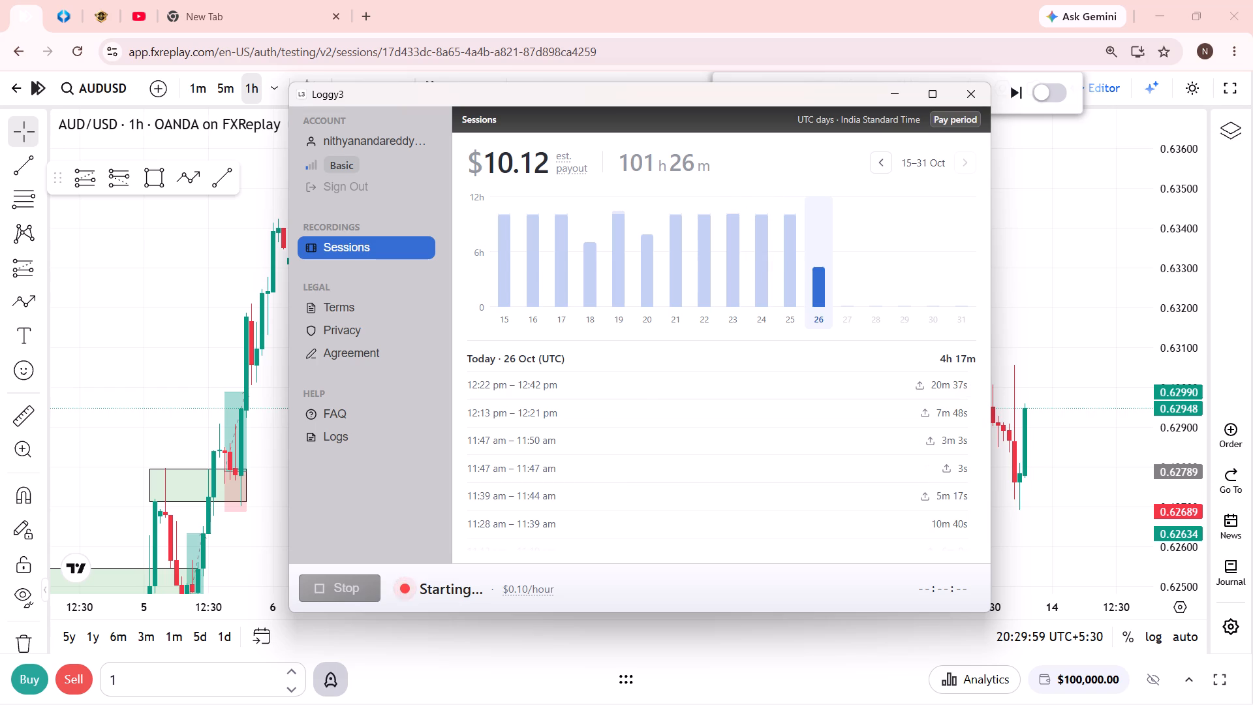
{"action": "left_click", "coordinate": [946, 116]}
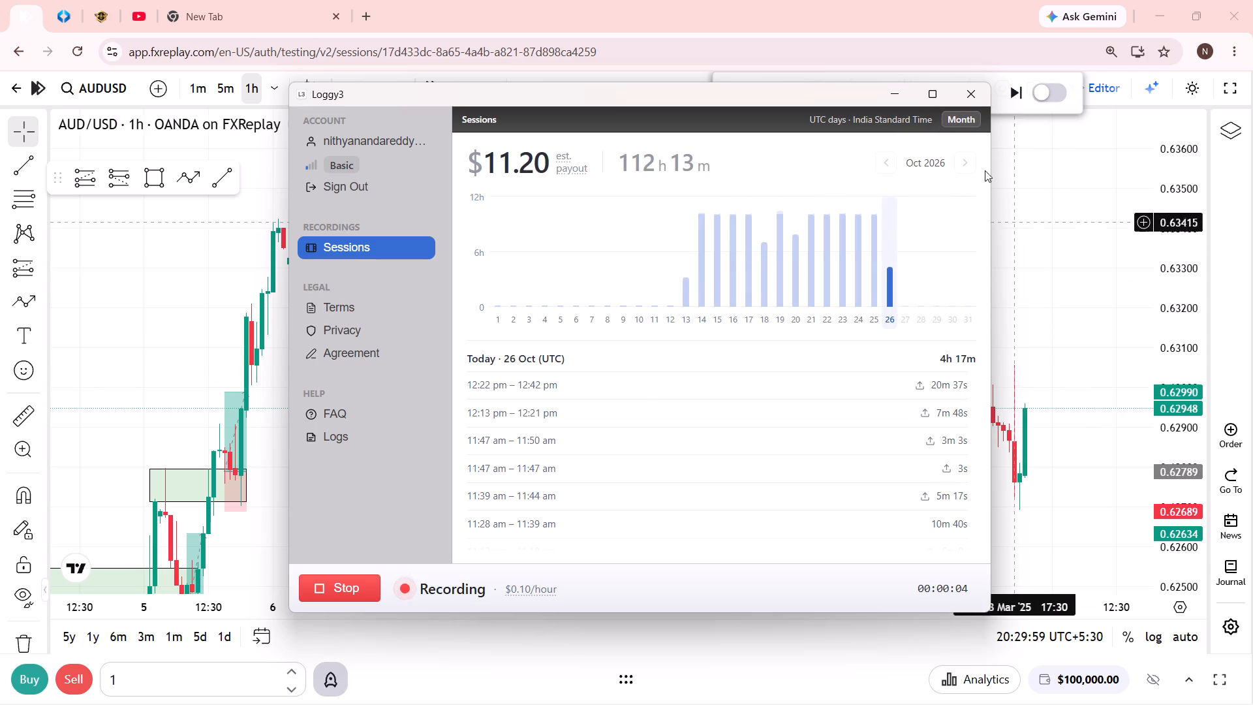
{"action": "left_click", "coordinate": [893, 89]}
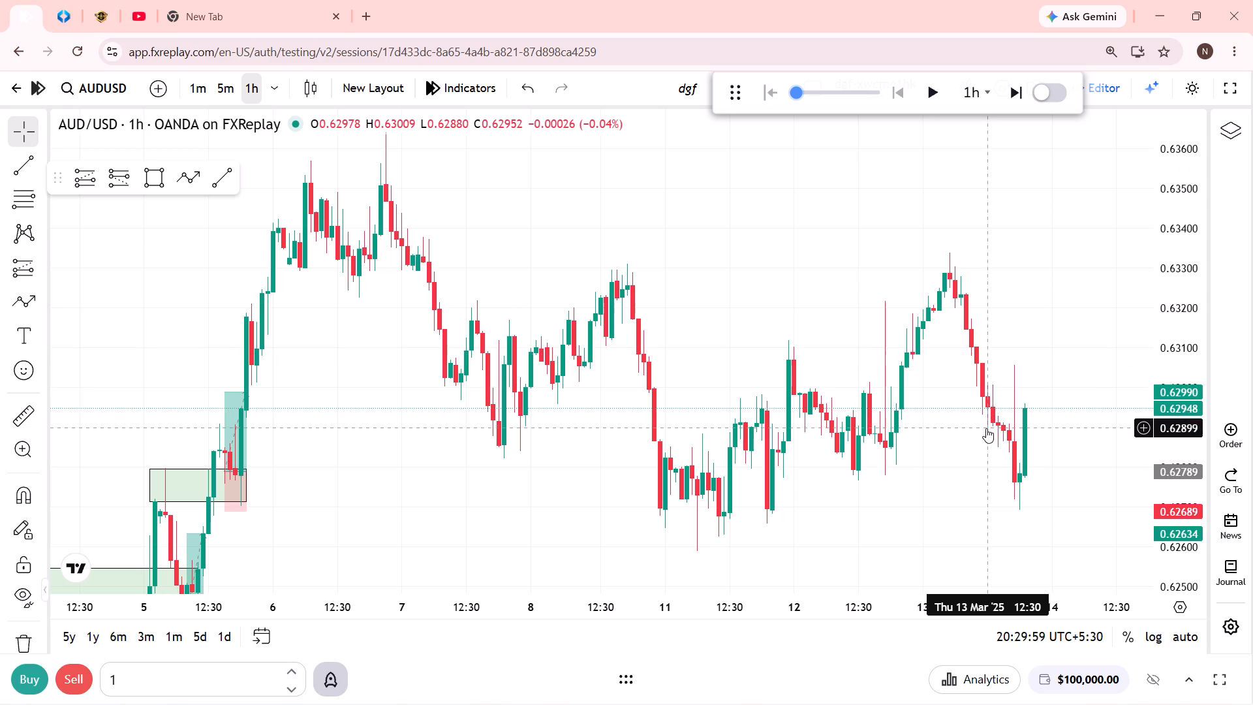
Resume the 1h AUDUSD replay in full screen and run it forward from 13 Mar into 18 Mar.
{"action": "left_click", "coordinate": [968, 436]}
{"action": "left_click", "coordinate": [936, 91]}
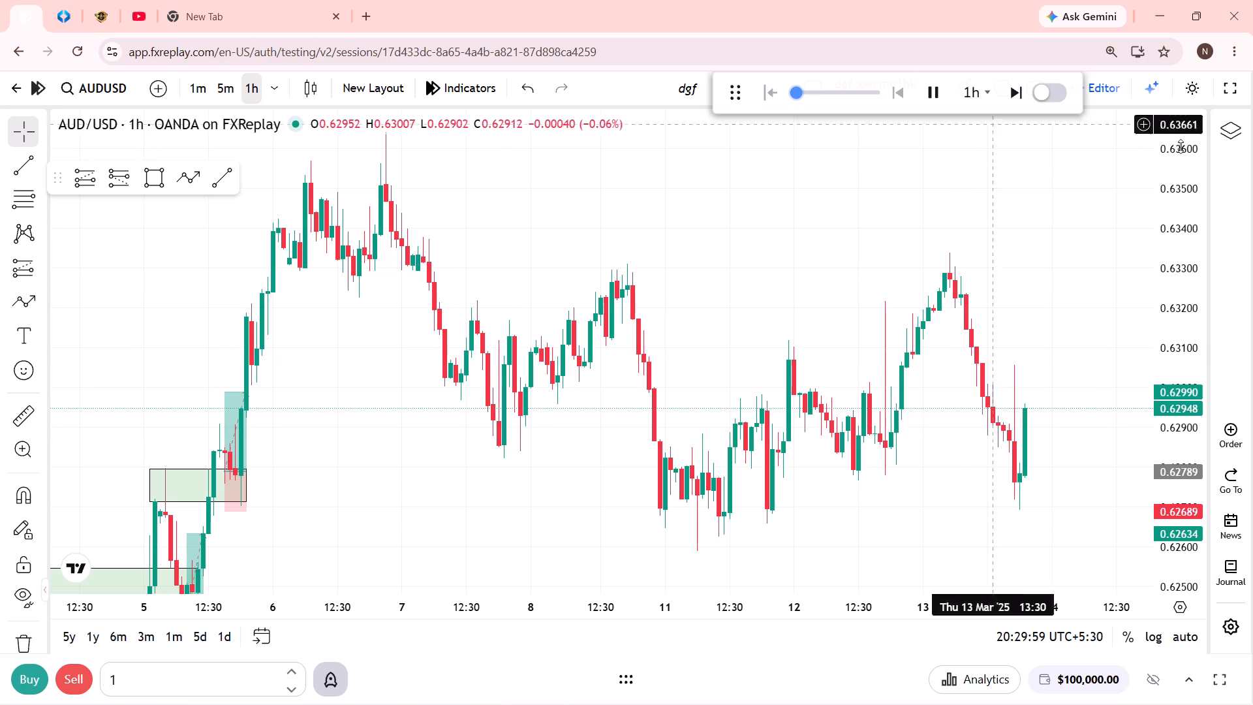
{"action": "left_click", "coordinate": [1226, 97]}
{"action": "left_click_drag", "start_coordinate": [1096, 259], "coordinate": [1077, 216]}
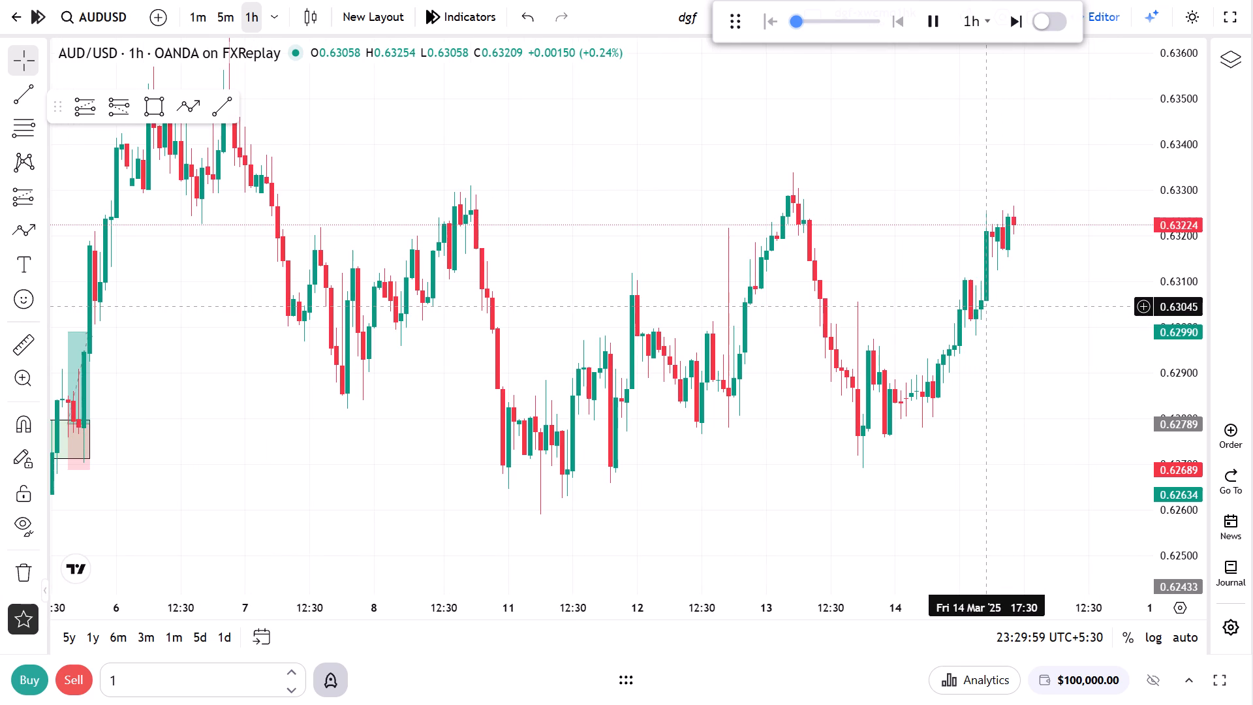
{"action": "scroll", "coordinate": [989, 306], "scroll_direction": "down", "scroll_amount": 1}
{"action": "left_click_drag", "start_coordinate": [990, 223], "coordinate": [1017, 289]}
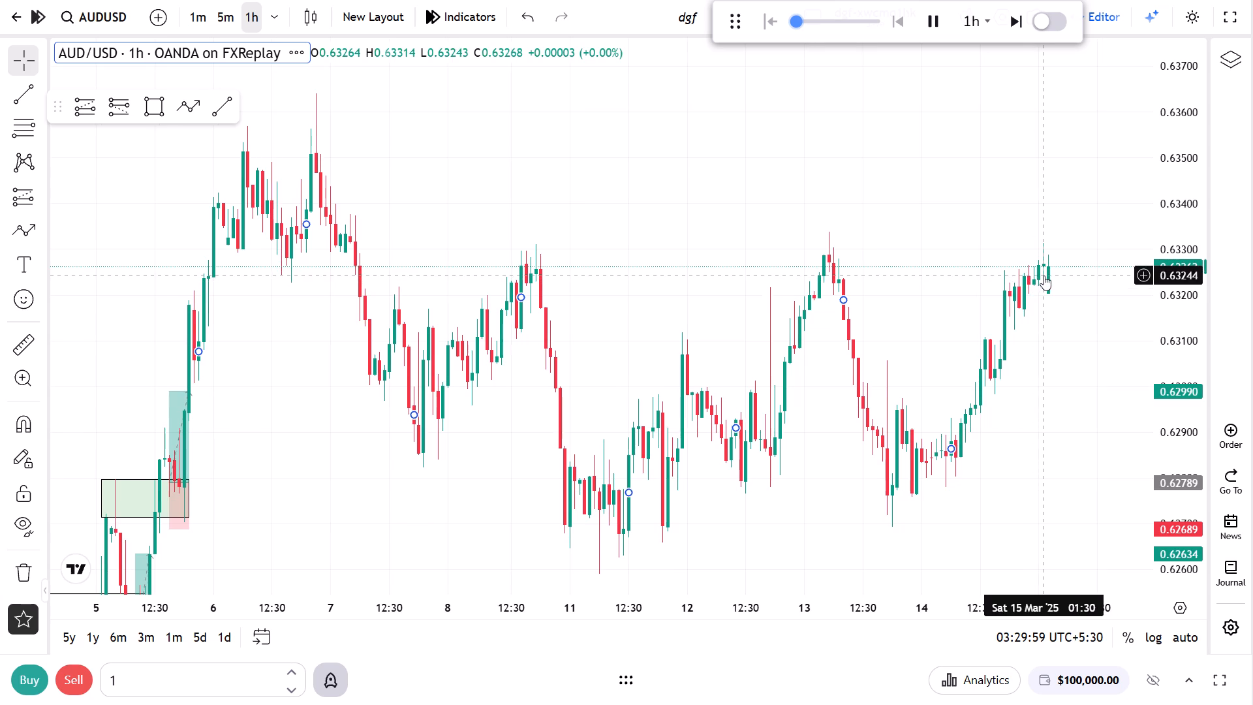
{"action": "left_click", "coordinate": [1044, 275]}
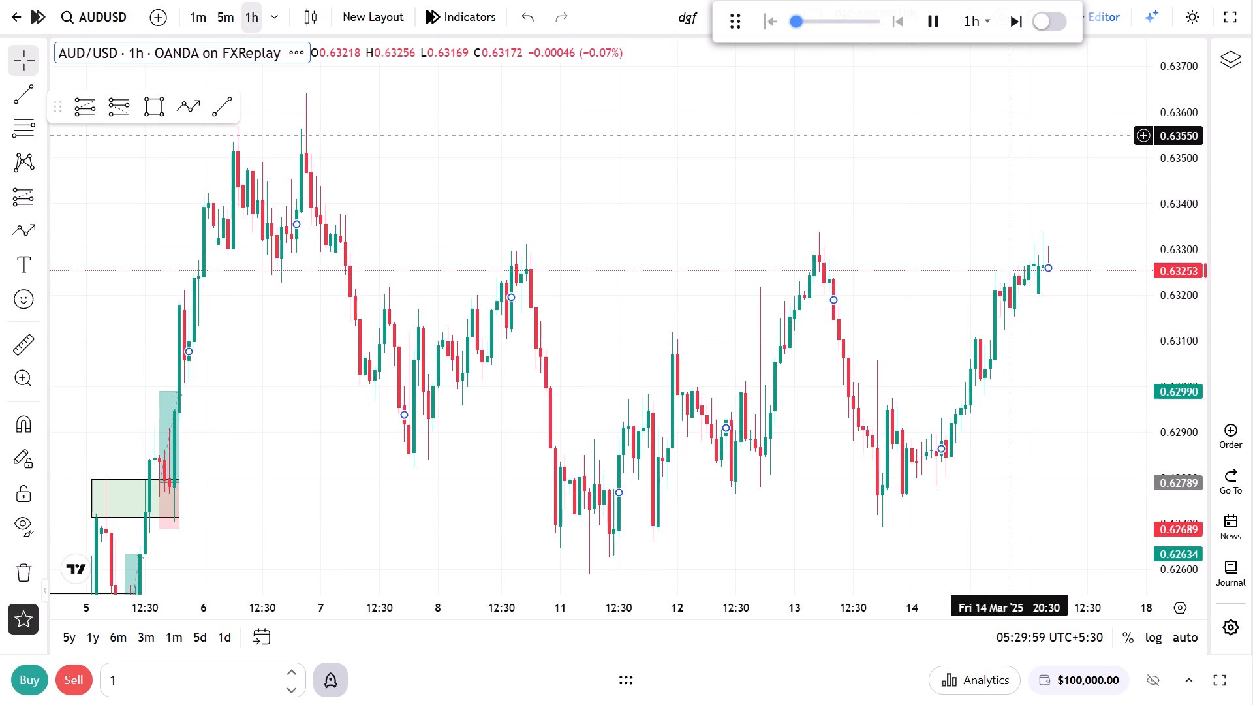
{"action": "scroll", "coordinate": [1001, 303], "scroll_direction": "down", "scroll_amount": 5}
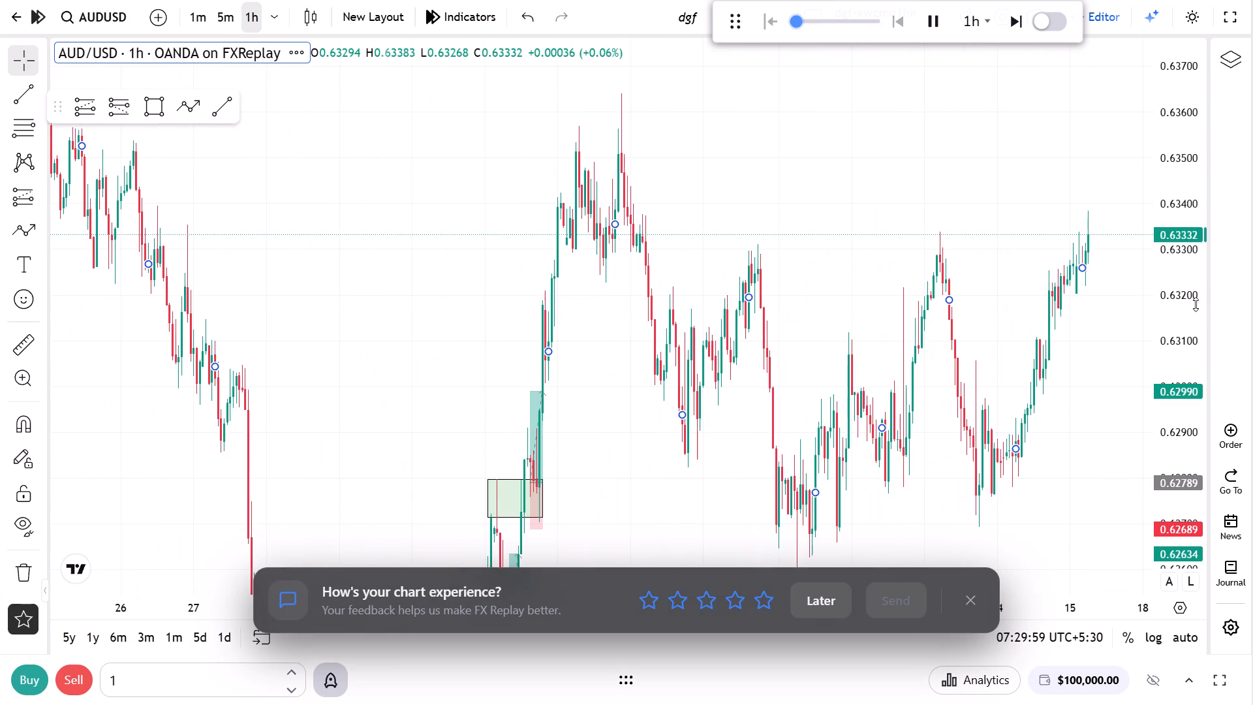
{"action": "left_click_drag", "start_coordinate": [1186, 266], "coordinate": [1183, 370]}
{"action": "left_click_drag", "start_coordinate": [1091, 362], "coordinate": [1015, 361]}
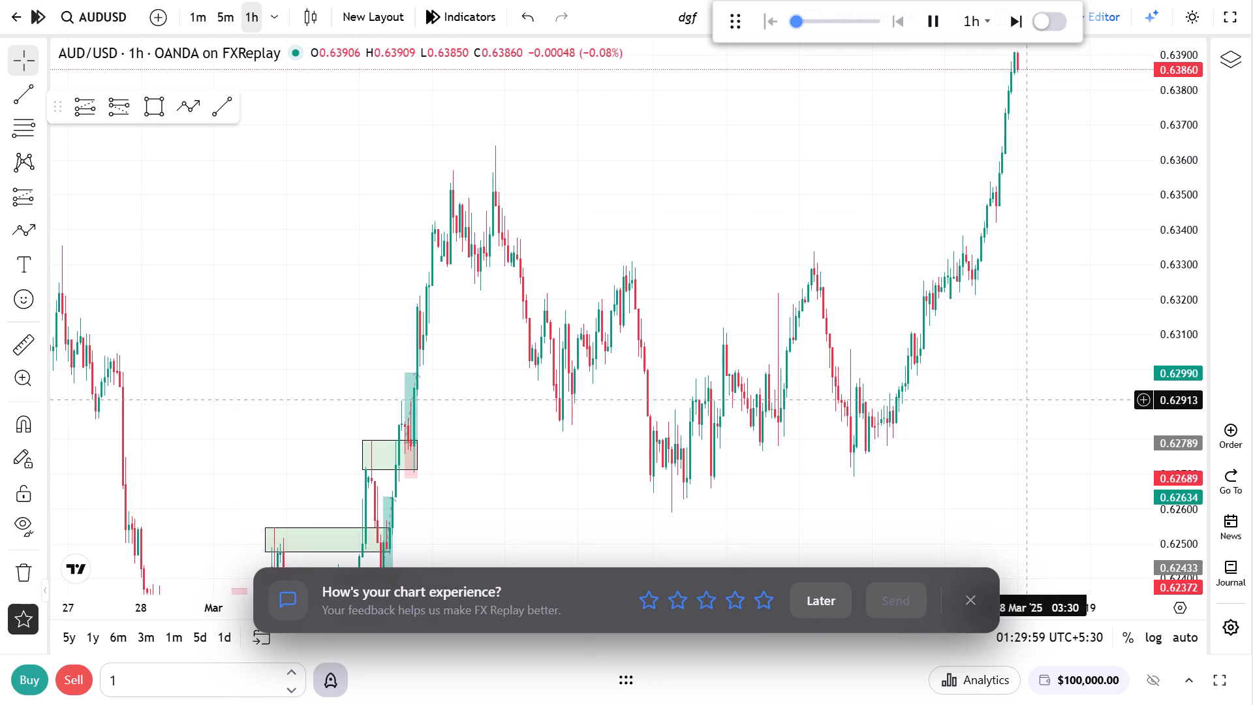
Dismiss the feedback prompt and let the 1h replay run on to the early hours of 19 Mar.
{"action": "left_click_drag", "start_coordinate": [970, 354], "coordinate": [969, 490]}
{"action": "left_click", "coordinate": [970, 604]}
{"action": "left_click_drag", "start_coordinate": [1001, 465], "coordinate": [903, 493]}
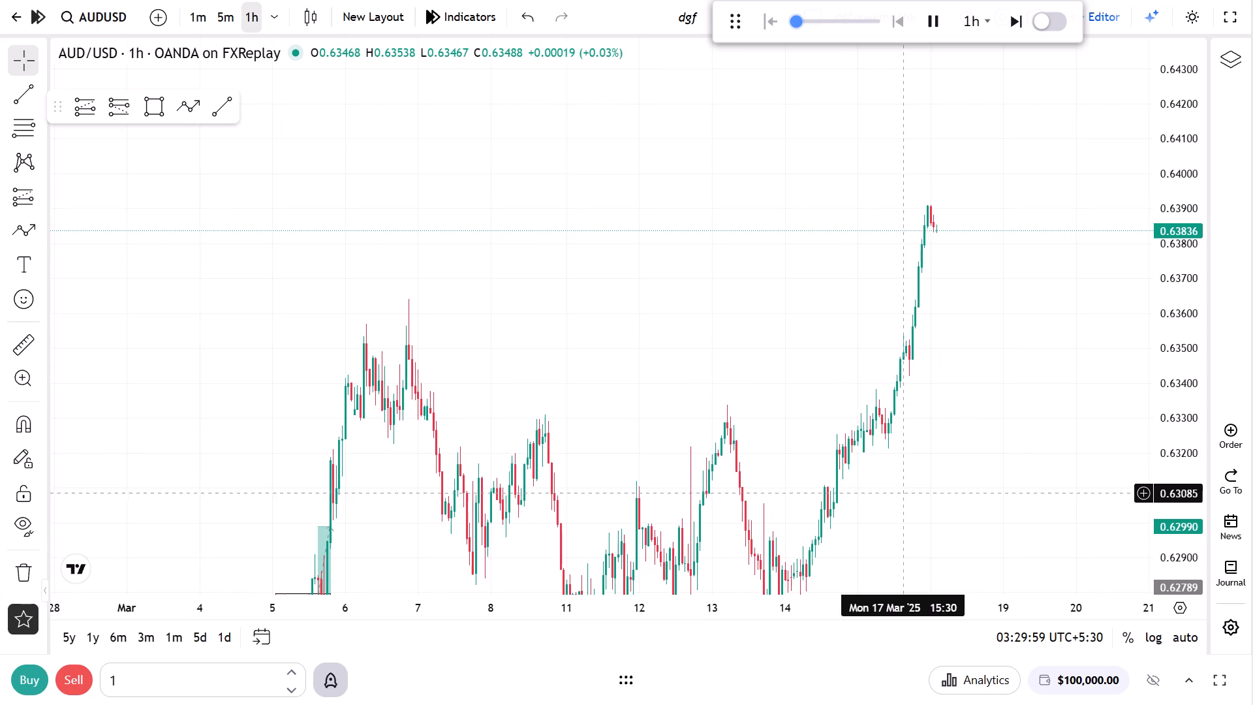
{"action": "scroll", "coordinate": [955, 477], "scroll_direction": "up", "scroll_amount": 2}
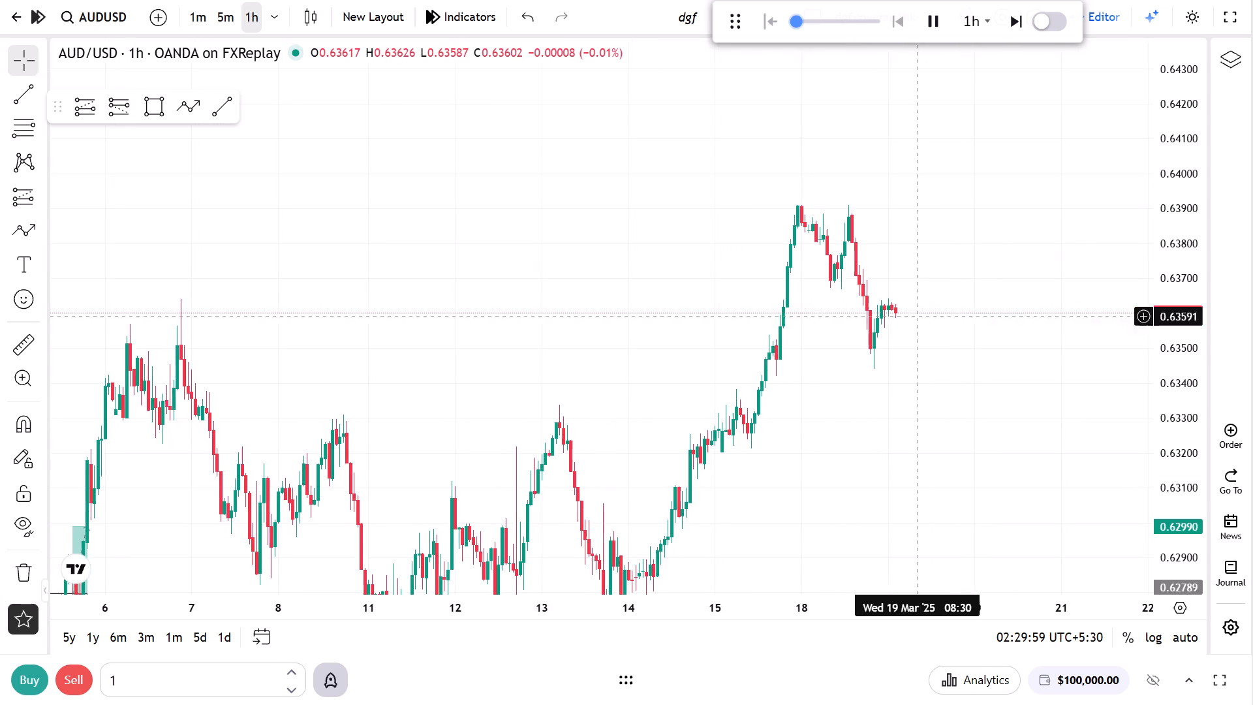
{"action": "scroll", "coordinate": [907, 335], "scroll_direction": "up", "scroll_amount": 5}
{"action": "left_click_drag", "start_coordinate": [925, 309], "coordinate": [933, 324]}
{"action": "scroll", "coordinate": [933, 324], "scroll_direction": "down", "scroll_amount": 4}
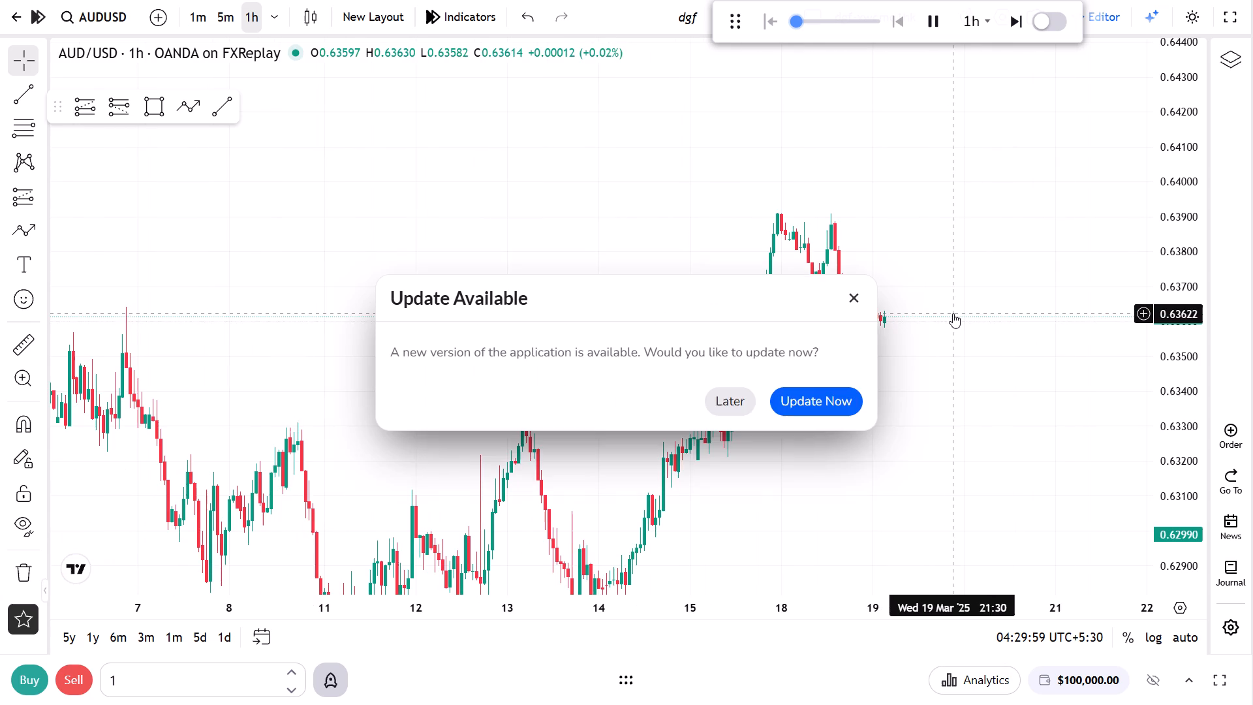
Accept the available application update and return the reloaded 1h chart to full screen.
{"action": "left_click", "coordinate": [837, 399]}
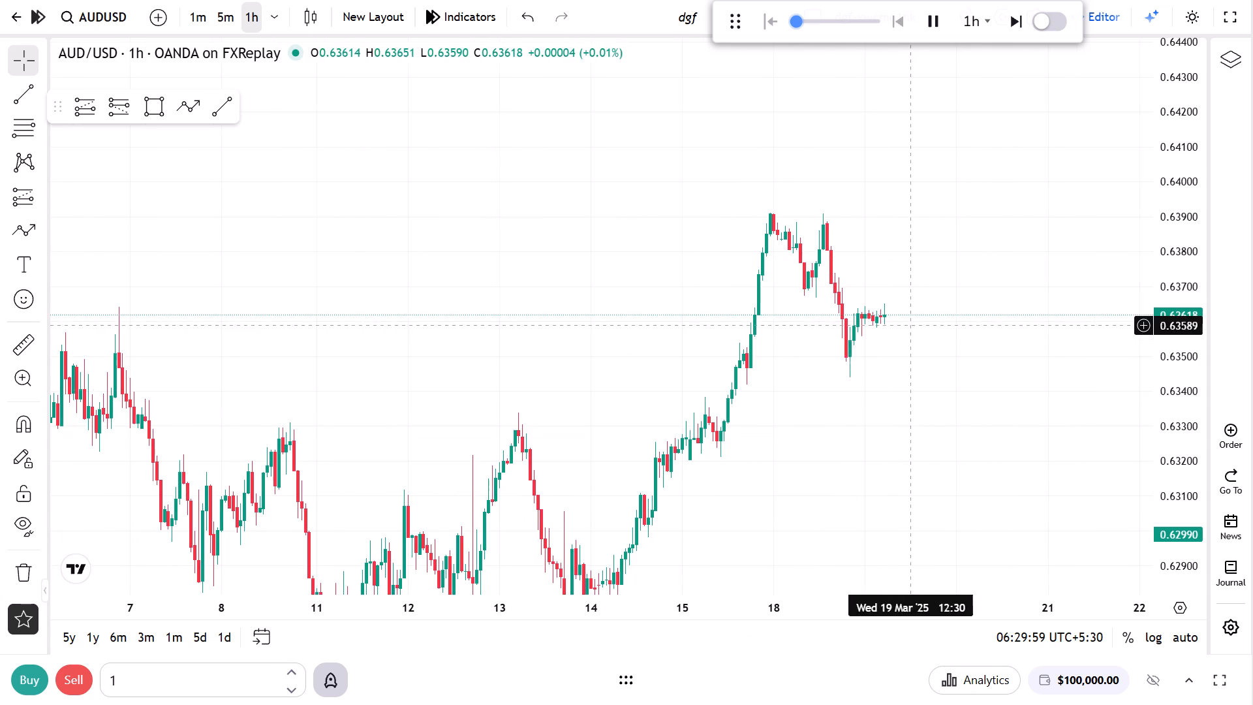
{"action": "left_click", "coordinate": [936, 89]}
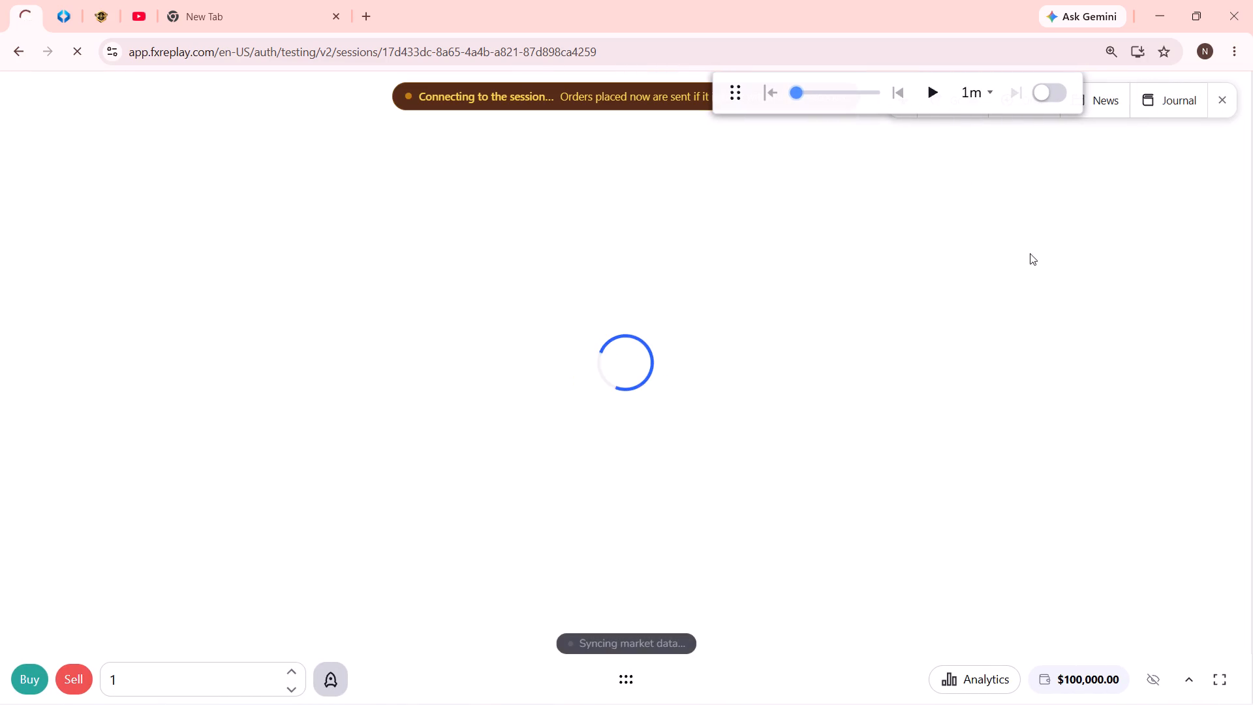
{"action": "left_click", "coordinate": [1226, 108]}
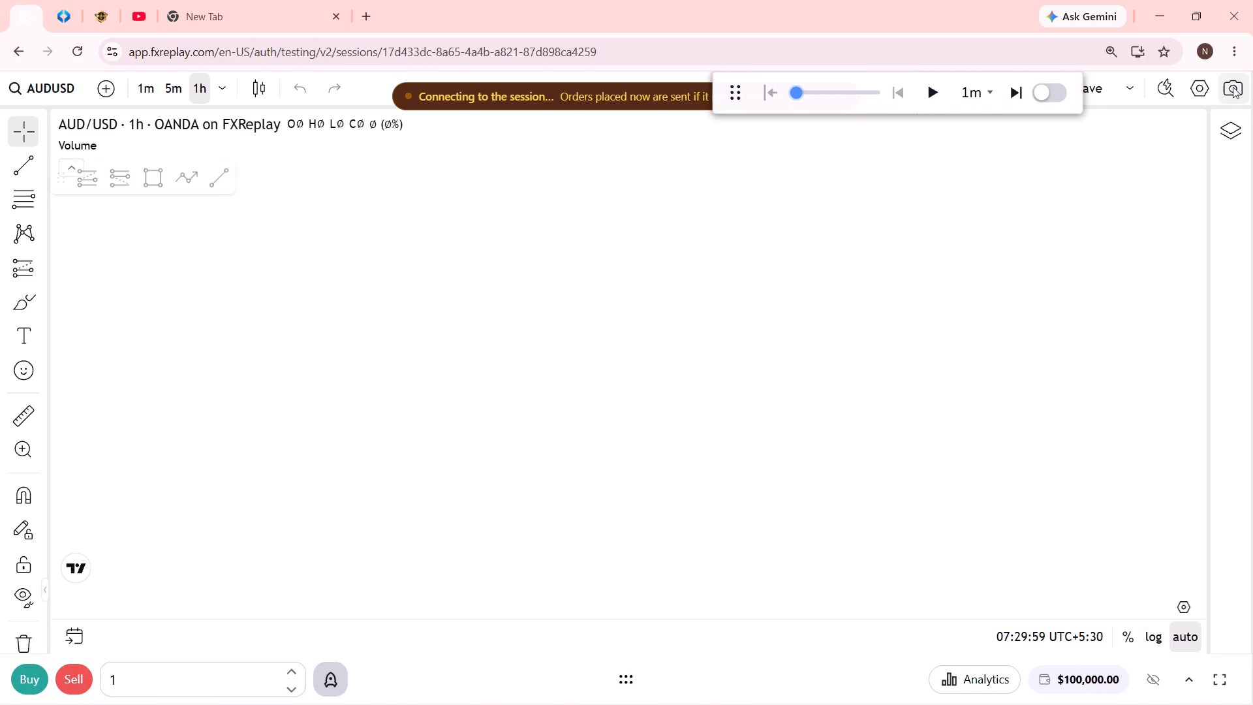
{"action": "left_click", "coordinate": [1233, 87]}
{"action": "left_click", "coordinate": [809, 270]}
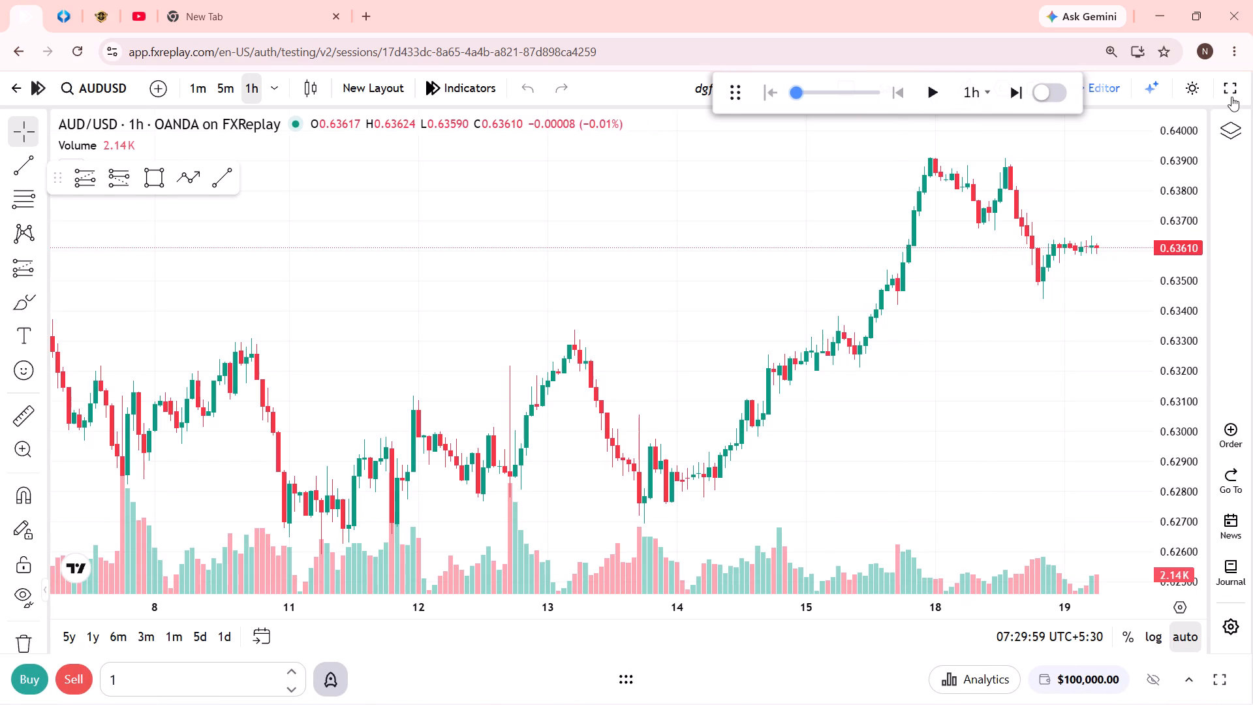
{"action": "left_click", "coordinate": [1232, 96]}
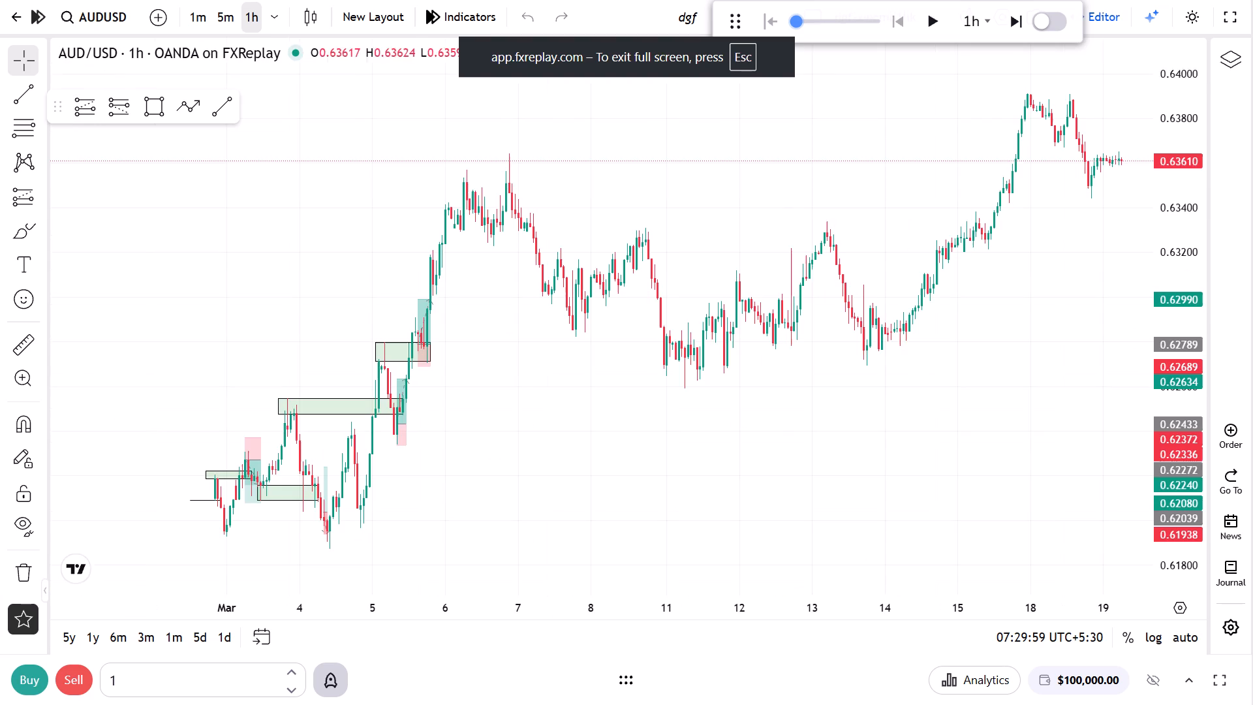
Draw a zone rectangle from 6 Mar 00:30 to 19 Mar 12:30, between about 0.63513 and 0.63573.
{"action": "left_click_drag", "start_coordinate": [802, 228], "coordinate": [773, 393]}
{"action": "scroll", "coordinate": [1025, 388], "scroll_direction": "up", "scroll_amount": 1}
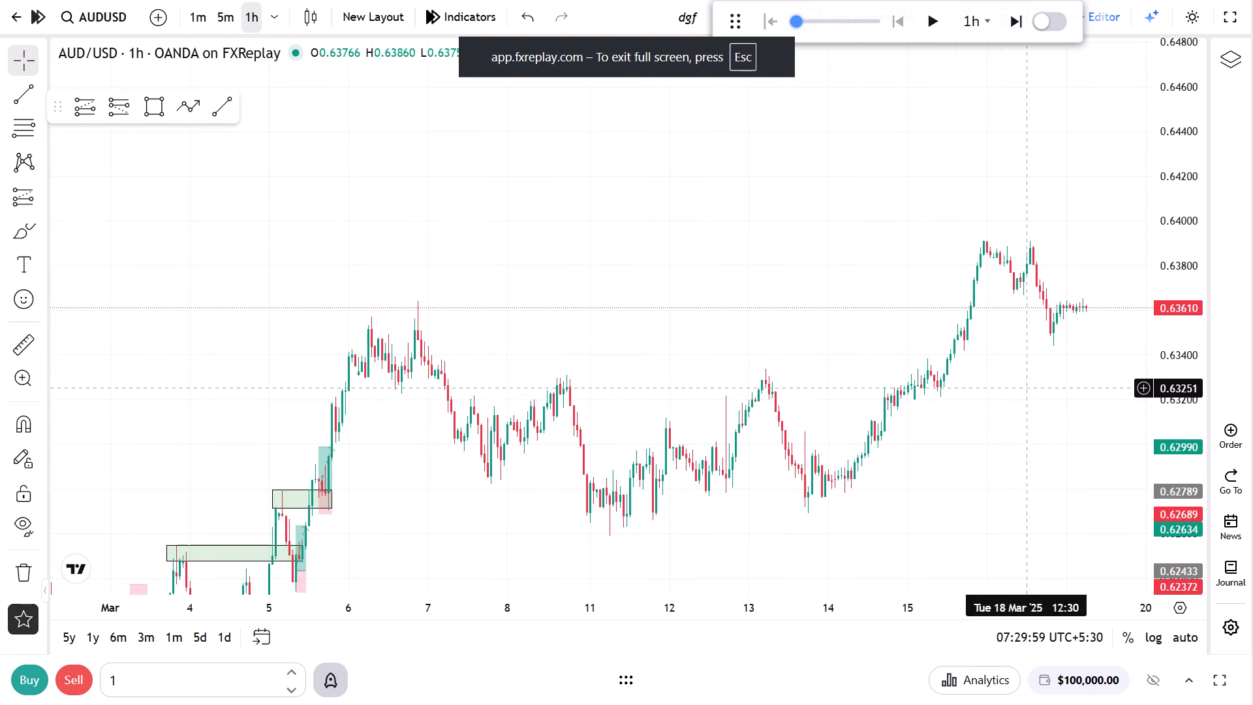
{"action": "left_click_drag", "start_coordinate": [1183, 446], "coordinate": [1160, 243]}
{"action": "scroll", "coordinate": [921, 354], "scroll_direction": "up", "scroll_amount": 2}
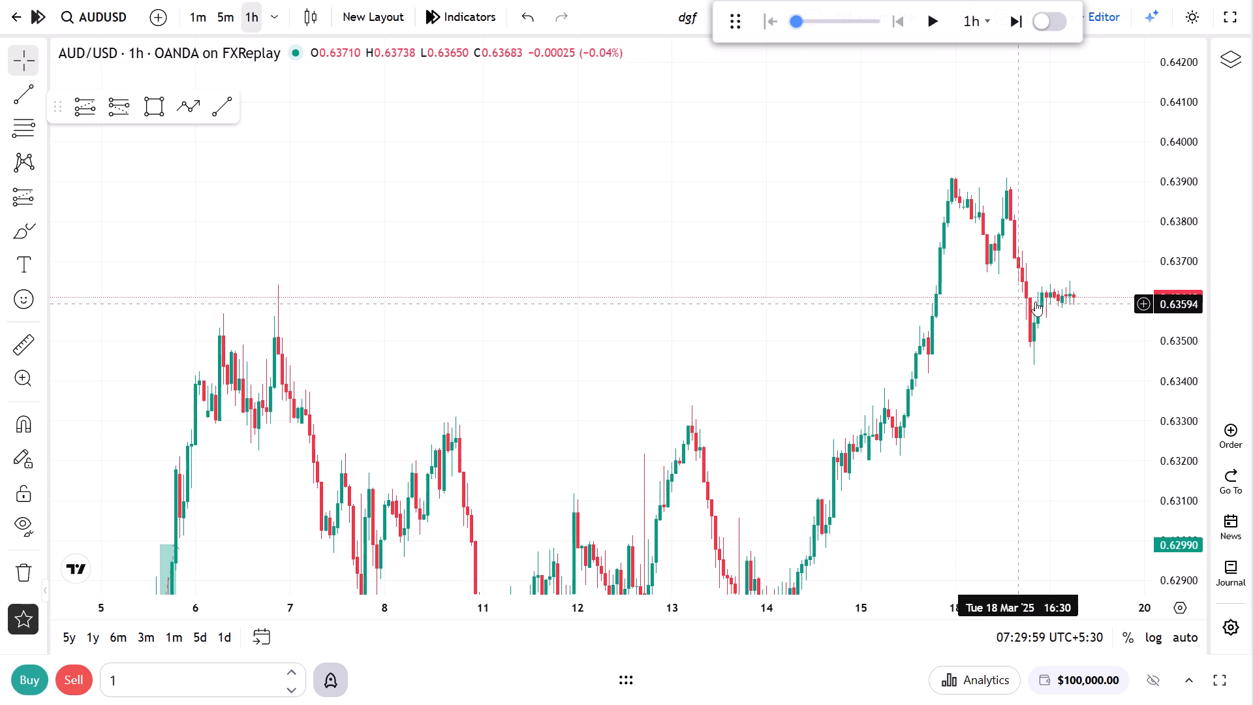
{"action": "left_click", "coordinate": [158, 115]}
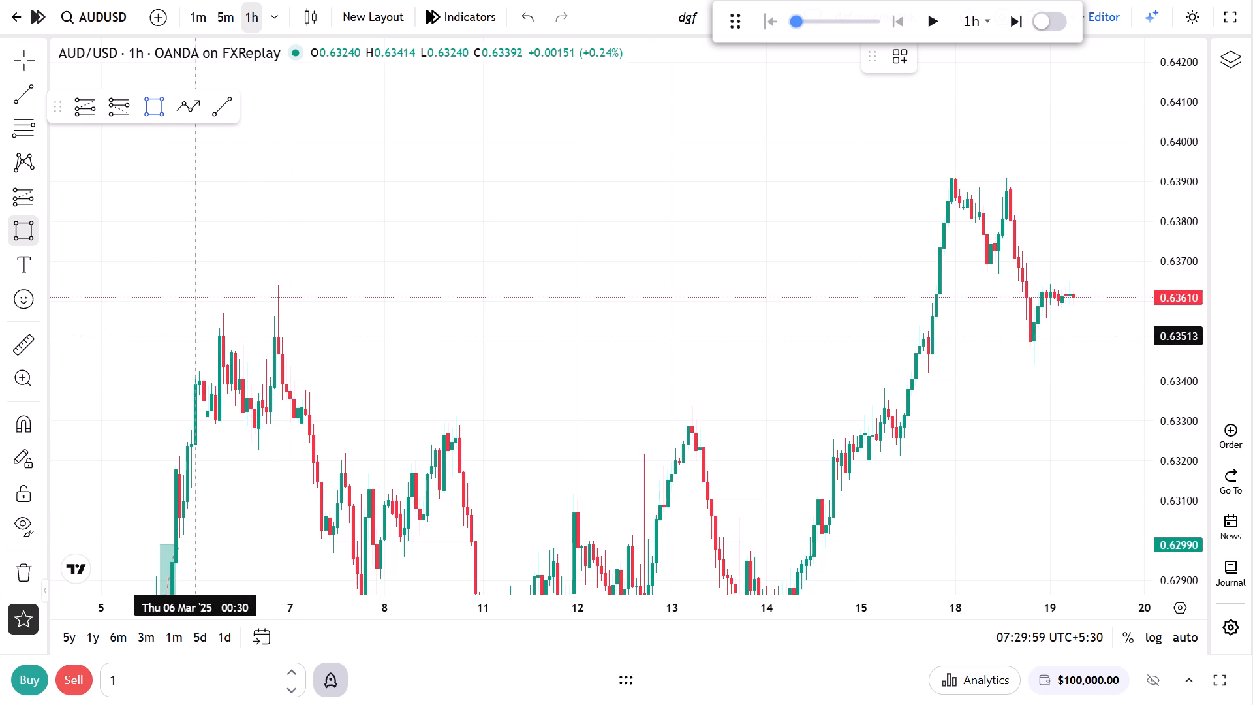
{"action": "left_click", "coordinate": [195, 336]}
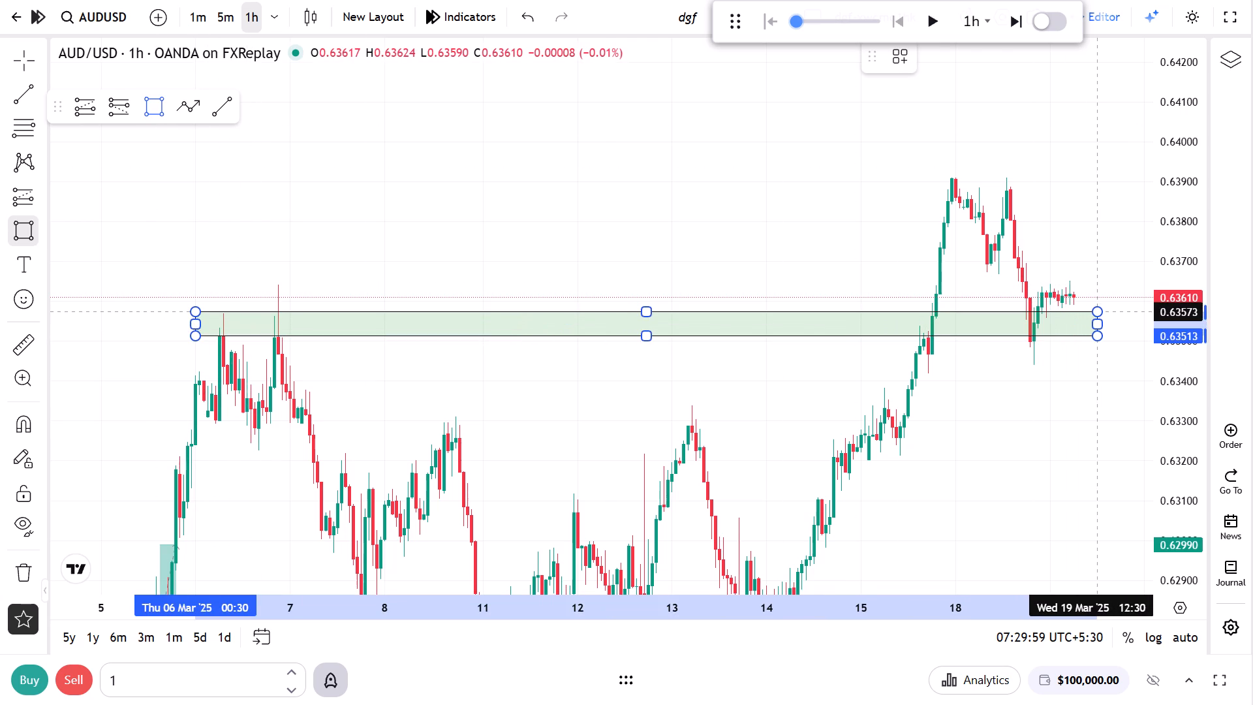
{"action": "left_click", "coordinate": [1098, 312]}
{"action": "left_click", "coordinate": [1057, 426]}
Change the chart to the 5m timeframe, framing the 18–19 Mar price action around the new zone.
{"action": "left_click_drag", "start_coordinate": [1057, 417], "coordinate": [1048, 366]}
{"action": "left_click_drag", "start_coordinate": [730, 367], "coordinate": [734, 270]}
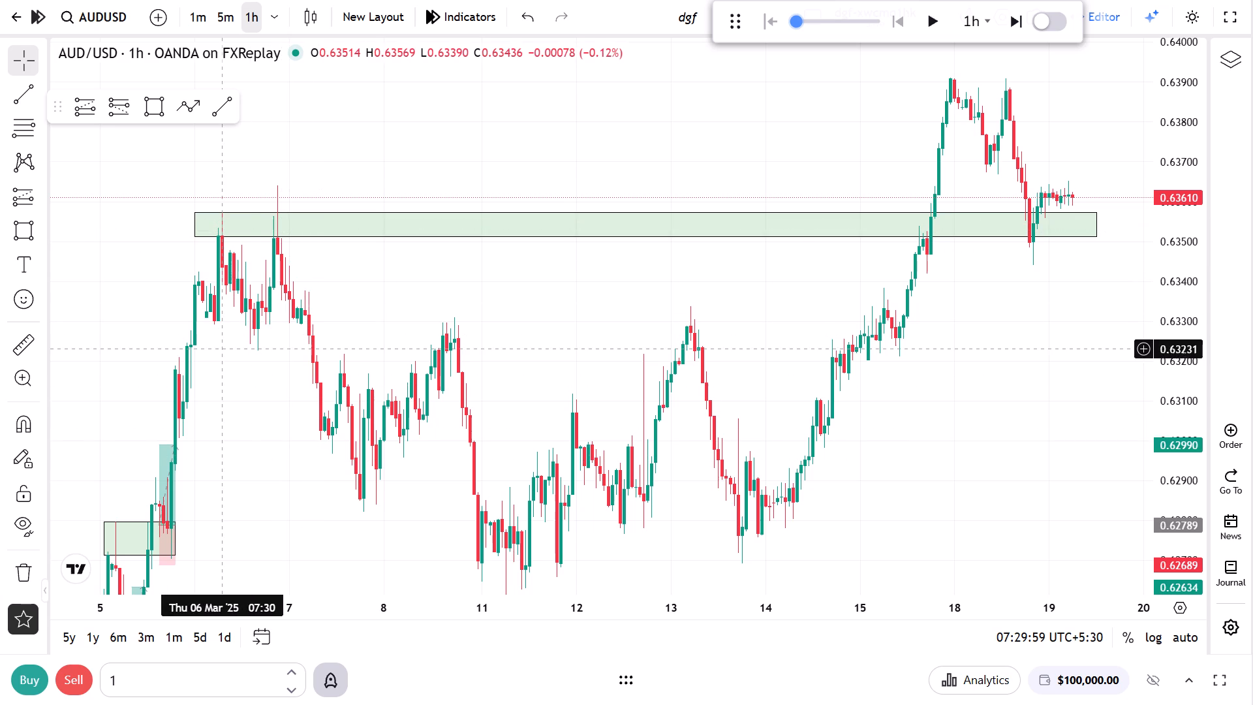
{"action": "left_click_drag", "start_coordinate": [415, 334], "coordinate": [373, 352]}
{"action": "left_click_drag", "start_coordinate": [512, 330], "coordinate": [504, 377]}
{"action": "left_click_drag", "start_coordinate": [556, 356], "coordinate": [553, 391]}
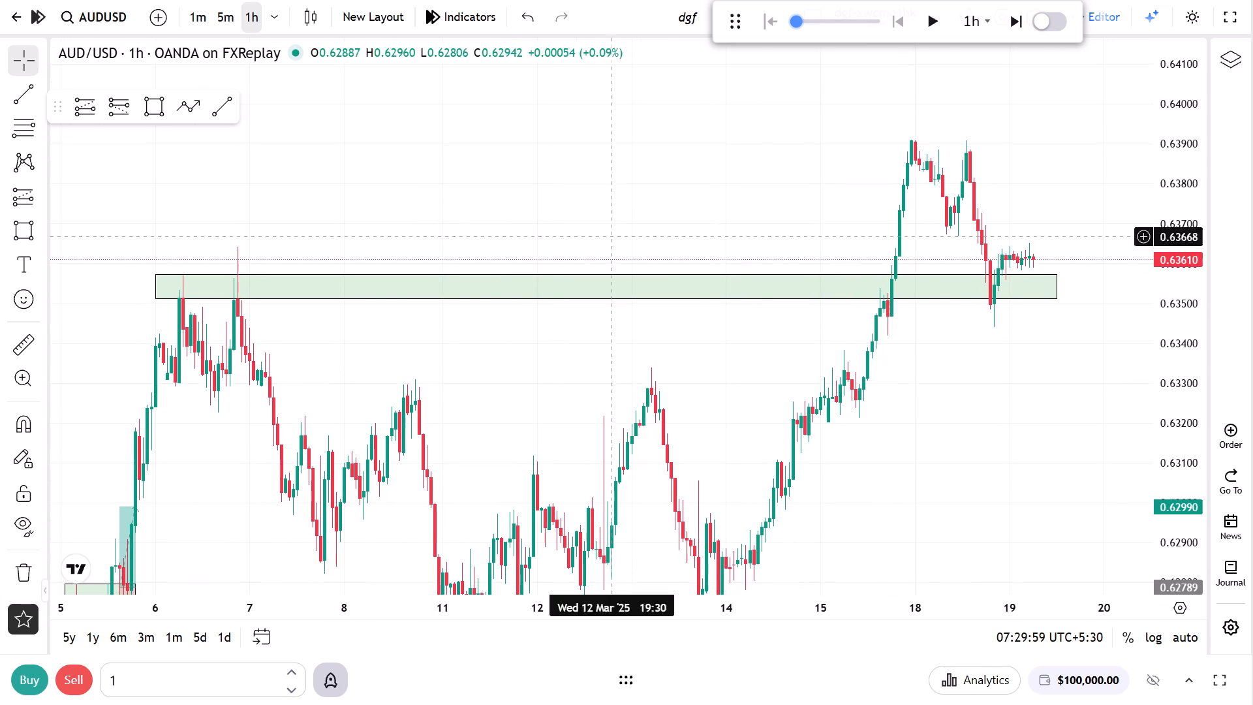
{"action": "left_click", "coordinate": [238, 21]}
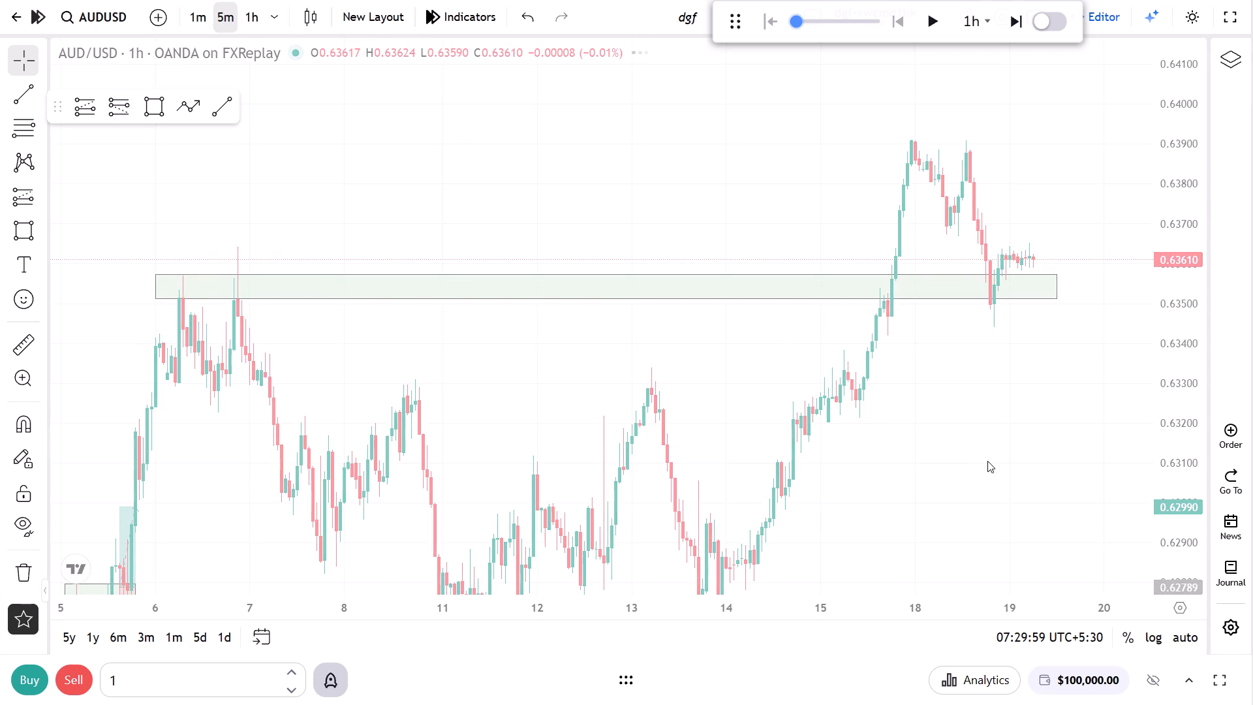
{"action": "left_click_drag", "start_coordinate": [728, 440], "coordinate": [734, 447]}
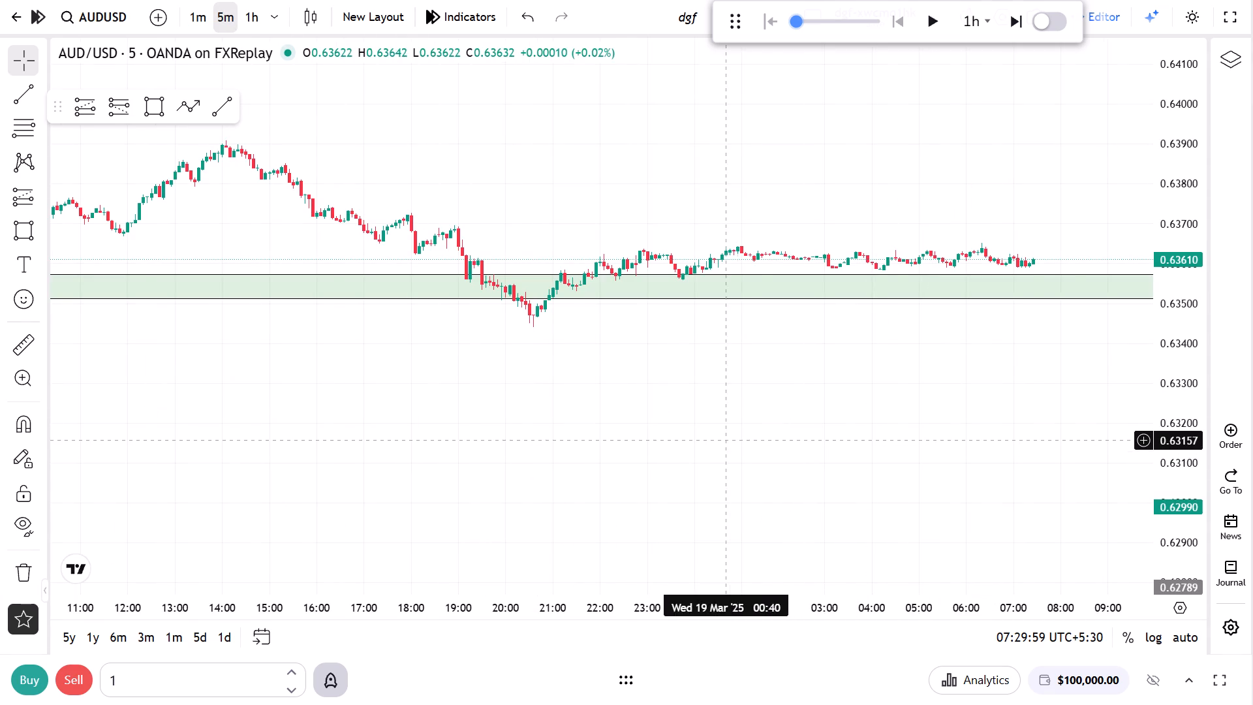
{"action": "left_click_drag", "start_coordinate": [734, 447], "coordinate": [819, 476]}
{"action": "left_click_drag", "start_coordinate": [1182, 493], "coordinate": [1138, 247]}
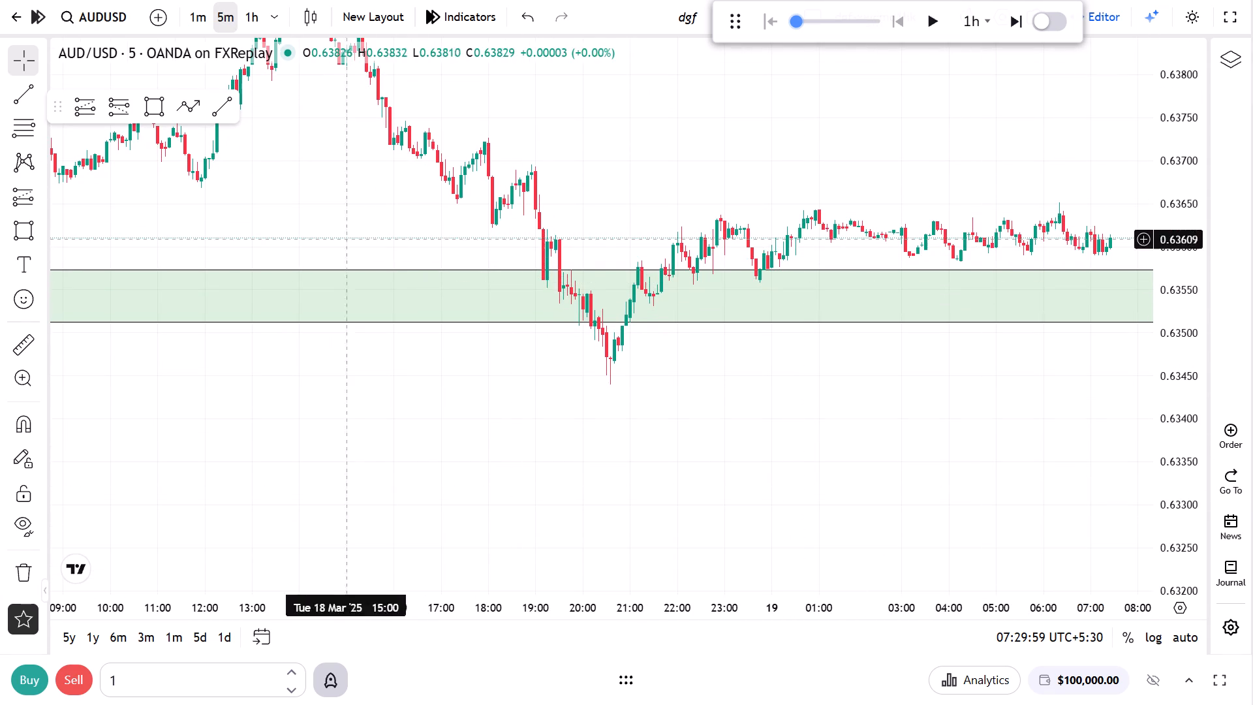
Place a long position on 18 Mar 19:20 with entry at about 0.63609, and set its stop to about 0.63509.
{"action": "left_click", "coordinate": [92, 116]}
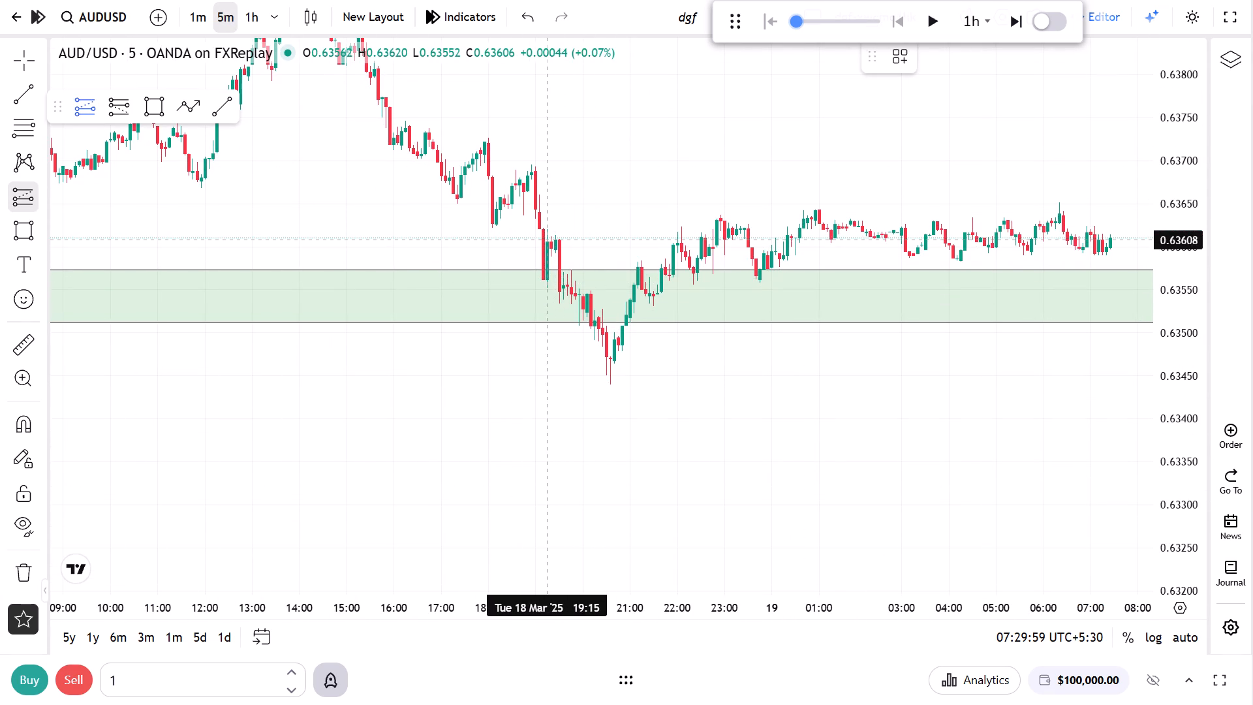
{"action": "left_click", "coordinate": [551, 240]}
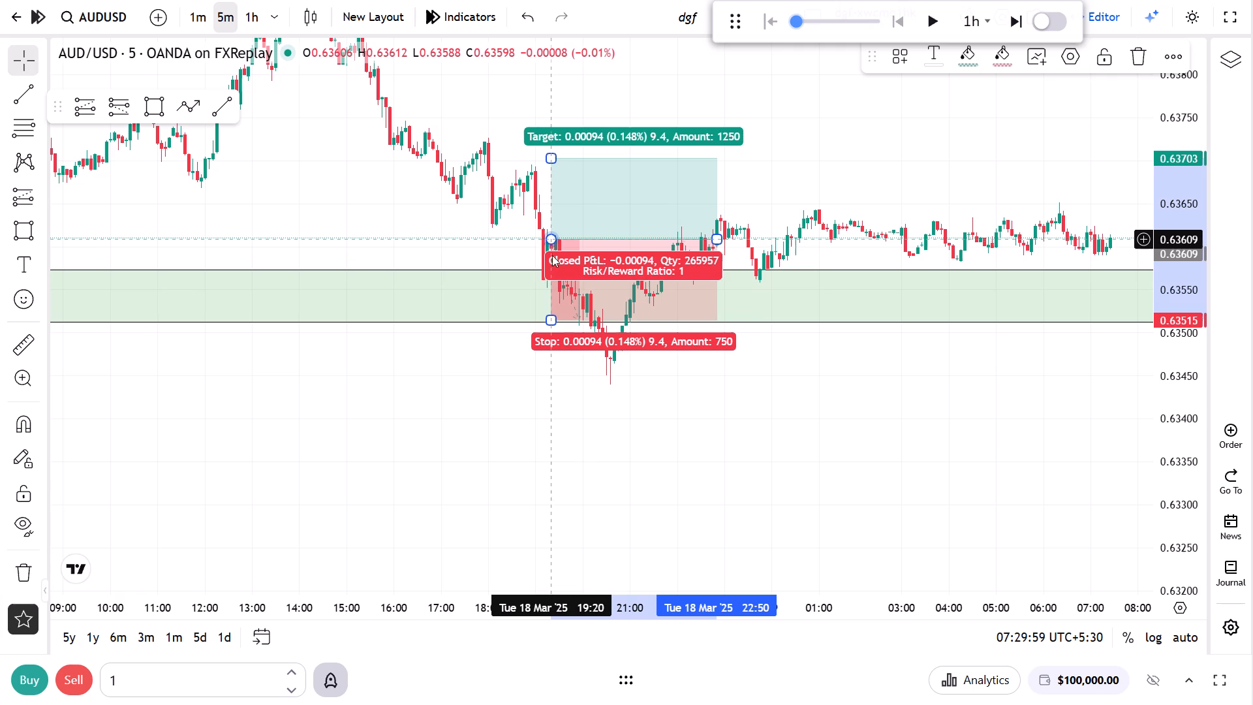
{"action": "left_click", "coordinate": [549, 321]}
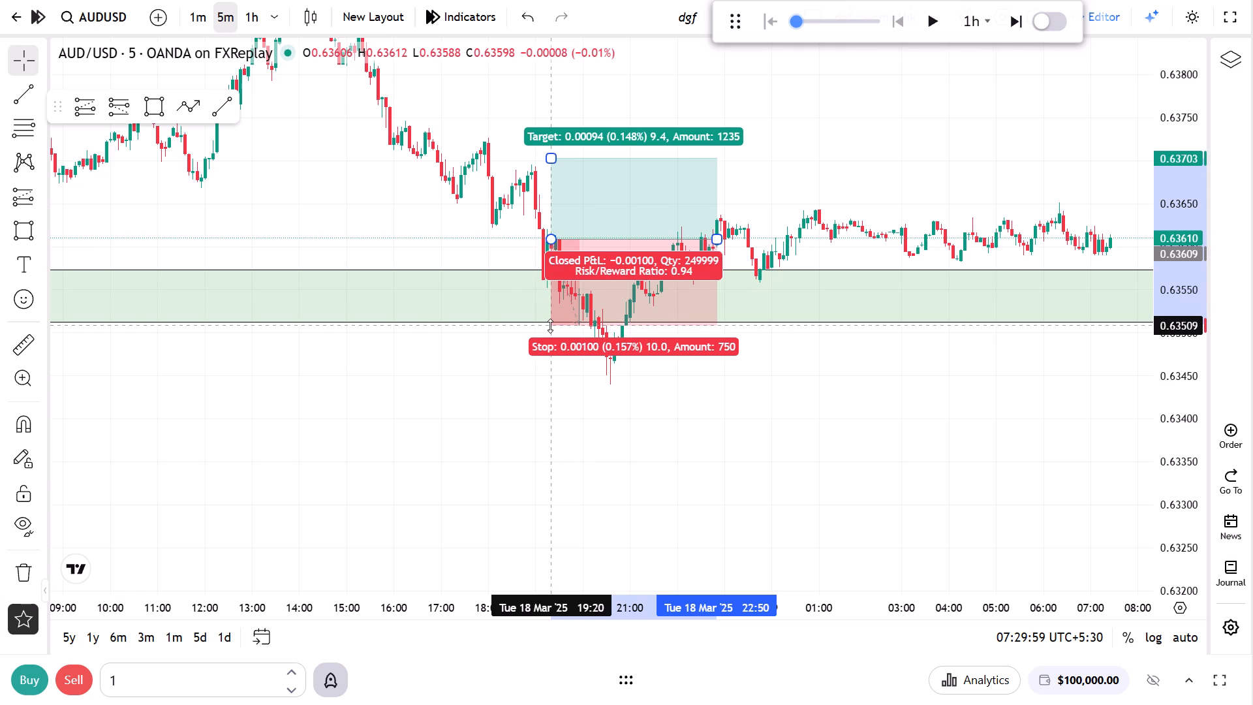
{"action": "left_click", "coordinate": [489, 334]}
{"action": "left_click", "coordinate": [617, 304]}
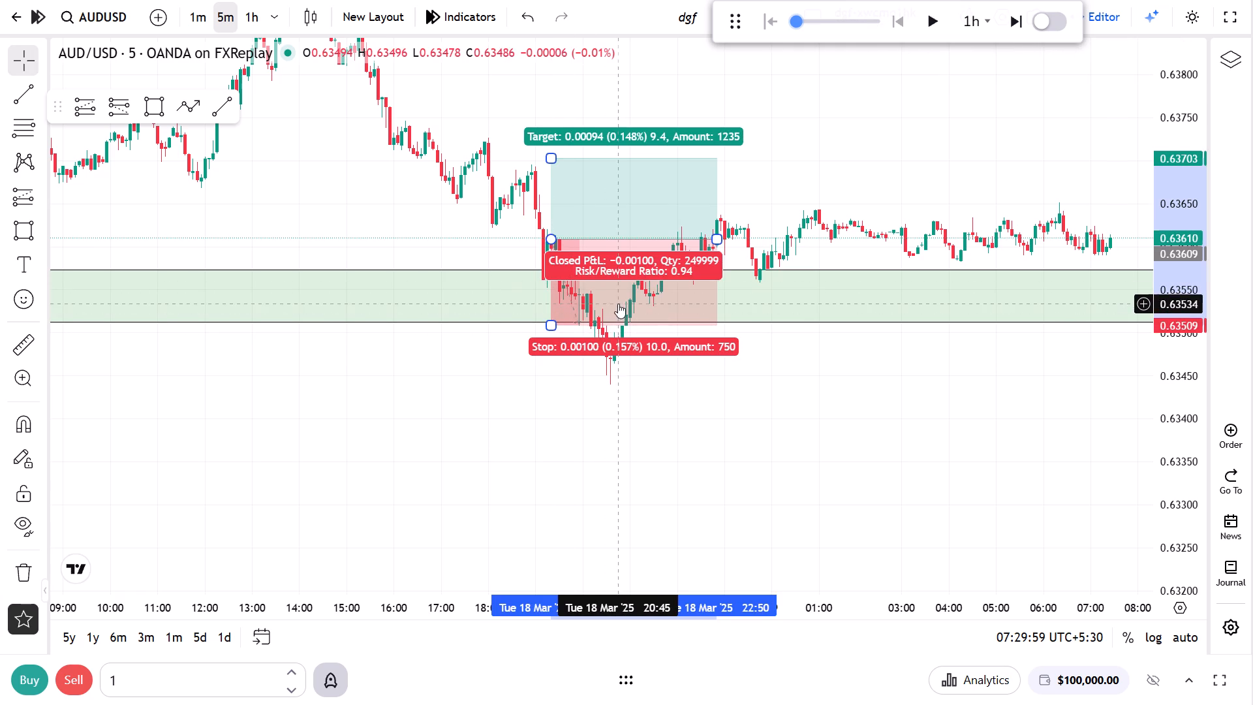
Examine the 5m price action of 18–19 Mar around the long position and the zone, at several time and price scales.
{"action": "left_click", "coordinate": [463, 258]}
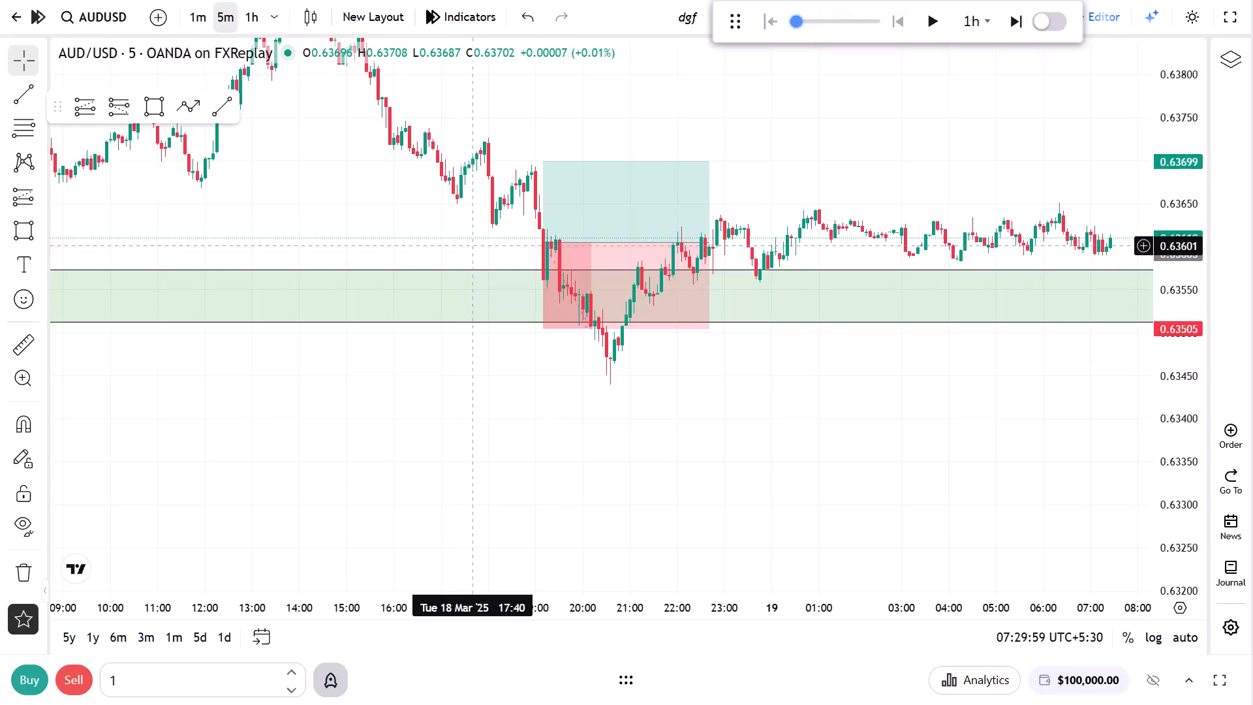
{"action": "left_click", "coordinate": [471, 245]}
{"action": "left_click_drag", "start_coordinate": [941, 475], "coordinate": [1099, 619]}
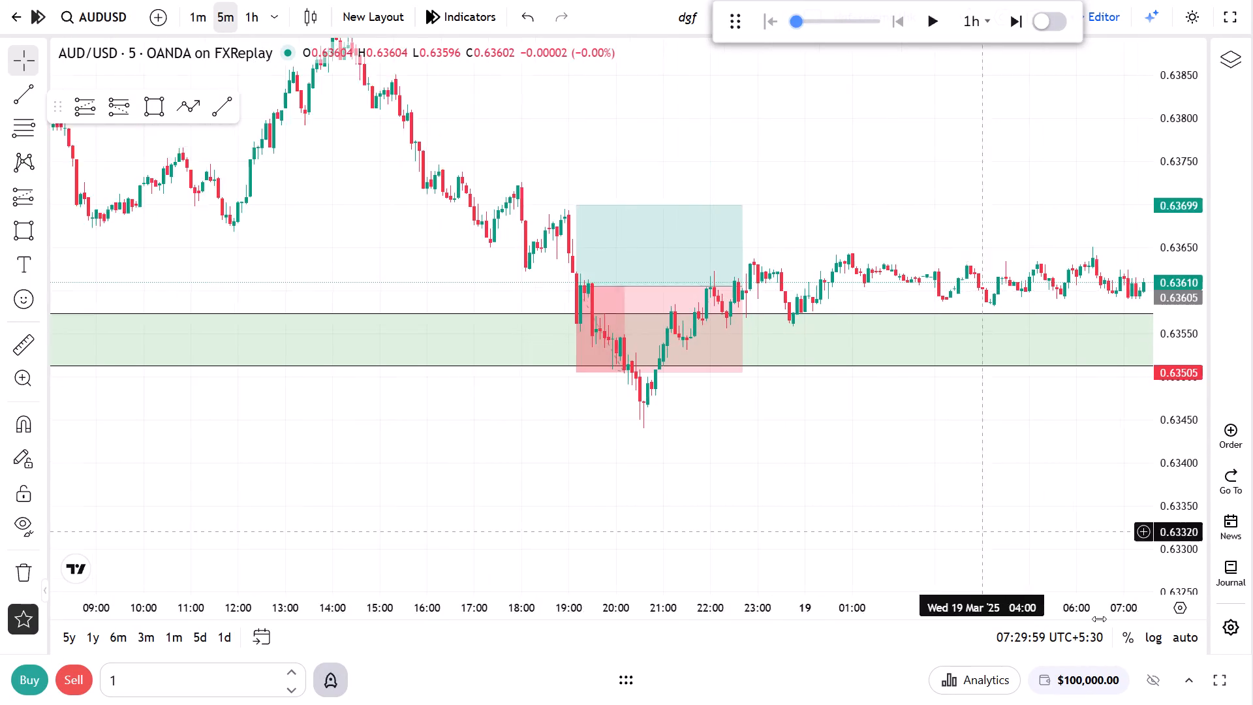
{"action": "left_click_drag", "start_coordinate": [1099, 619], "coordinate": [1100, 619]}
{"action": "scroll", "coordinate": [852, 574], "scroll_direction": "up", "scroll_amount": 3}
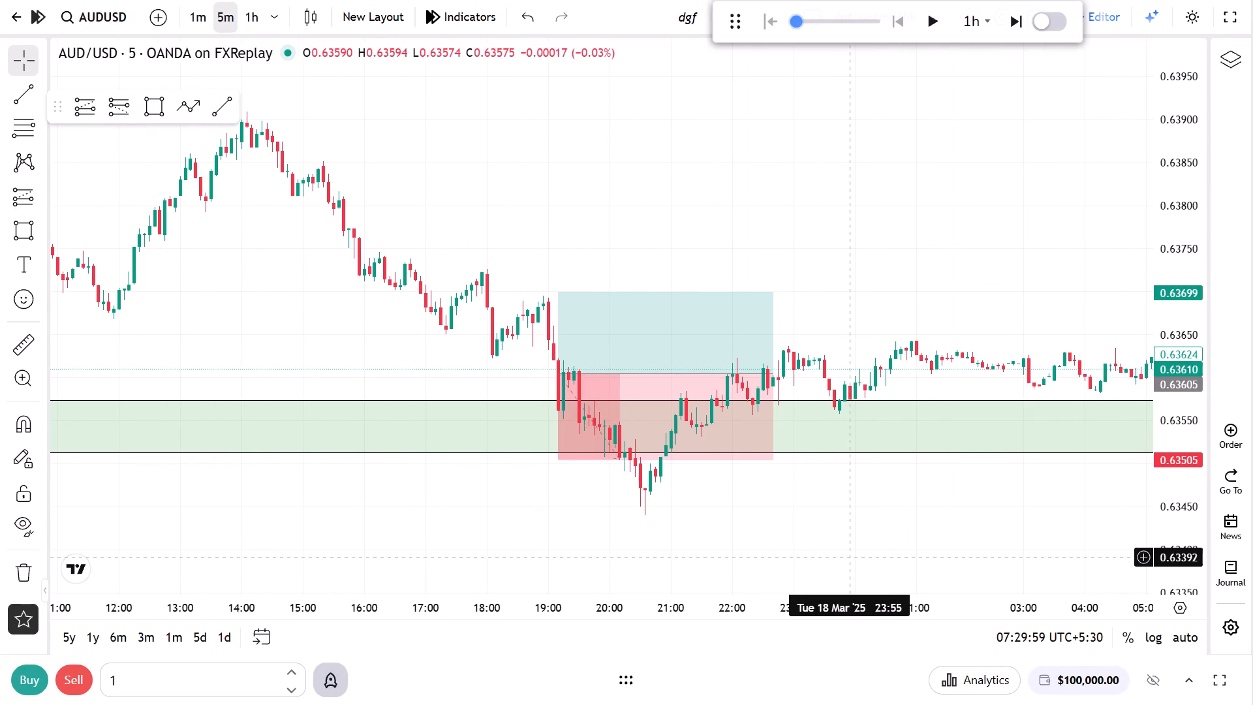
{"action": "scroll", "coordinate": [850, 557], "scroll_direction": "down", "scroll_amount": 2}
{"action": "scroll", "coordinate": [850, 554], "scroll_direction": "up", "scroll_amount": 3}
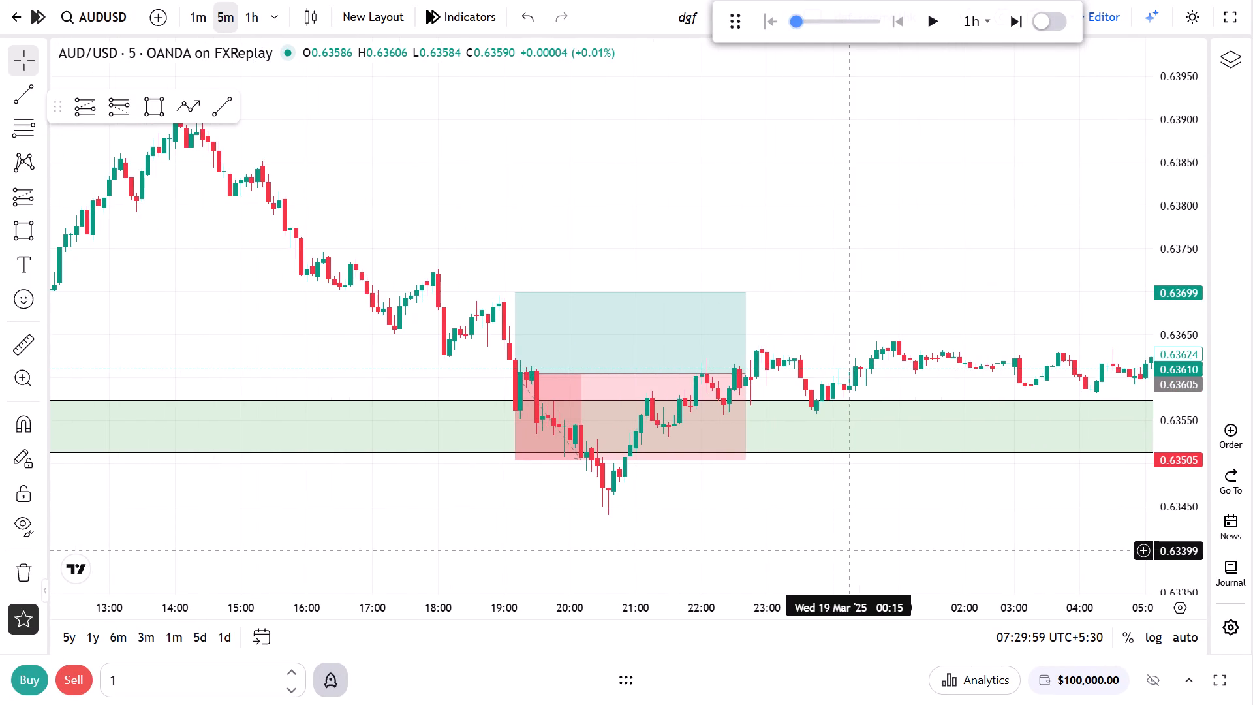
{"action": "scroll", "coordinate": [852, 548], "scroll_direction": "down", "scroll_amount": 2}
{"action": "left_click_drag", "start_coordinate": [844, 539], "coordinate": [636, 495]}
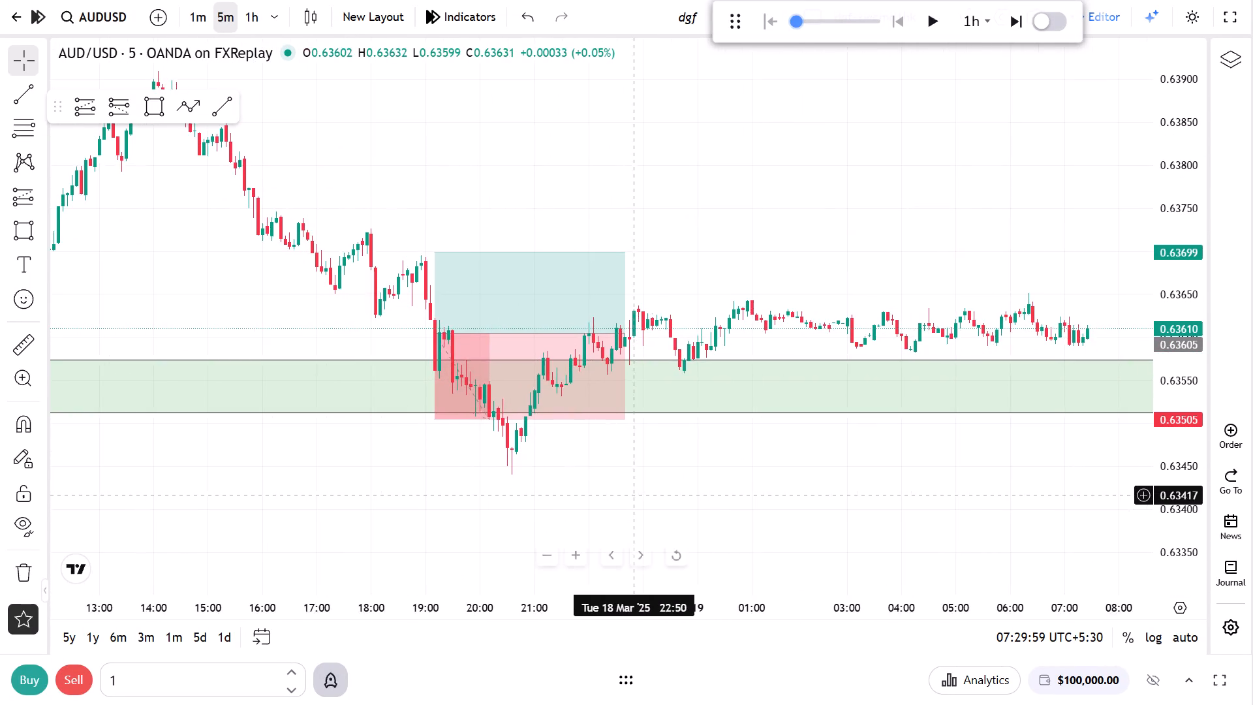
{"action": "scroll", "coordinate": [824, 533], "scroll_direction": "down", "scroll_amount": 4}
{"action": "left_click_drag", "start_coordinate": [859, 519], "coordinate": [771, 535]}
{"action": "scroll", "coordinate": [760, 535], "scroll_direction": "up", "scroll_amount": 3}
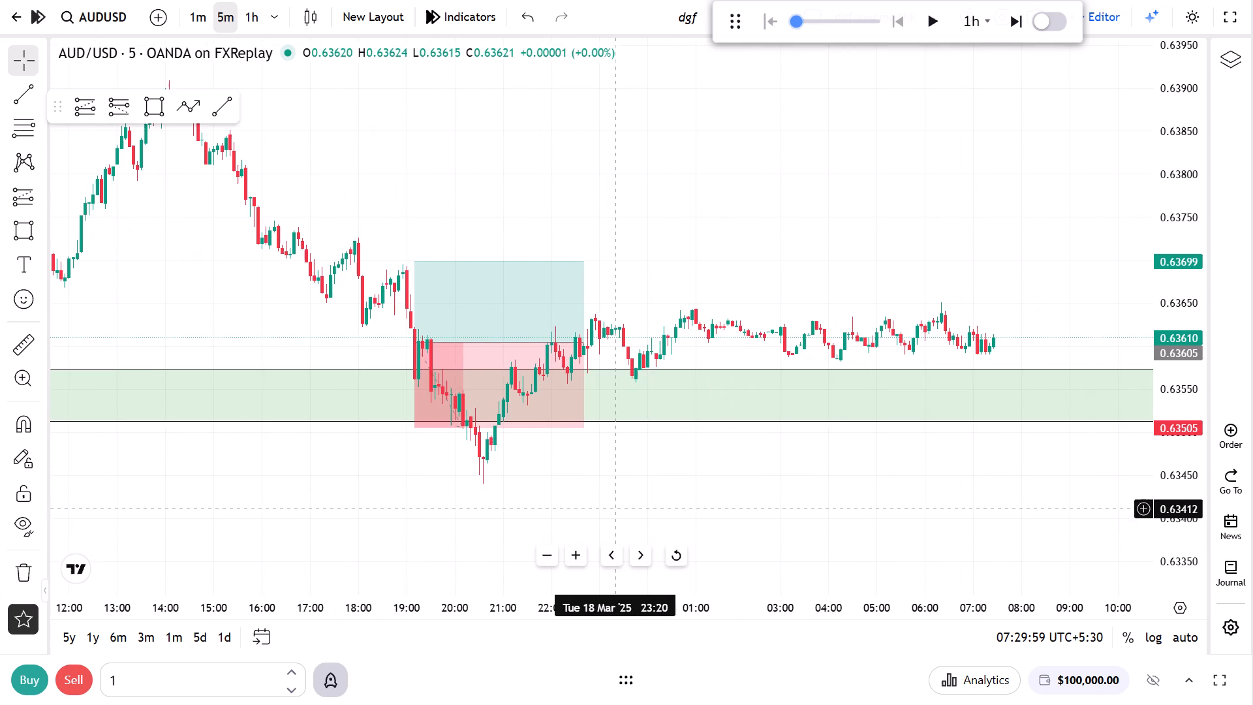
{"action": "left_click", "coordinate": [617, 509]}
{"action": "left_click_drag", "start_coordinate": [575, 523], "coordinate": [901, 495]}
{"action": "scroll", "coordinate": [865, 503], "scroll_direction": "up", "scroll_amount": 2}
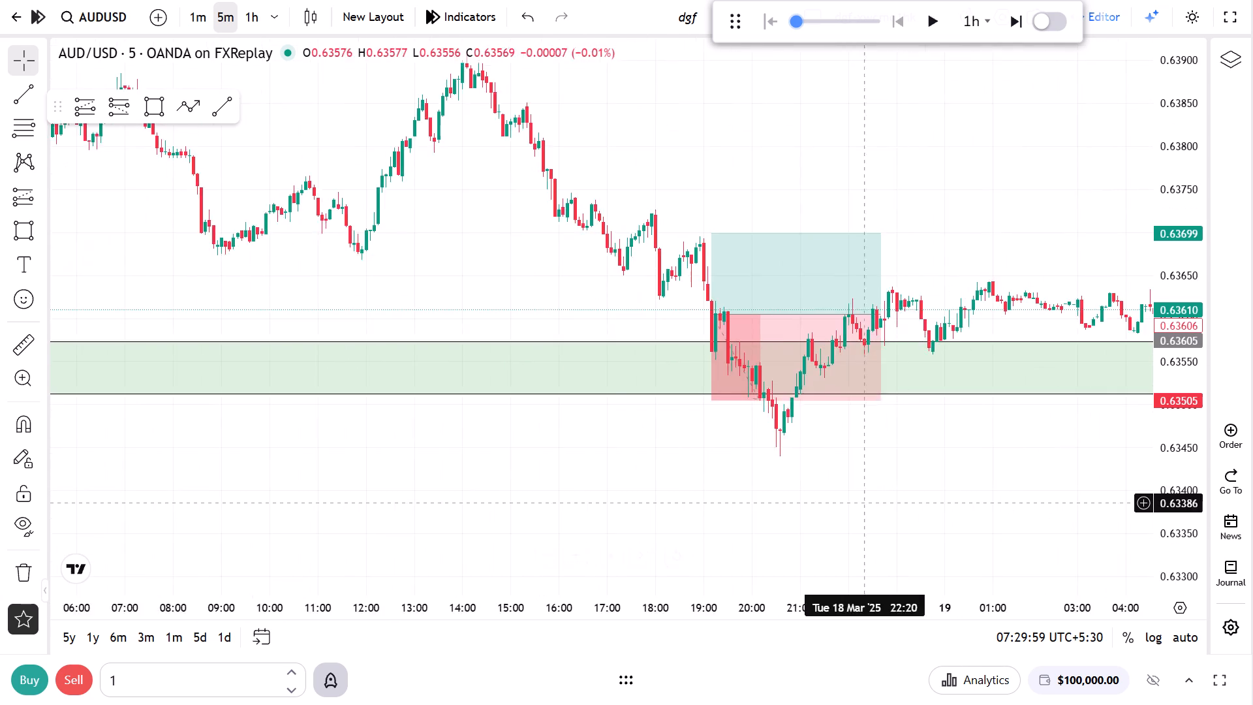
{"action": "scroll", "coordinate": [865, 503], "scroll_direction": "up", "scroll_amount": 2}
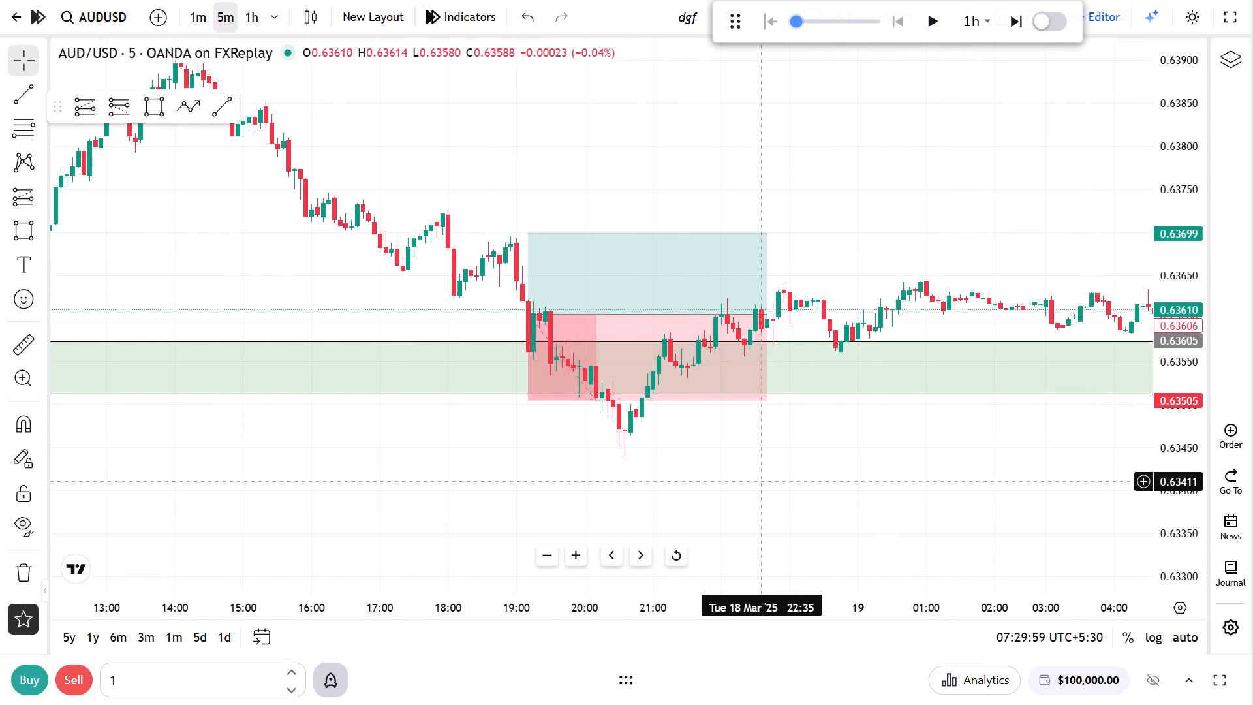
{"action": "left_click_drag", "start_coordinate": [1197, 549], "coordinate": [1163, 248]}
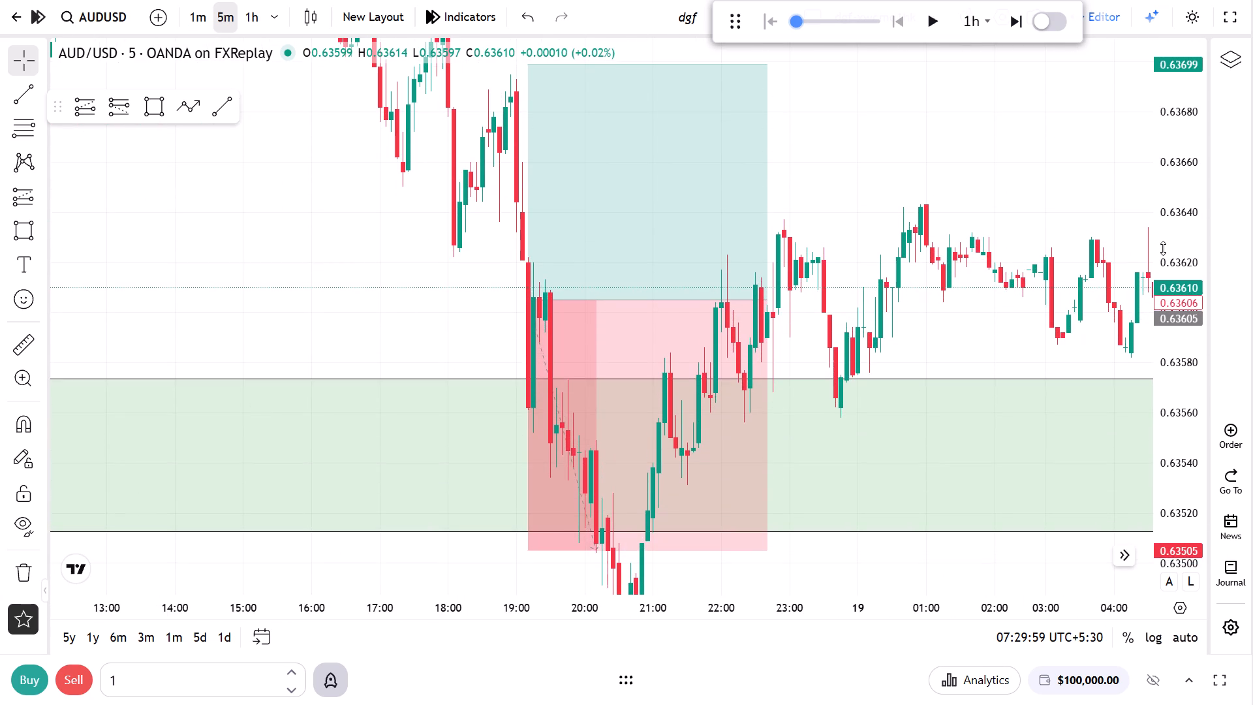
{"action": "left_click_drag", "start_coordinate": [1163, 248], "coordinate": [1156, 624]}
Move the long position to 18 Mar 20:40 with entry at about 0.63491 and stop at 0.63391, and raise its target to about 0.63694.
{"action": "left_click_drag", "start_coordinate": [627, 339], "coordinate": [758, 399]}
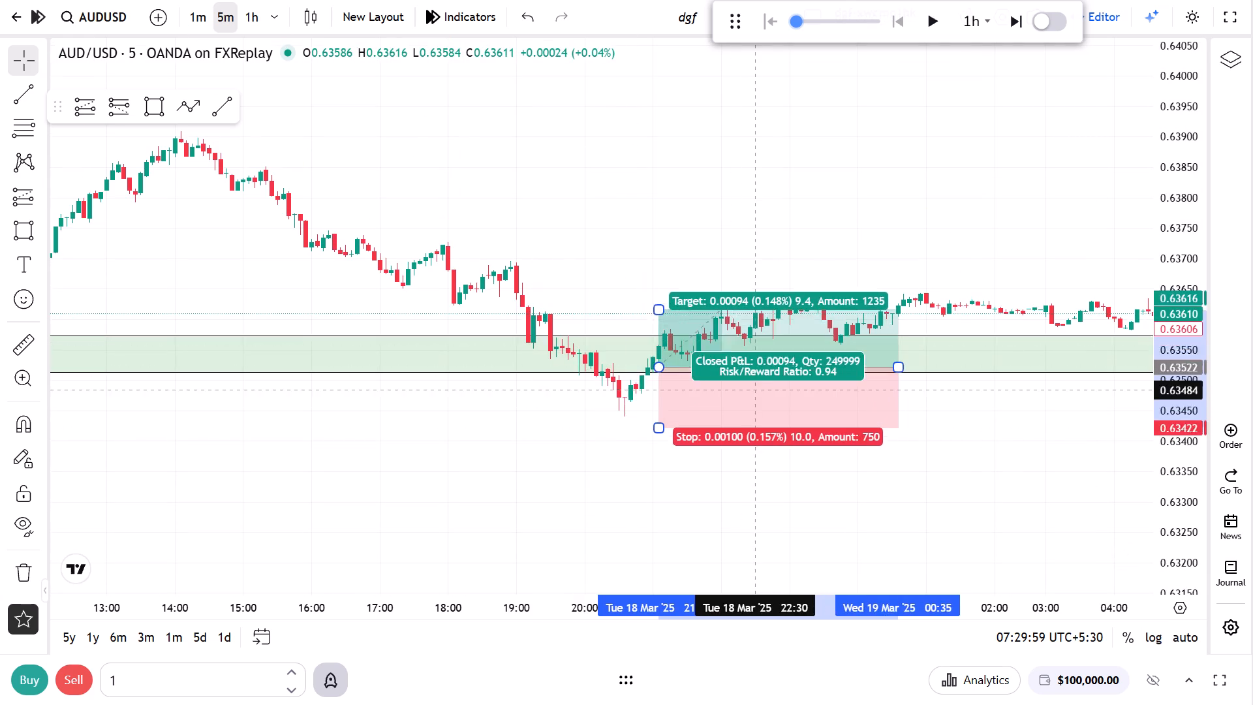
{"action": "left_click_drag", "start_coordinate": [758, 399], "coordinate": [728, 409]}
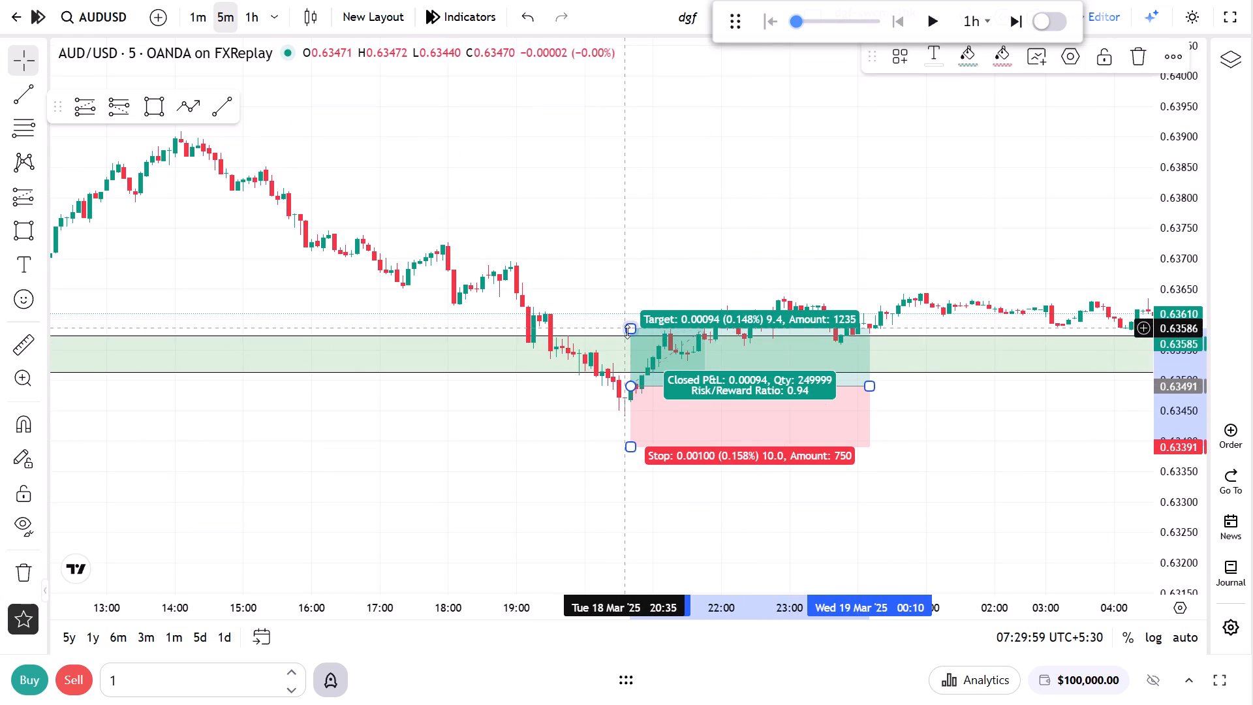
{"action": "left_click_drag", "start_coordinate": [627, 332], "coordinate": [638, 262]}
{"action": "left_click_drag", "start_coordinate": [985, 189], "coordinate": [978, 175]}
Extend the long position's end time to about 19 Mar 08:30.
{"action": "left_click_drag", "start_coordinate": [940, 152], "coordinate": [355, 153]}
{"action": "scroll", "coordinate": [613, 347], "scroll_direction": "down", "scroll_amount": 6}
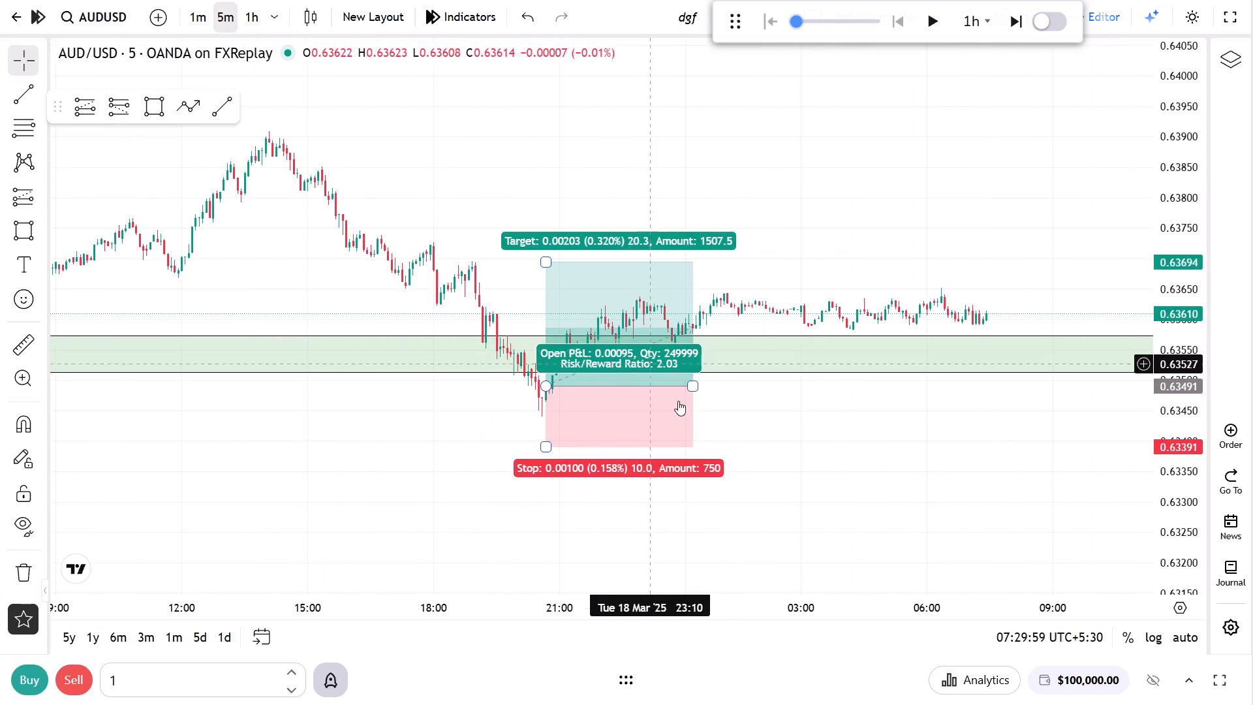
{"action": "left_click_drag", "start_coordinate": [686, 388], "coordinate": [1033, 388]}
{"action": "left_click", "coordinate": [919, 128]}
Replay the candles to 19 Mar 15:29, changing the chart from 5m to the 1h timeframe along the way.
{"action": "left_click", "coordinate": [927, 18]}
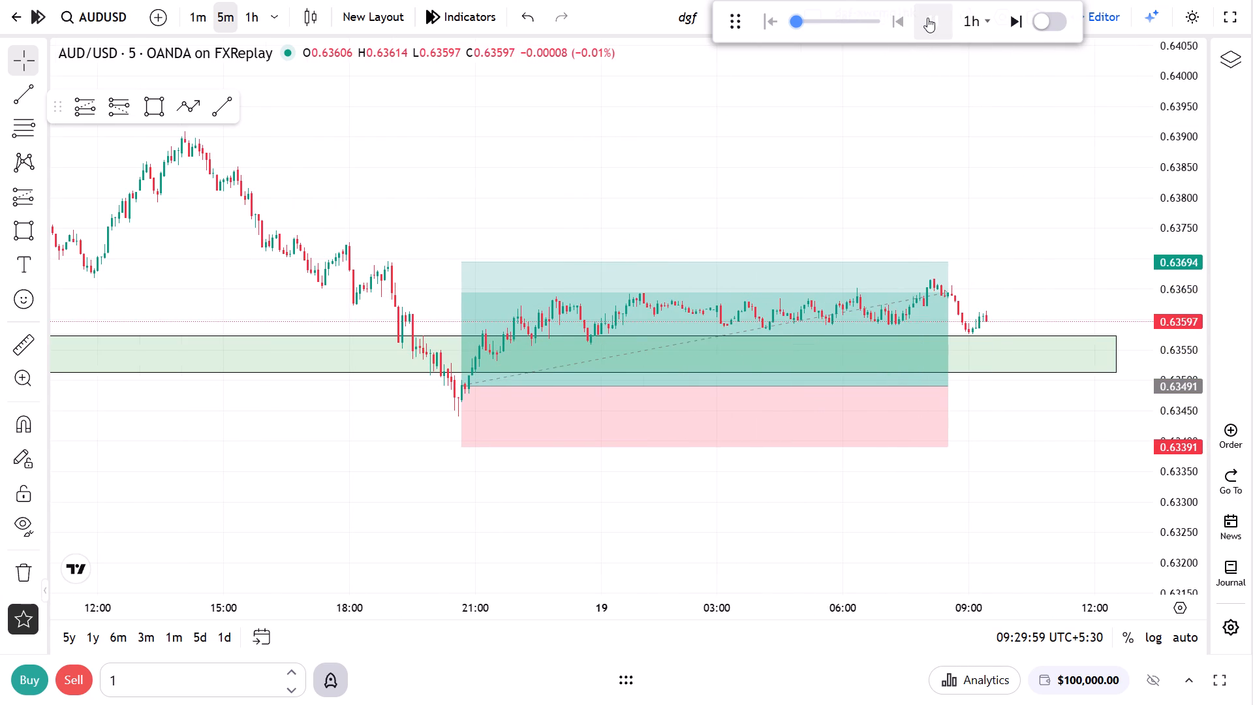
{"action": "left_click_drag", "start_coordinate": [964, 279], "coordinate": [750, 262]}
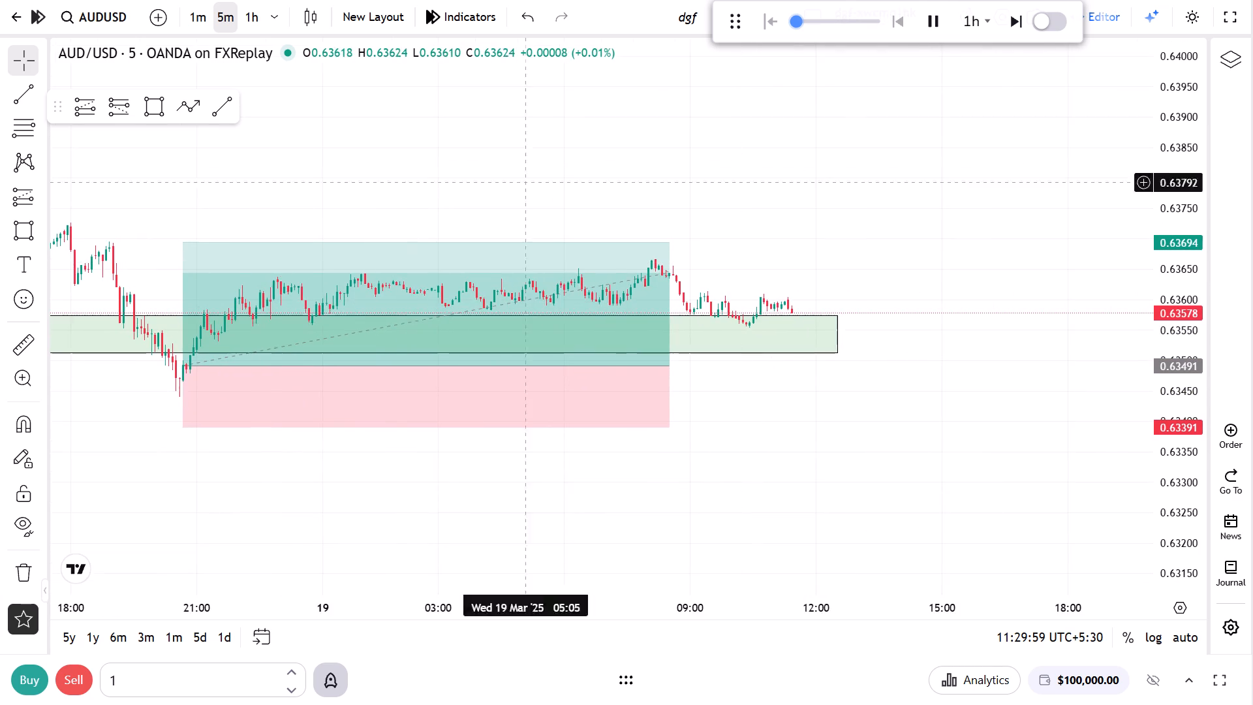
{"action": "left_click", "coordinate": [252, 15]}
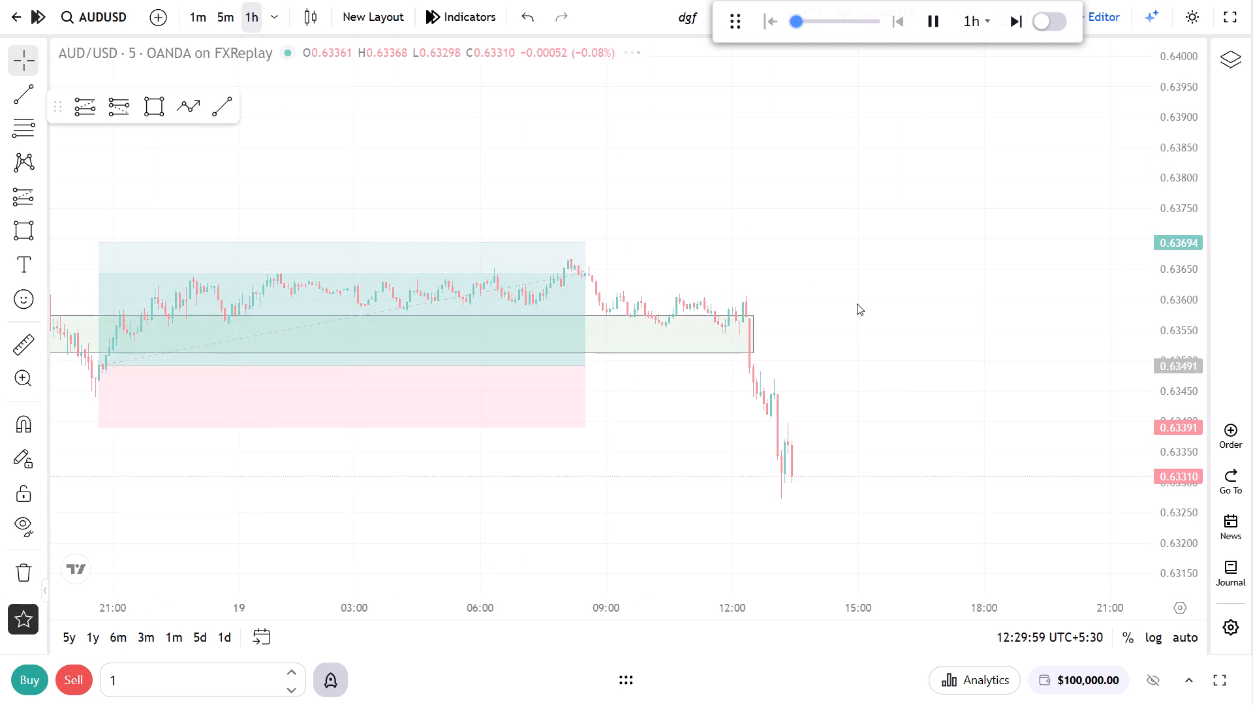
{"action": "left_click", "coordinate": [921, 23]}
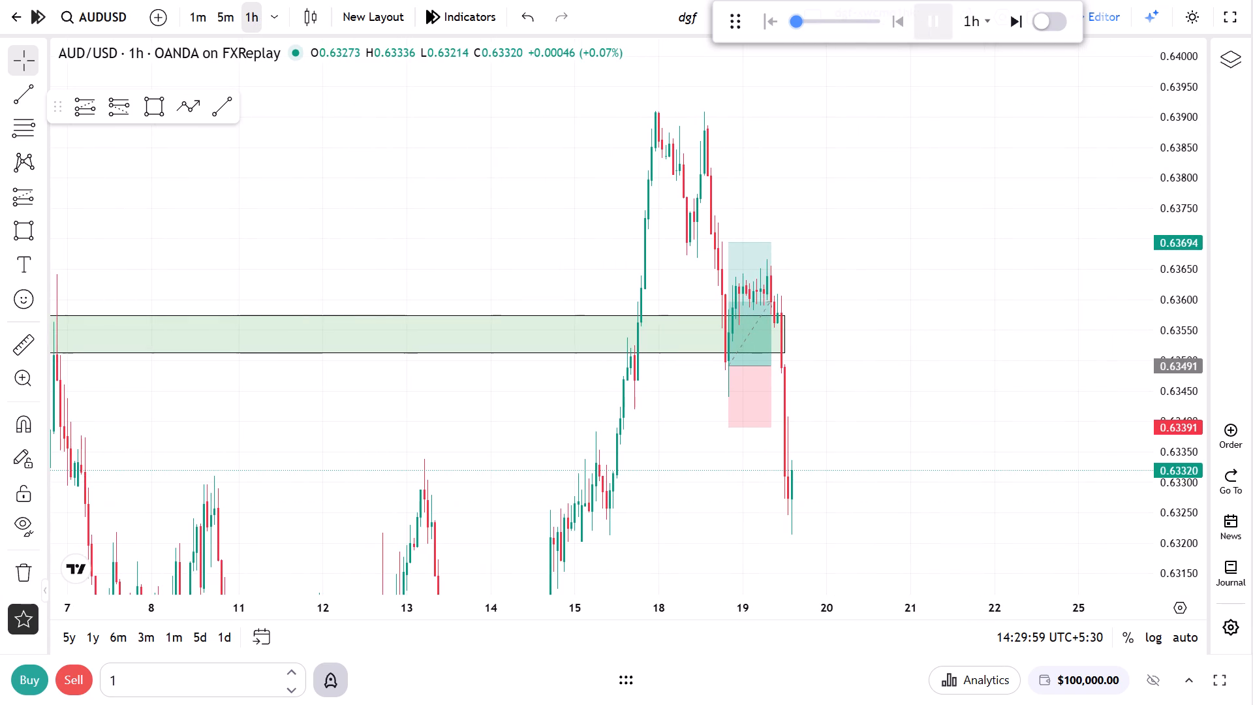
Extend the long position's end time to about 19 Mar 18:30 on the 1h chart.
{"action": "left_click_drag", "start_coordinate": [771, 366], "coordinate": [807, 366]}
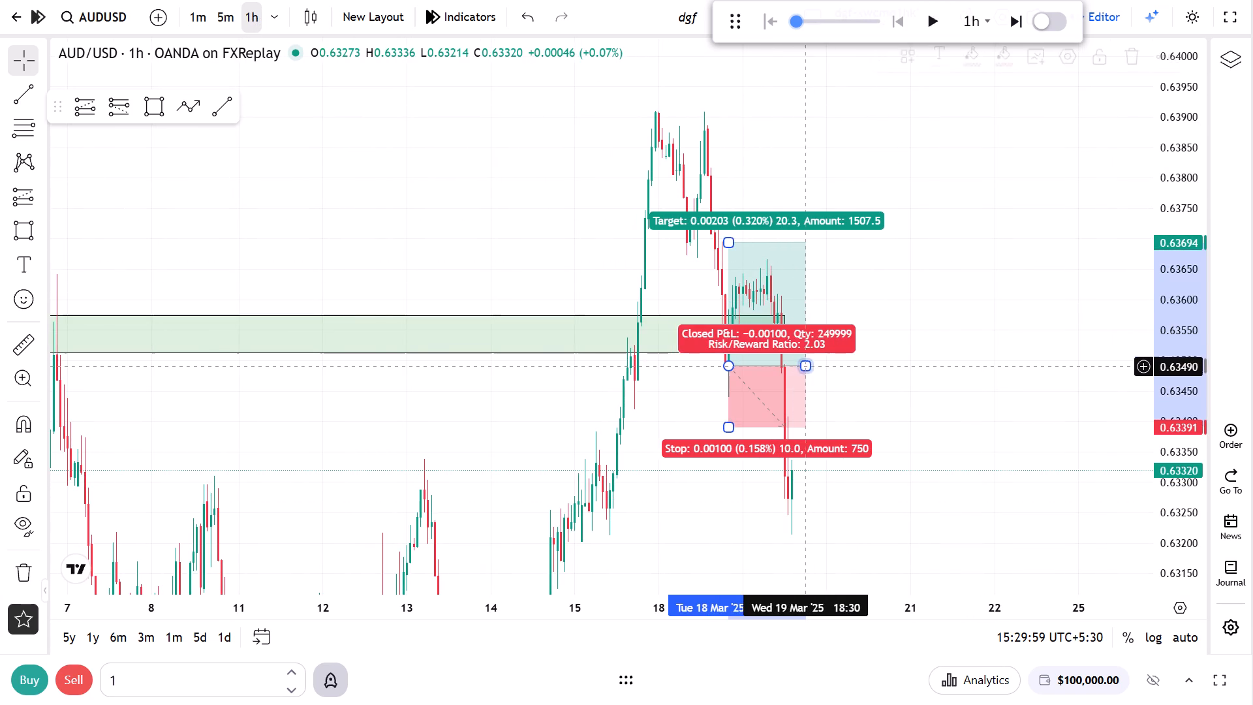
{"action": "left_click", "coordinate": [916, 375]}
Resume the replay on the 1h chart and run it into 20 Mar while reviewing the earlier March zones and trades.
{"action": "left_click_drag", "start_coordinate": [1175, 250], "coordinate": [1151, 346]}
{"action": "left_click_drag", "start_coordinate": [1031, 350], "coordinate": [959, 352]}
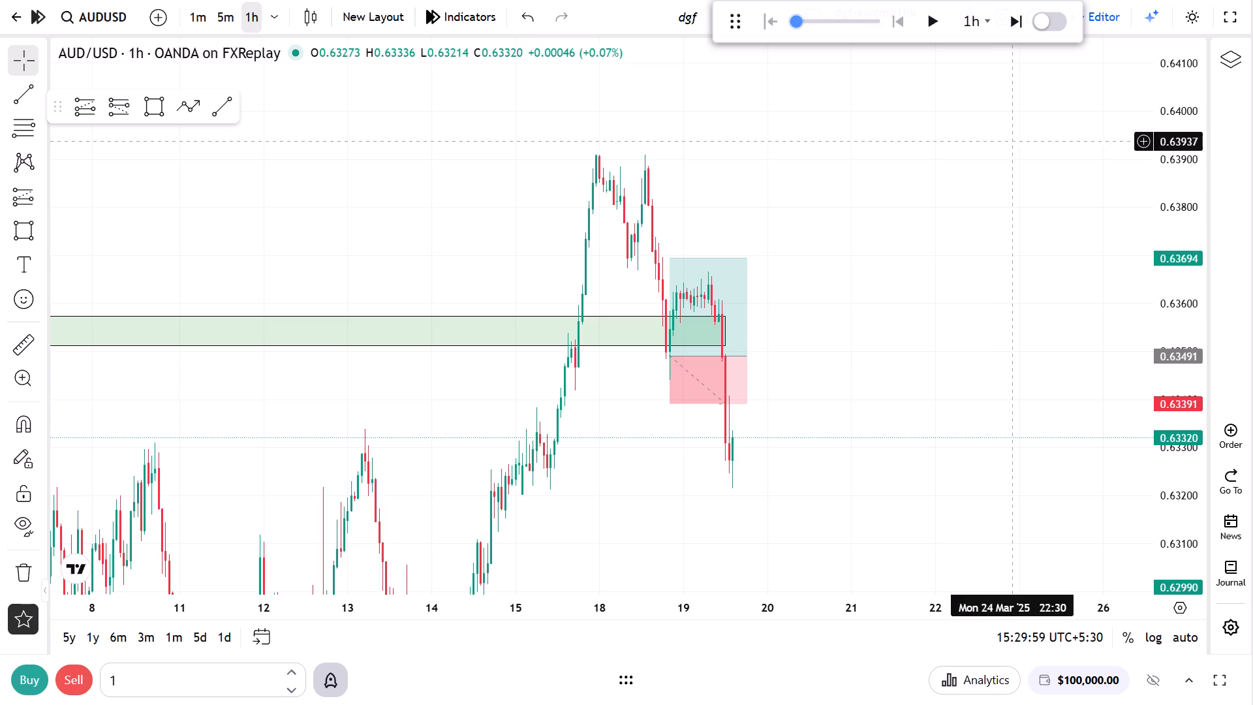
{"action": "scroll", "coordinate": [960, 362], "scroll_direction": "down", "scroll_amount": 6}
{"action": "left_click_drag", "start_coordinate": [1091, 423], "coordinate": [1094, 240]}
{"action": "left_click_drag", "start_coordinate": [1191, 265], "coordinate": [1163, 425]}
{"action": "left_click", "coordinate": [990, 431]}
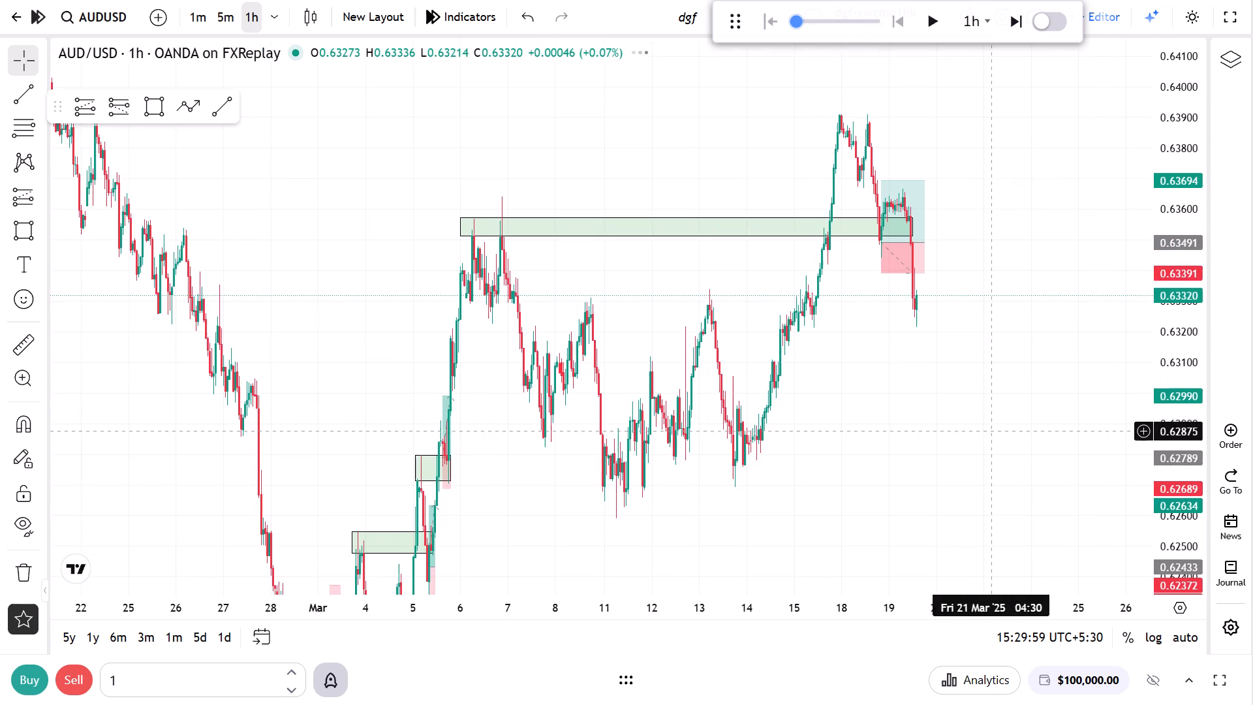
{"action": "scroll", "coordinate": [971, 431], "scroll_direction": "up", "scroll_amount": 3}
{"action": "left_click", "coordinate": [923, 37]}
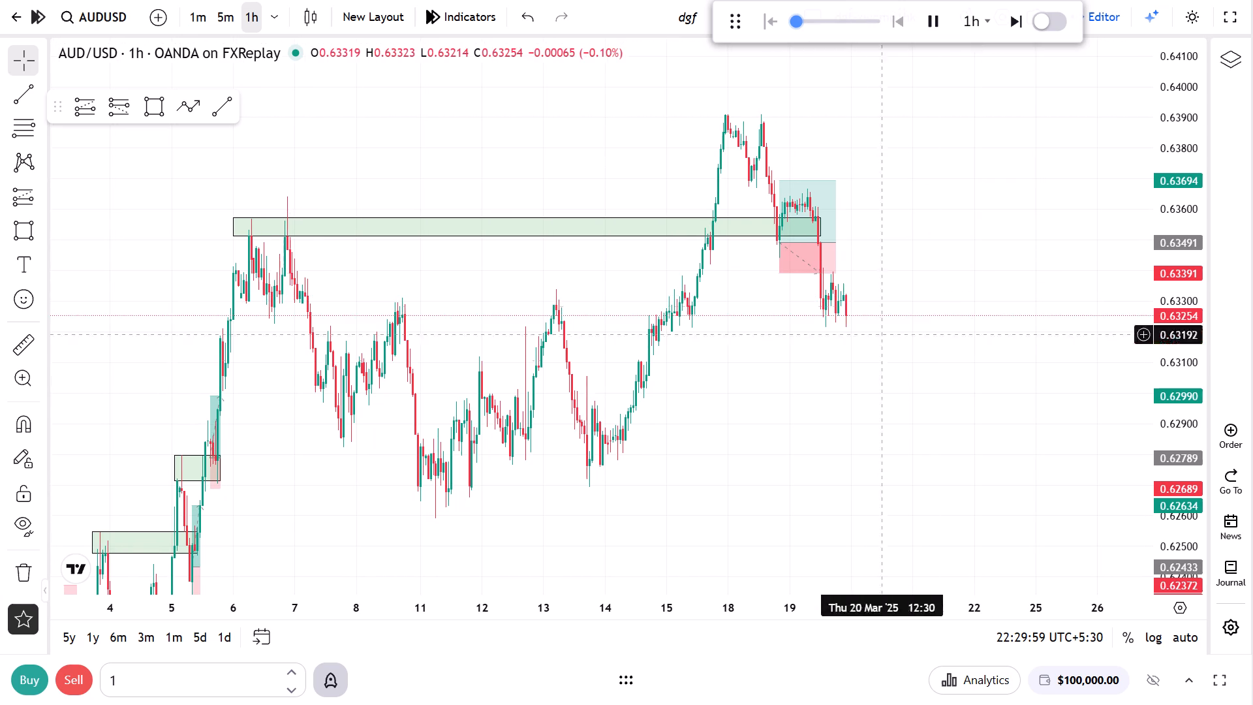
{"action": "left_click_drag", "start_coordinate": [835, 407], "coordinate": [1014, 127]}
{"action": "scroll", "coordinate": [854, 322], "scroll_direction": "down", "scroll_amount": 3}
{"action": "left_click_drag", "start_coordinate": [786, 400], "coordinate": [886, 493]}
{"action": "scroll", "coordinate": [844, 493], "scroll_direction": "up", "scroll_amount": 4}
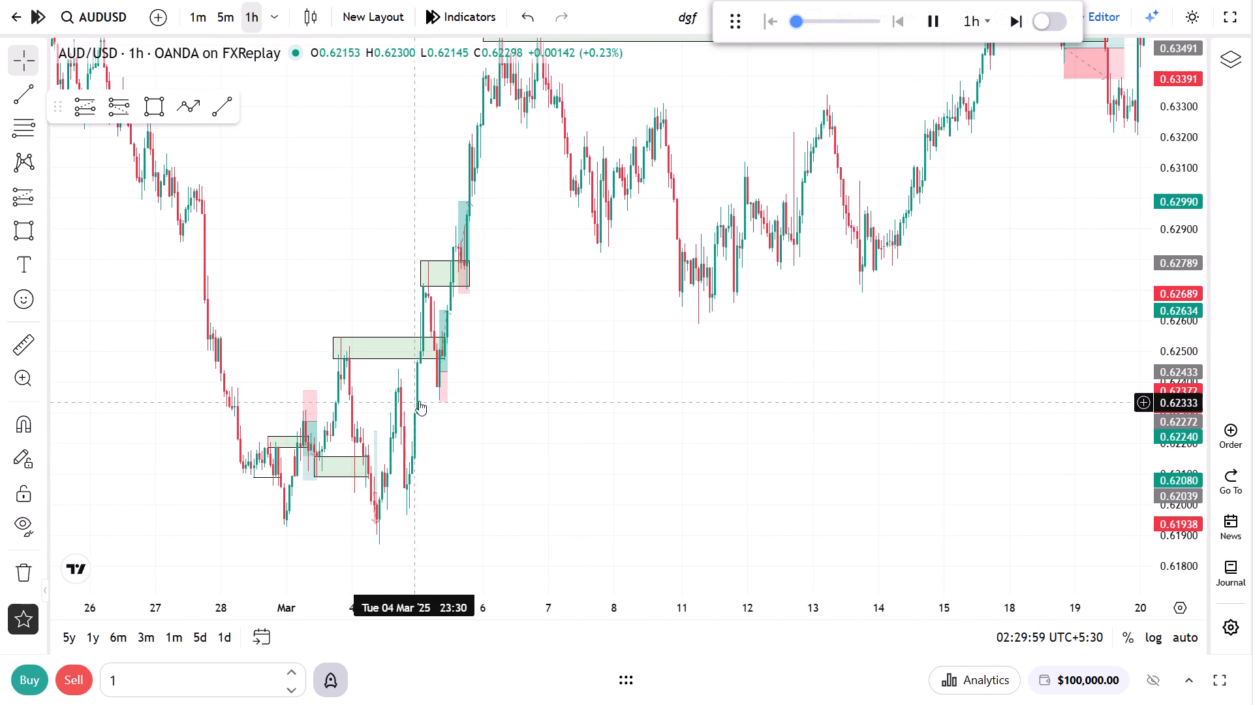
{"action": "left_click_drag", "start_coordinate": [617, 260], "coordinate": [443, 558]}
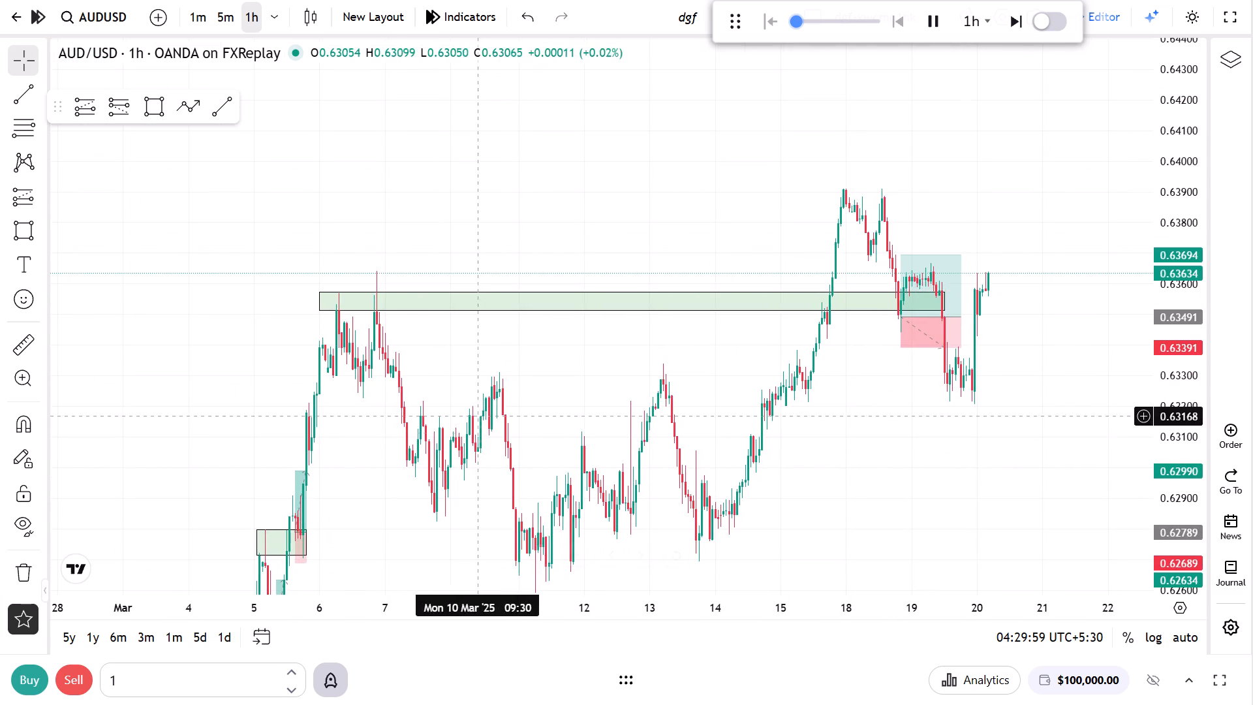
{"action": "left_click_drag", "start_coordinate": [907, 392], "coordinate": [908, 399]}
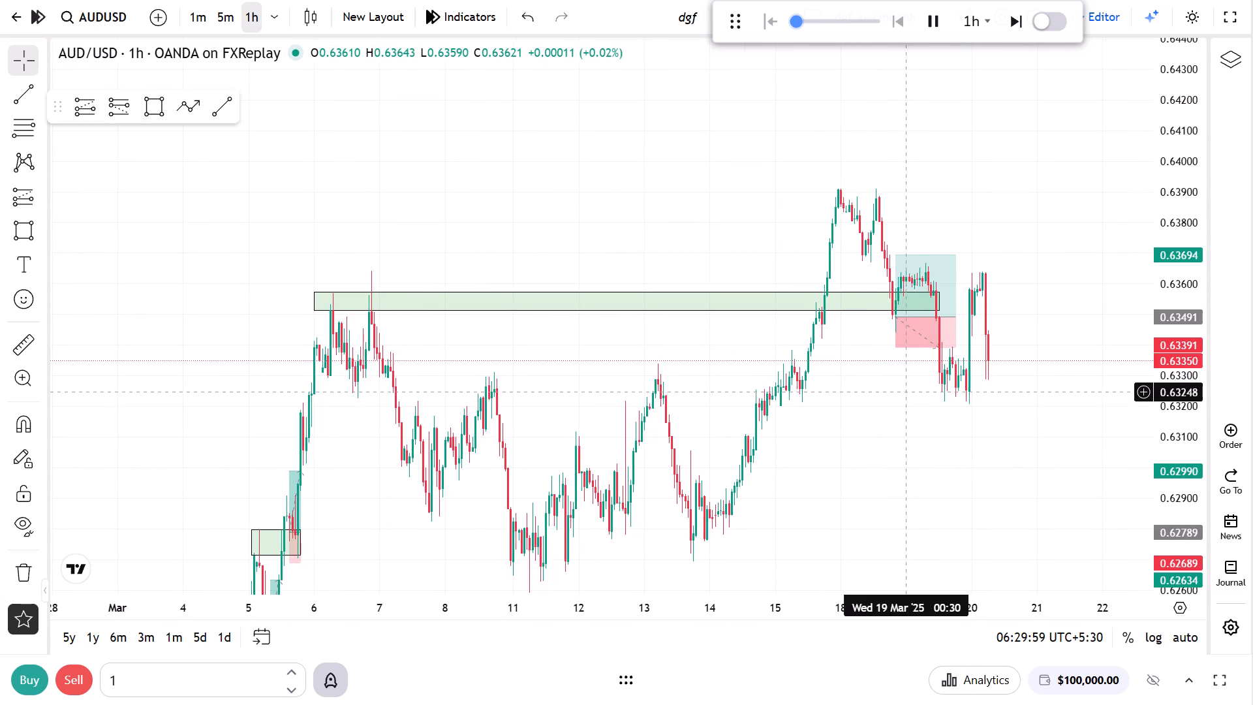
{"action": "left_click_drag", "start_coordinate": [908, 399], "coordinate": [898, 411]}
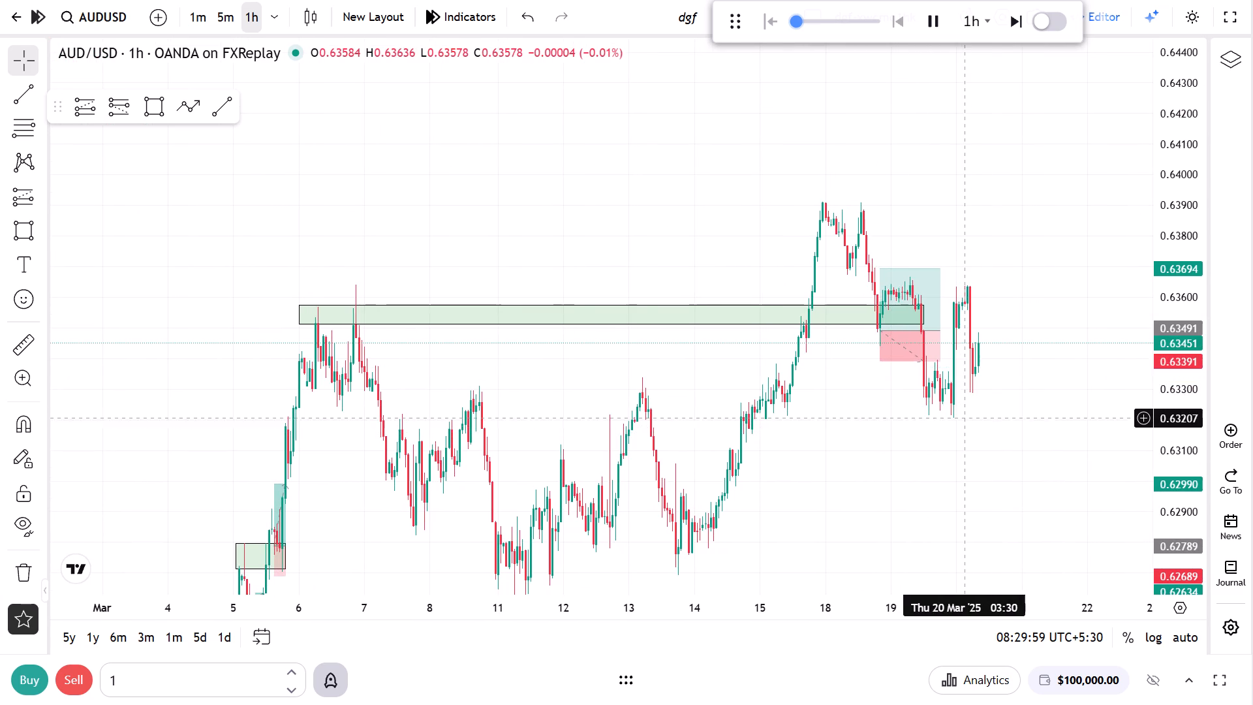
Shorten the long position to end at about 19 Mar 15:30, and pause the replay at 20 Mar 13:29.
{"action": "left_click_drag", "start_coordinate": [937, 332], "coordinate": [929, 332]}
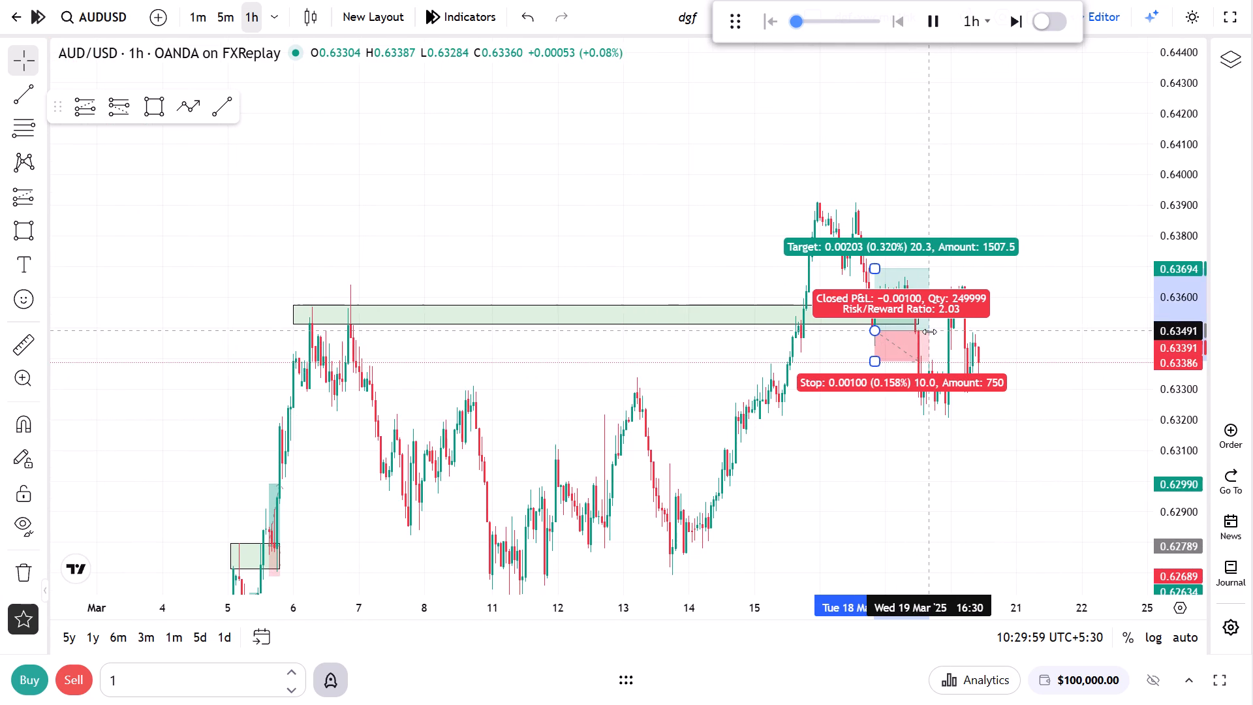
{"action": "left_click_drag", "start_coordinate": [929, 332], "coordinate": [925, 334]}
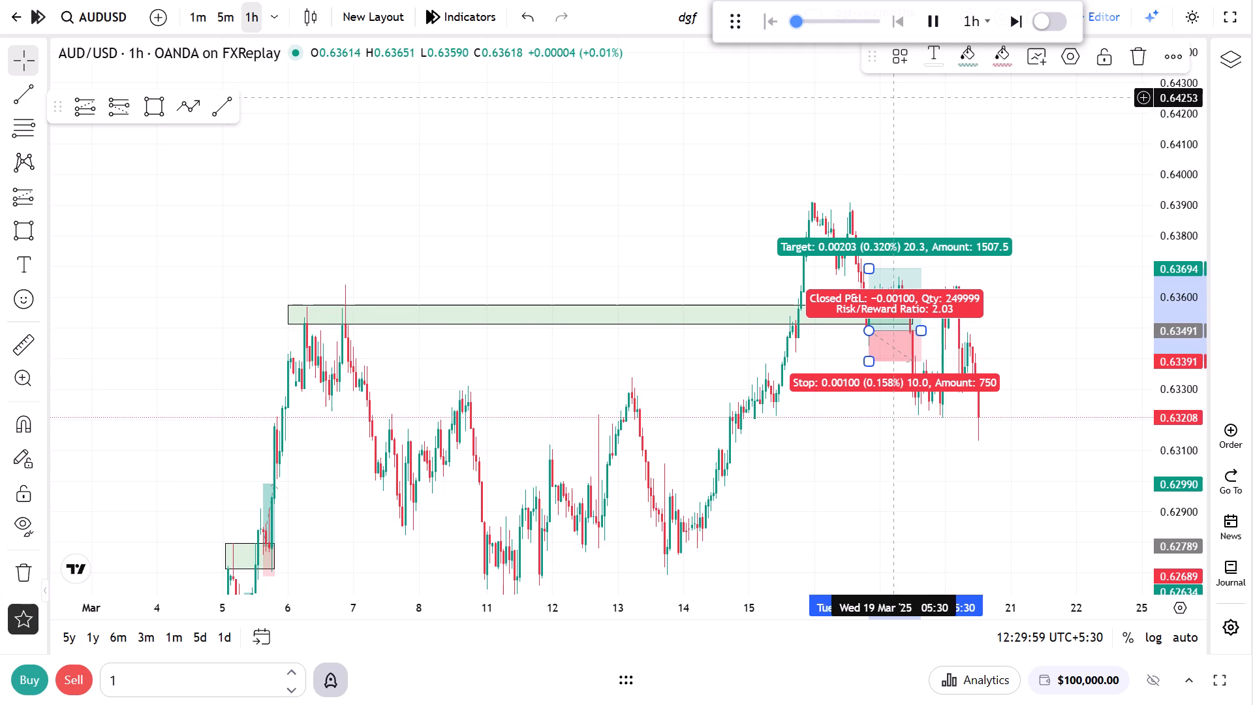
{"action": "left_click", "coordinate": [935, 25]}
Review the early-March zones and swings, and advance the 1h replay to 20 Mar 15:29.
{"action": "left_click_drag", "start_coordinate": [817, 453], "coordinate": [866, 258]}
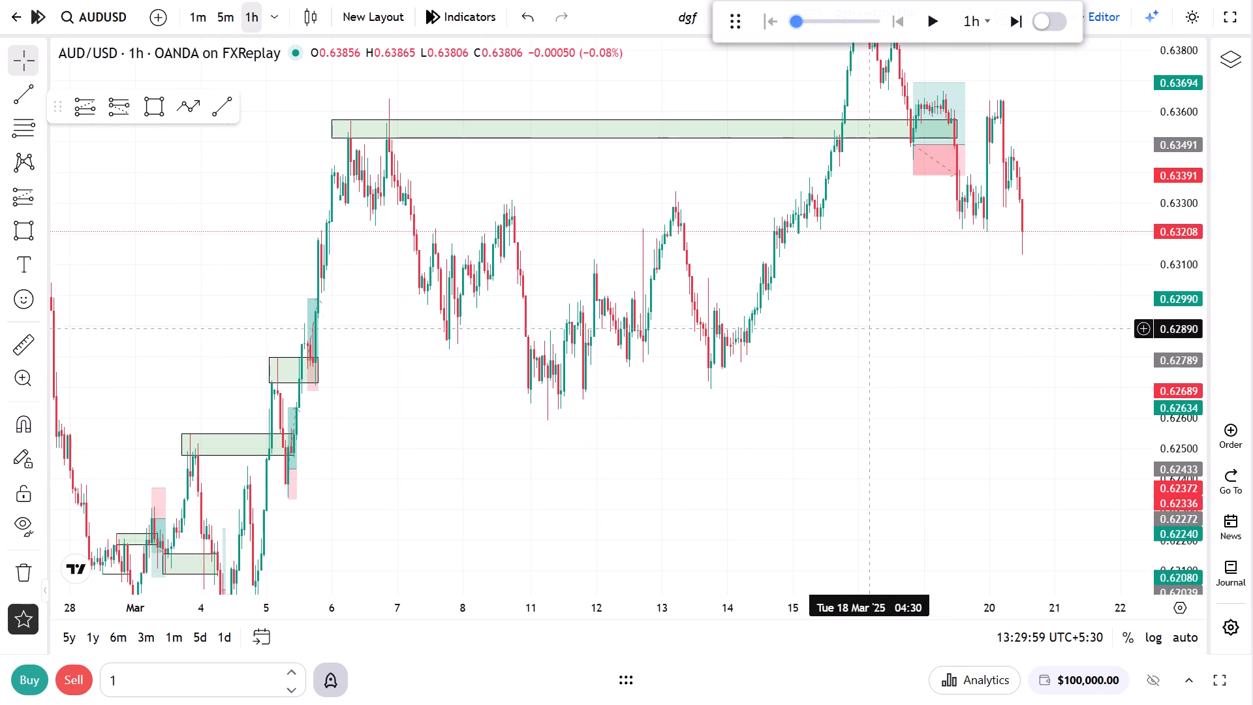
{"action": "left_click_drag", "start_coordinate": [388, 421], "coordinate": [499, 324]}
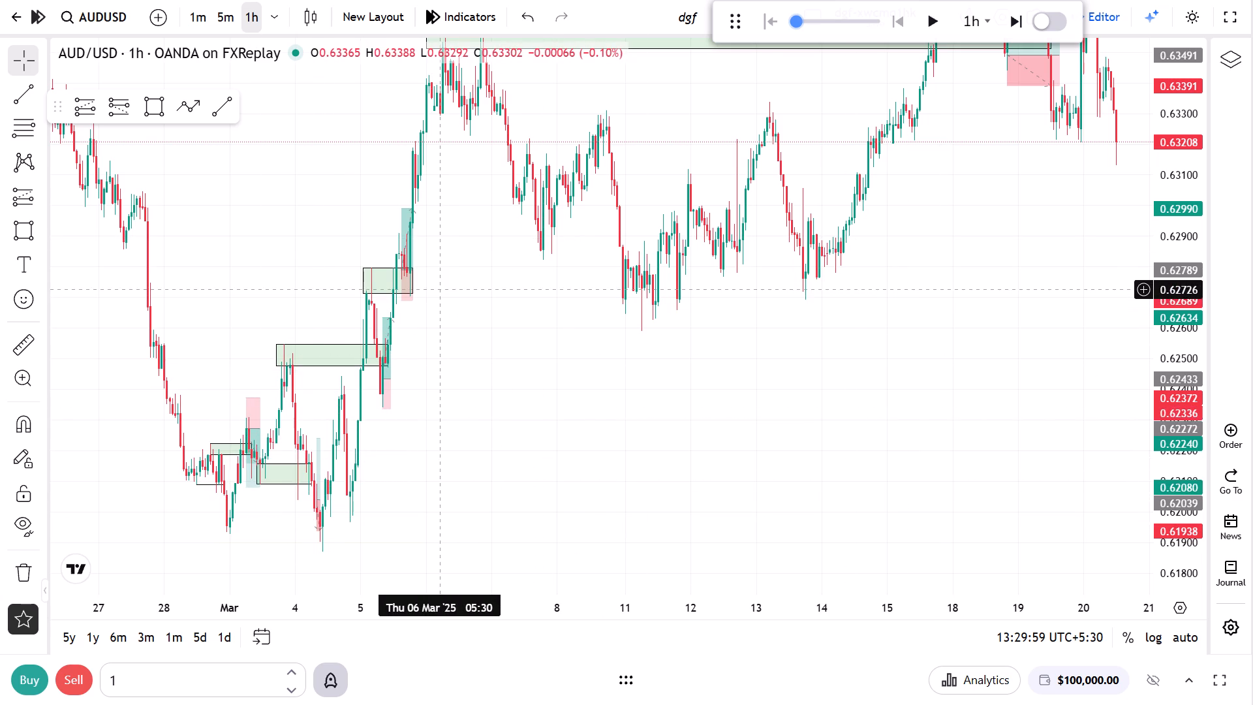
{"action": "left_click_drag", "start_coordinate": [525, 320], "coordinate": [461, 460]}
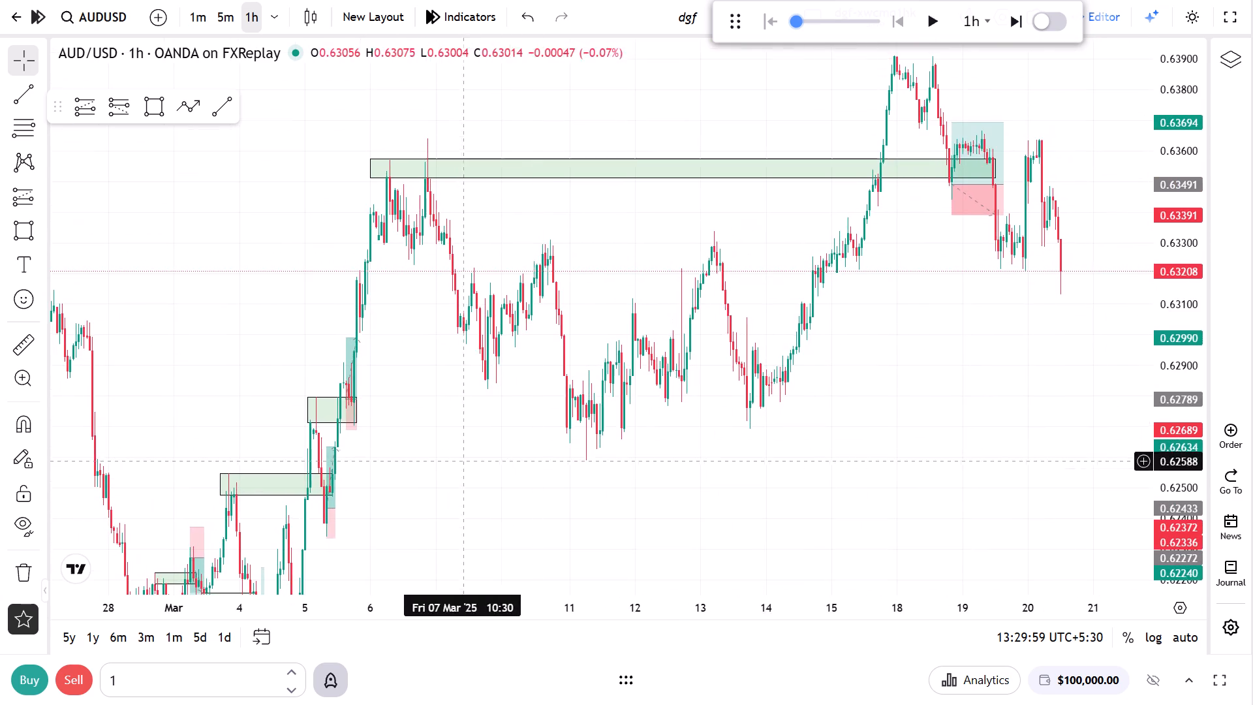
{"action": "left_click_drag", "start_coordinate": [1060, 329], "coordinate": [914, 469]}
{"action": "left_click", "coordinate": [929, 27]}
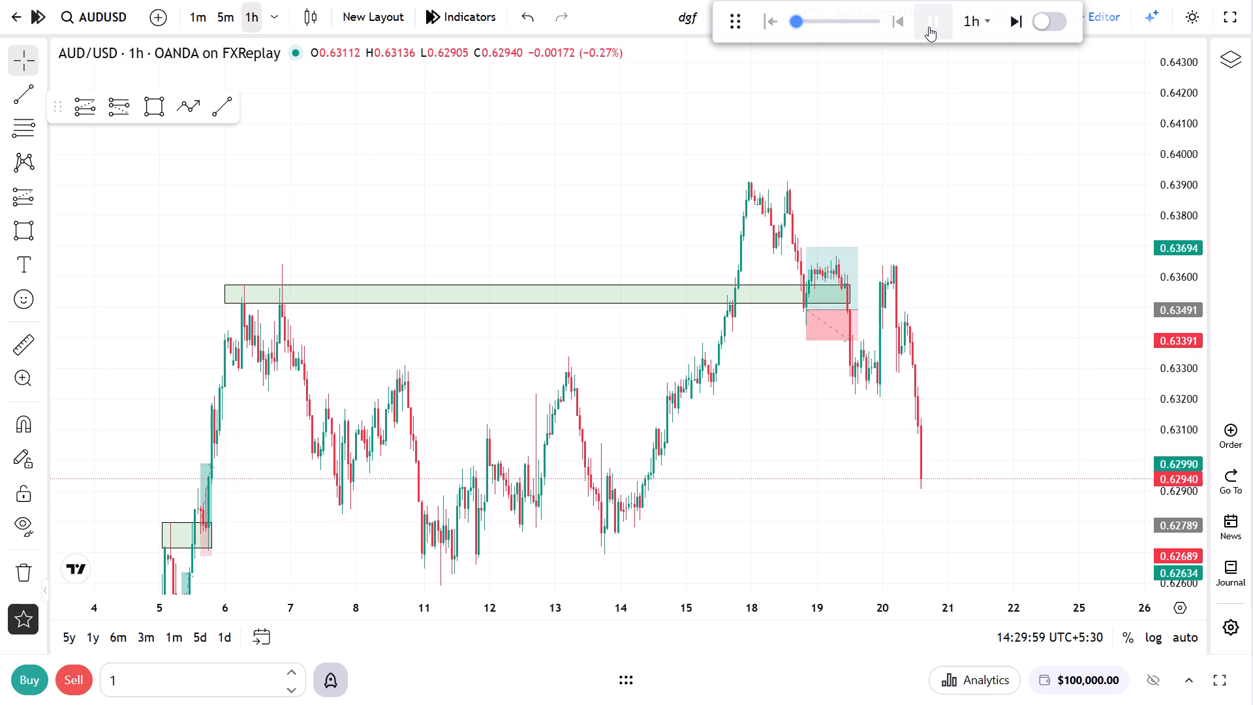
{"action": "left_click", "coordinate": [929, 27]}
Resume the 1h replay from 20 Mar and run it to 24 Mar 17:29, then pause it.
{"action": "scroll", "coordinate": [626, 196], "scroll_direction": "up", "scroll_amount": 3}
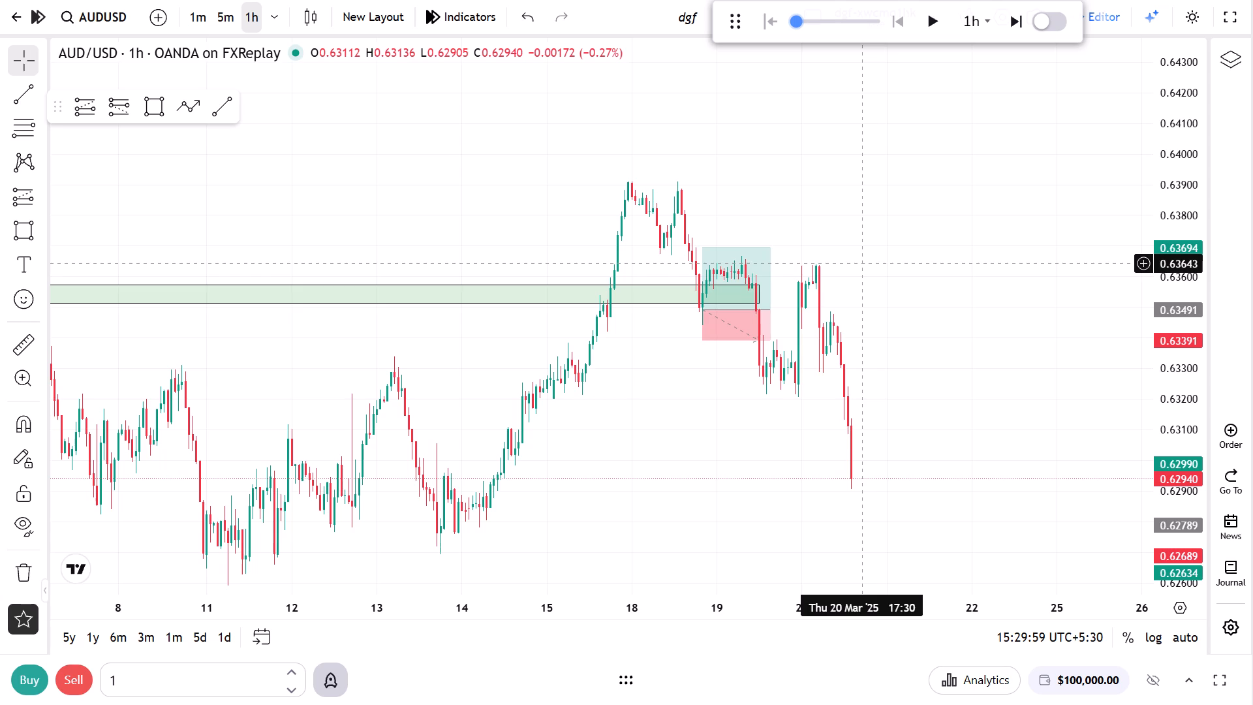
{"action": "left_click_drag", "start_coordinate": [867, 264], "coordinate": [890, 298]}
{"action": "left_click_drag", "start_coordinate": [1188, 486], "coordinate": [1226, 0]}
{"action": "scroll", "coordinate": [907, 253], "scroll_direction": "up", "scroll_amount": 6}
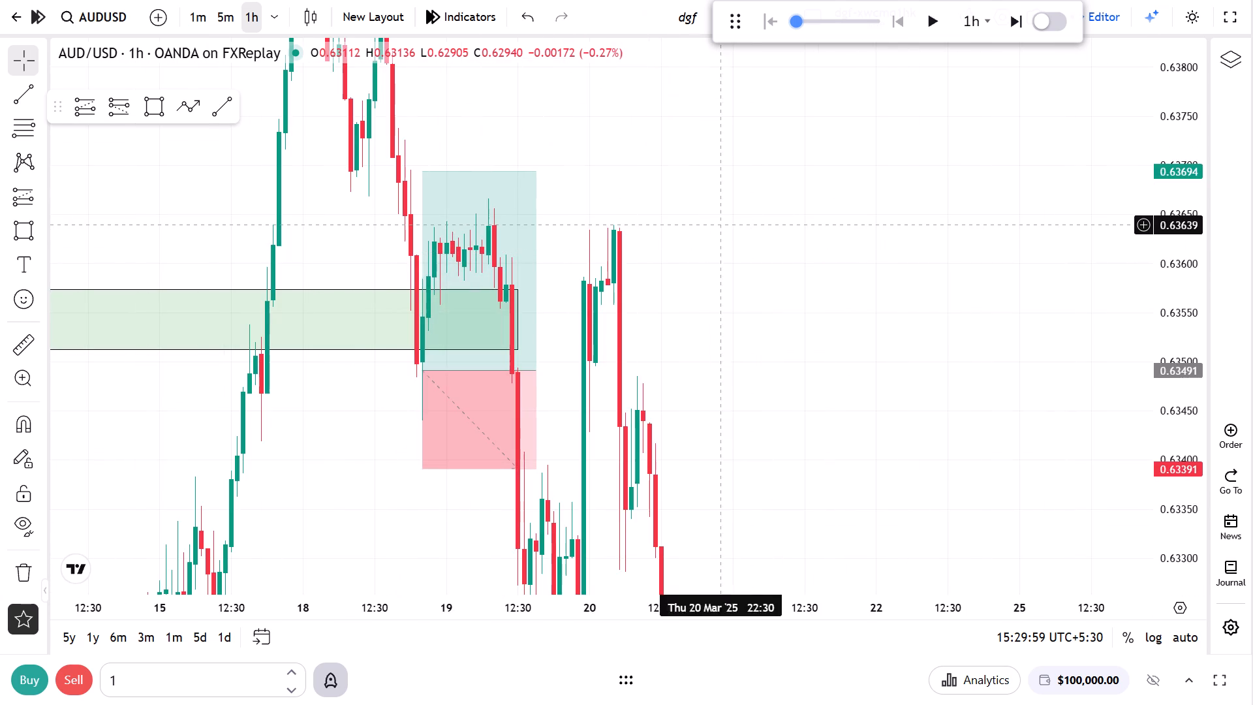
{"action": "left_click_drag", "start_coordinate": [810, 276], "coordinate": [881, 114]}
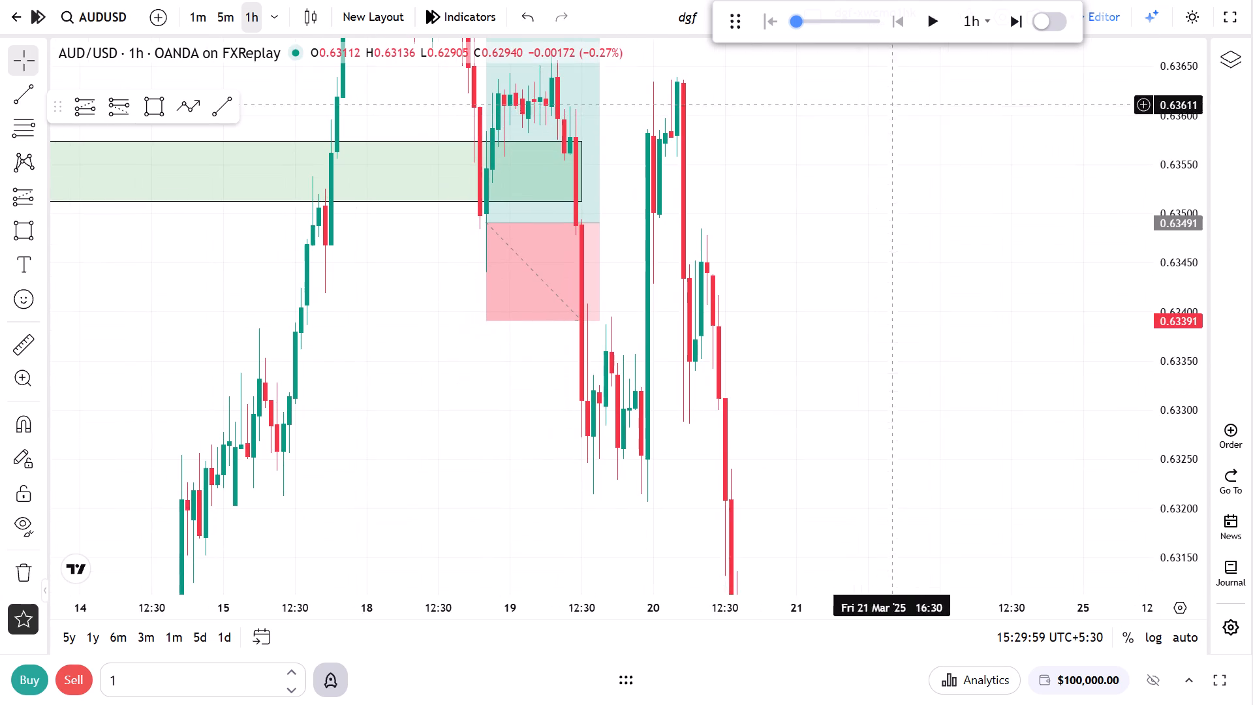
{"action": "left_click", "coordinate": [941, 12]}
{"action": "left_click_drag", "start_coordinate": [1184, 206], "coordinate": [1149, 327]}
{"action": "left_click_drag", "start_coordinate": [918, 330], "coordinate": [883, 173]}
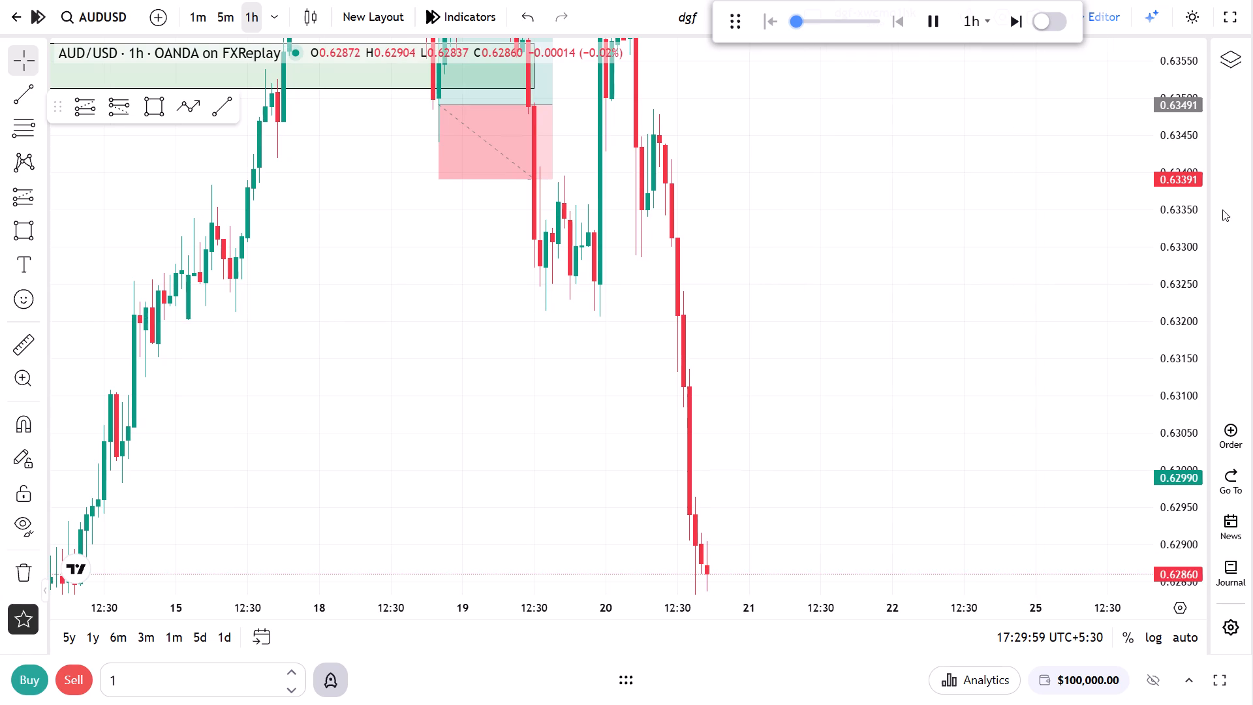
{"action": "left_click_drag", "start_coordinate": [1183, 176], "coordinate": [1164, 354]}
{"action": "left_click_drag", "start_coordinate": [791, 318], "coordinate": [827, 165]}
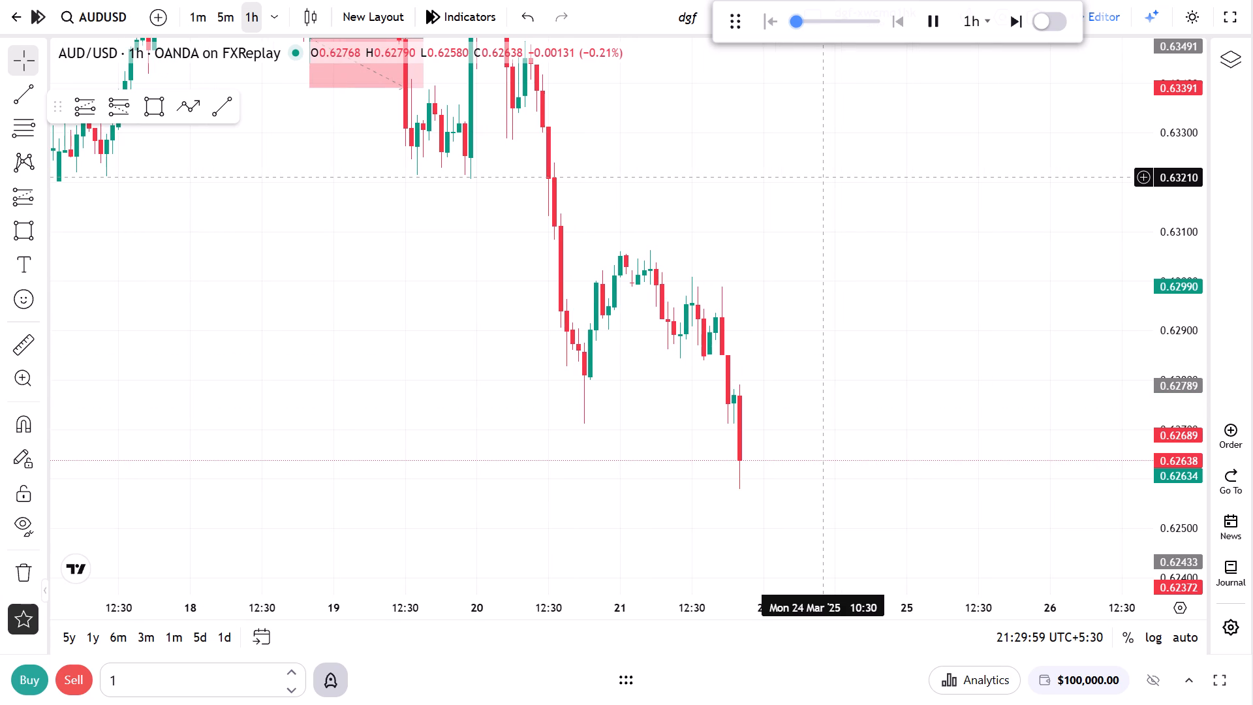
{"action": "left_click_drag", "start_coordinate": [776, 502], "coordinate": [792, 430]}
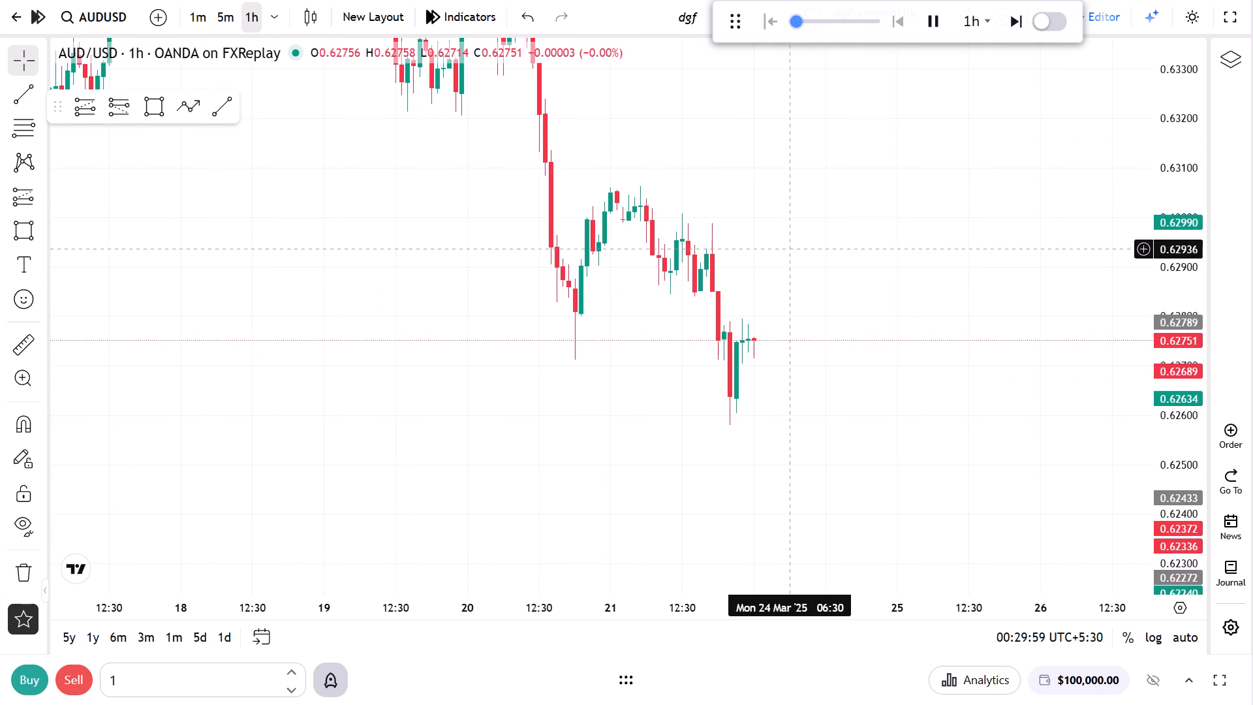
{"action": "left_click_drag", "start_coordinate": [816, 354], "coordinate": [818, 383]}
{"action": "left_click", "coordinate": [802, 417]}
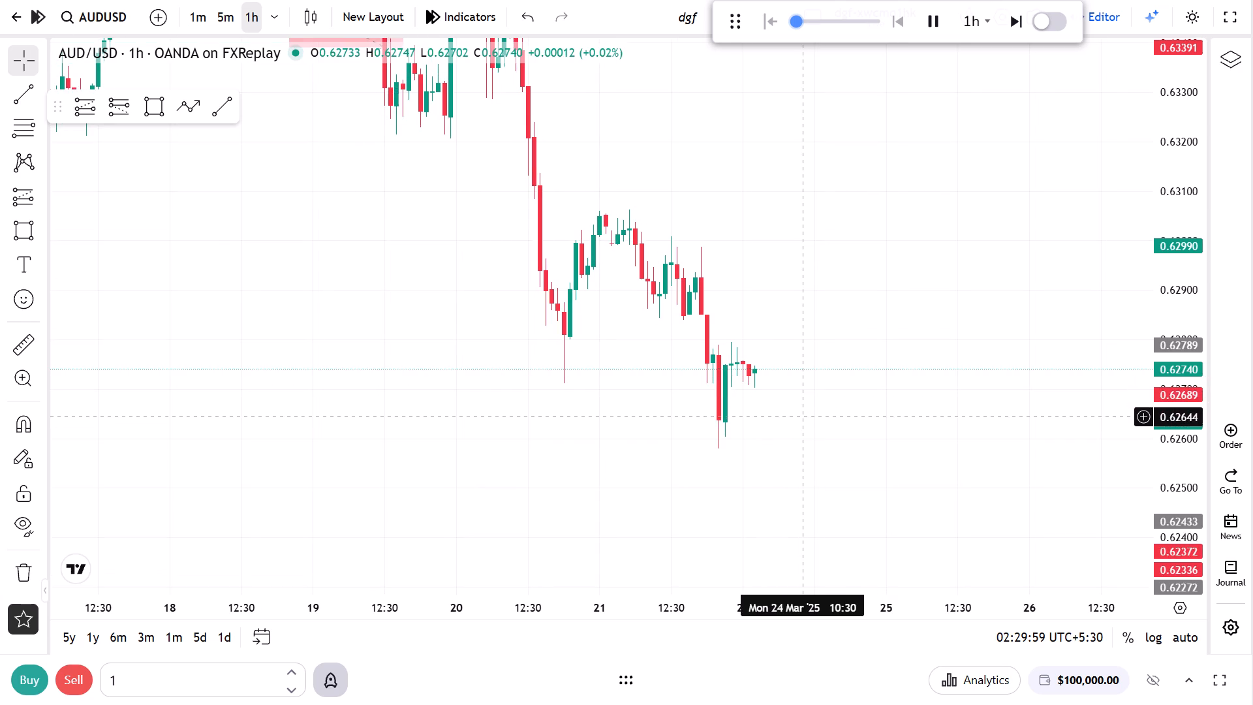
{"action": "left_click_drag", "start_coordinate": [802, 418], "coordinate": [814, 446]}
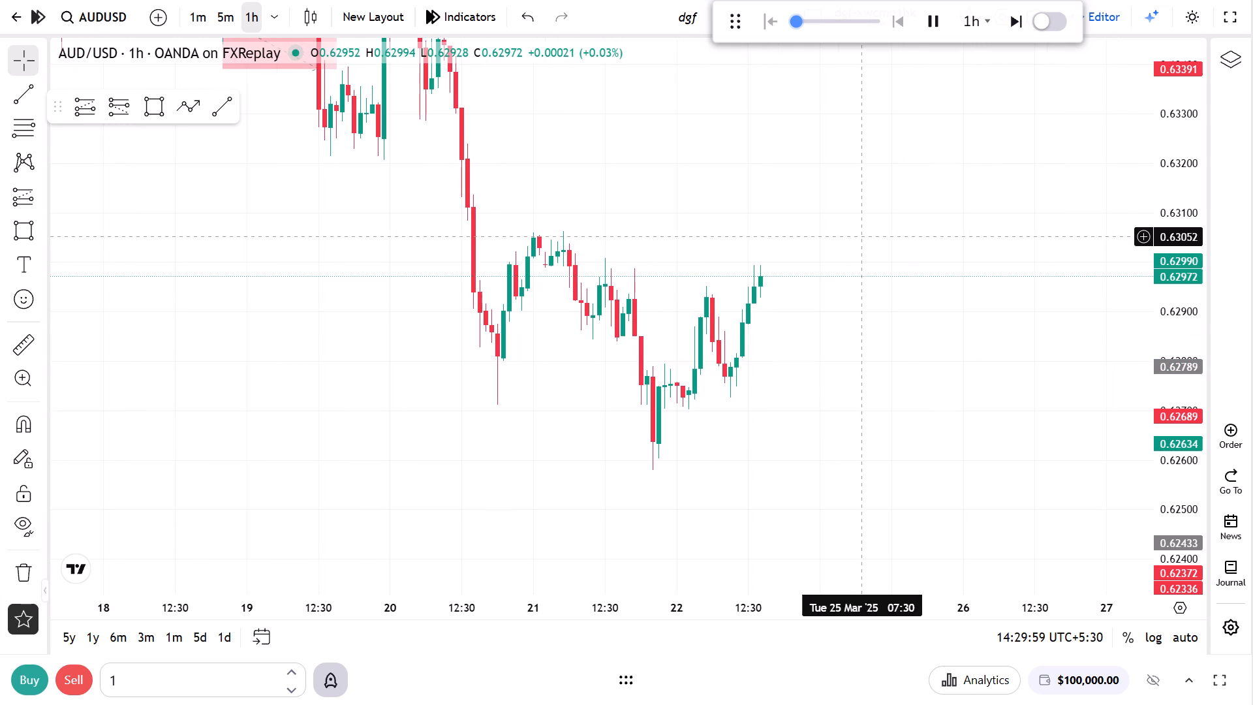
{"action": "left_click", "coordinate": [930, 24]}
Draw a rectangle zone over the 21 Mar highs at about 0.63050–0.63065, from 20 Mar 21:30 to 24 Mar 19:30.
{"action": "left_click", "coordinate": [147, 107]}
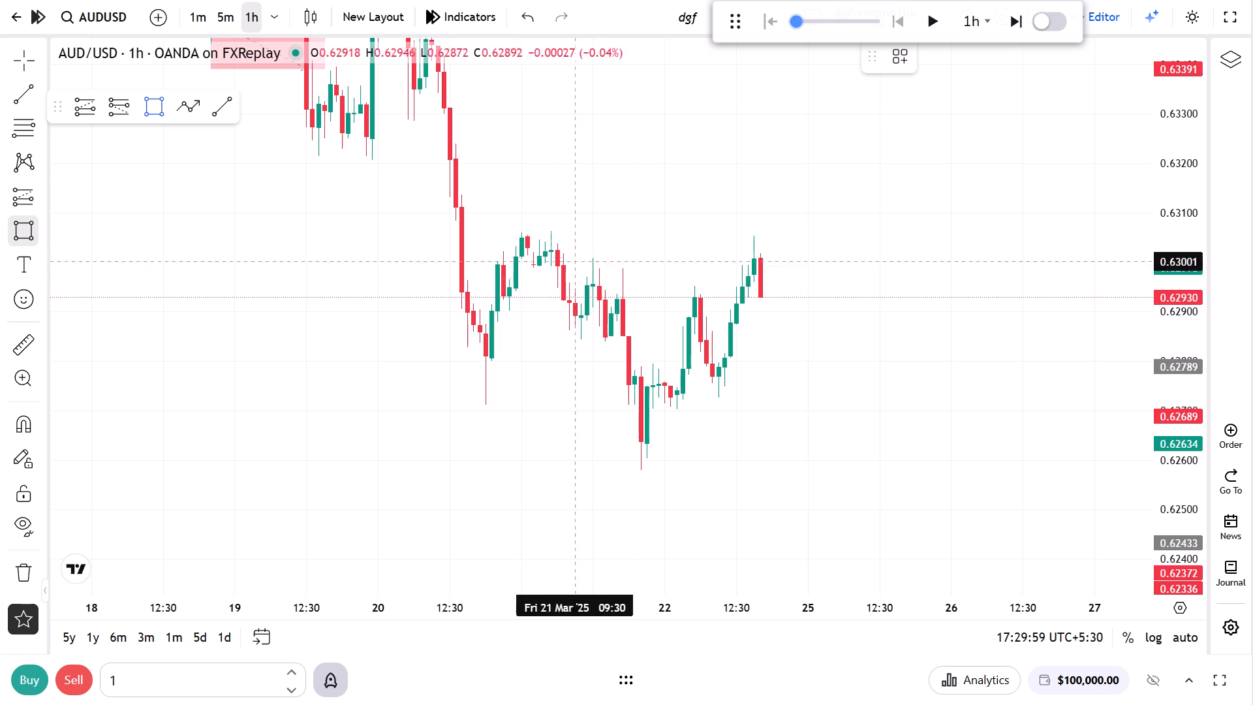
{"action": "left_click", "coordinate": [502, 237]}
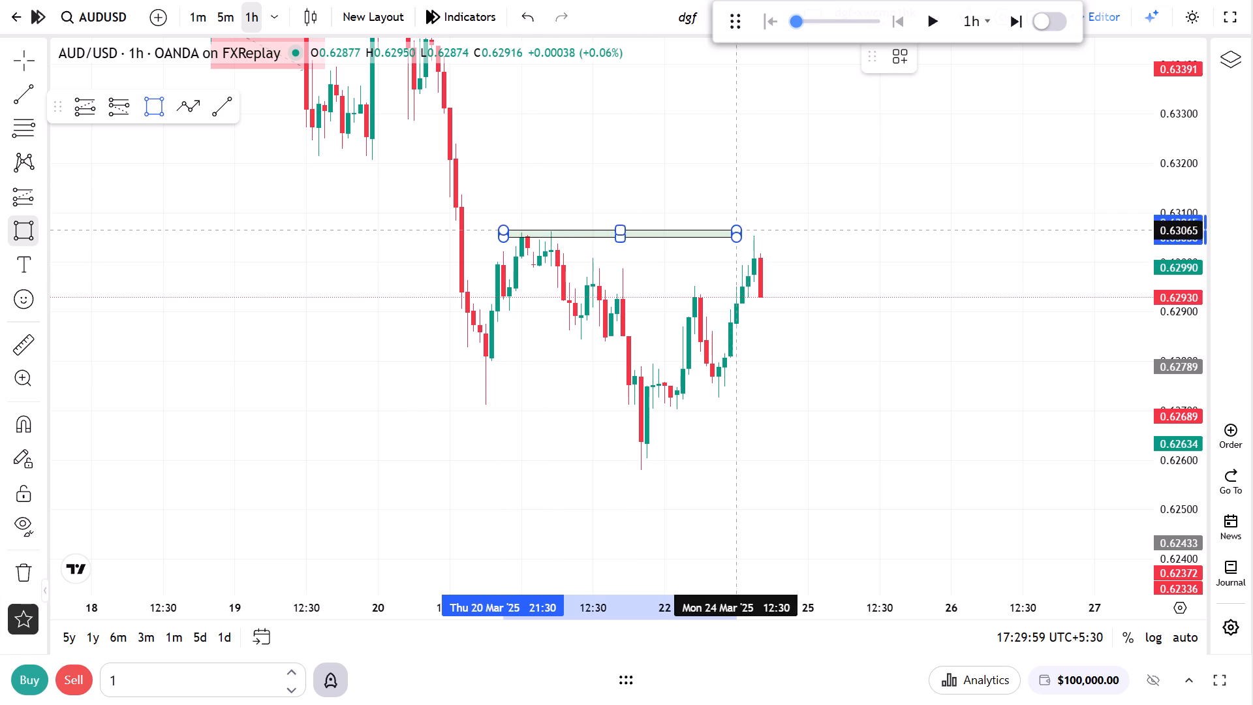
{"action": "left_click", "coordinate": [779, 230]}
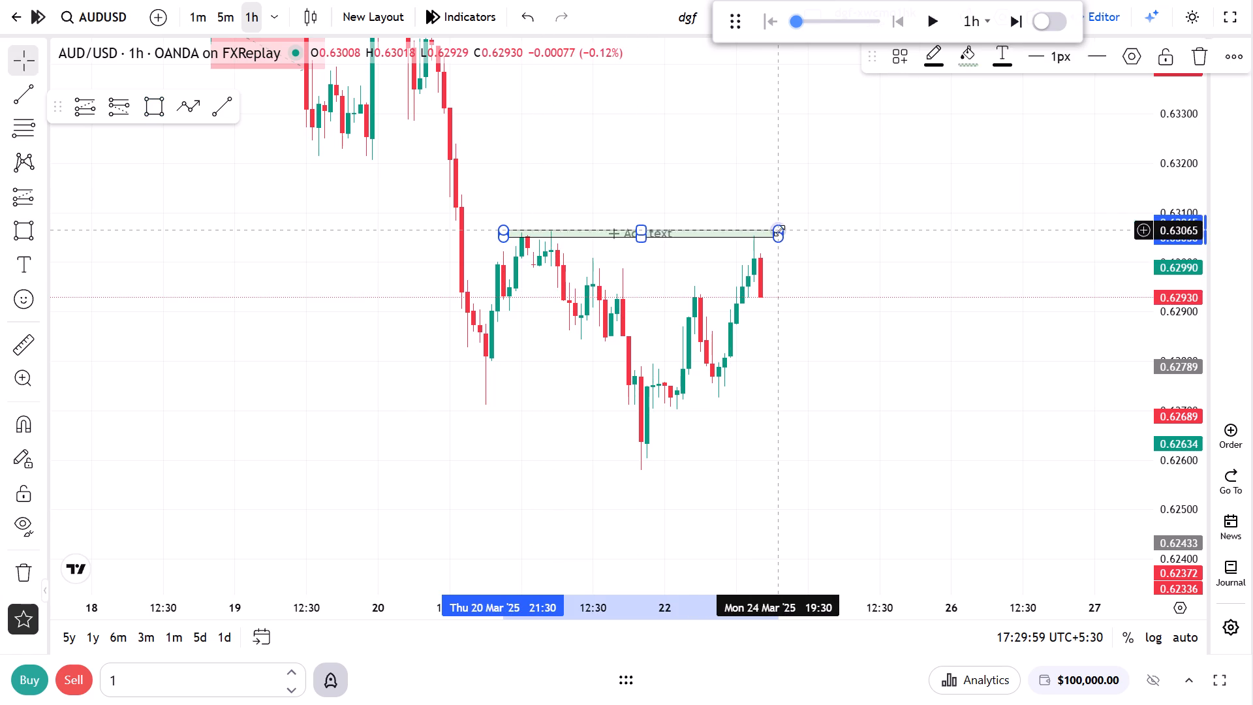
{"action": "left_click", "coordinate": [788, 305]}
On the 5m chart, place a short position at 0.63024 on 24 Mar 16:10 and set its stop to 0.63124.
{"action": "left_click", "coordinate": [232, 12]}
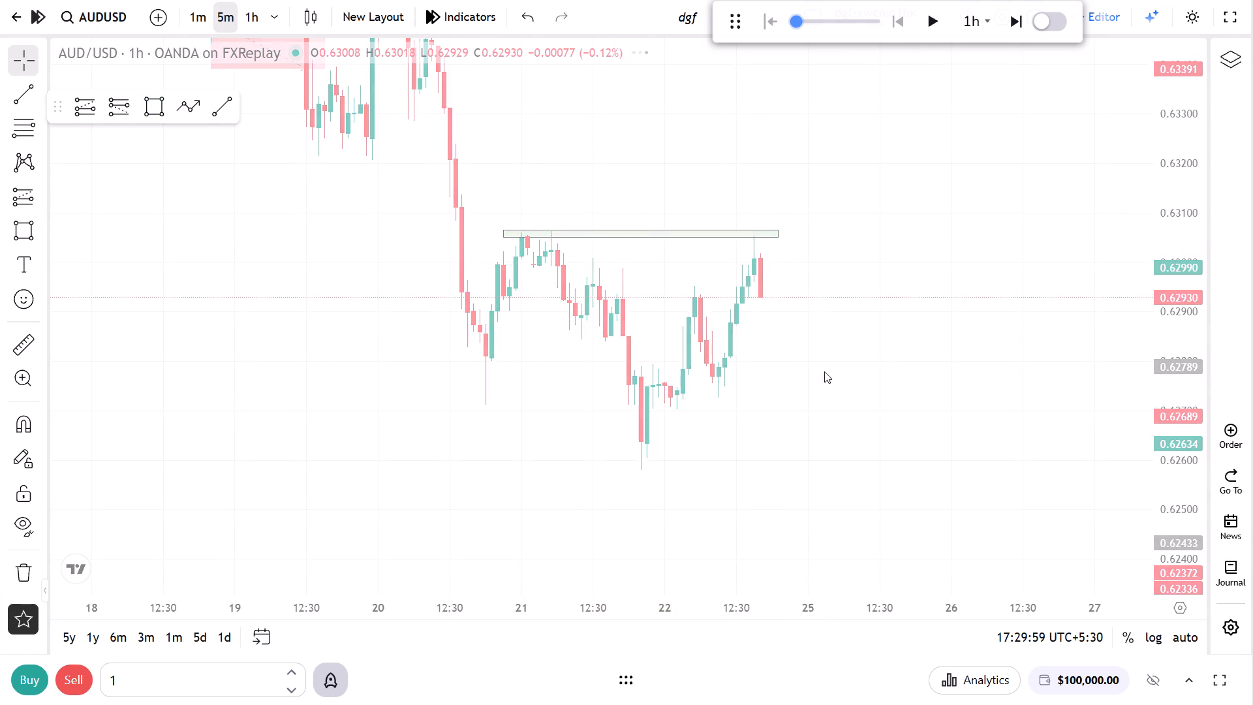
{"action": "left_click_drag", "start_coordinate": [805, 376], "coordinate": [876, 463]}
{"action": "left_click_drag", "start_coordinate": [1185, 534], "coordinate": [1186, 101]}
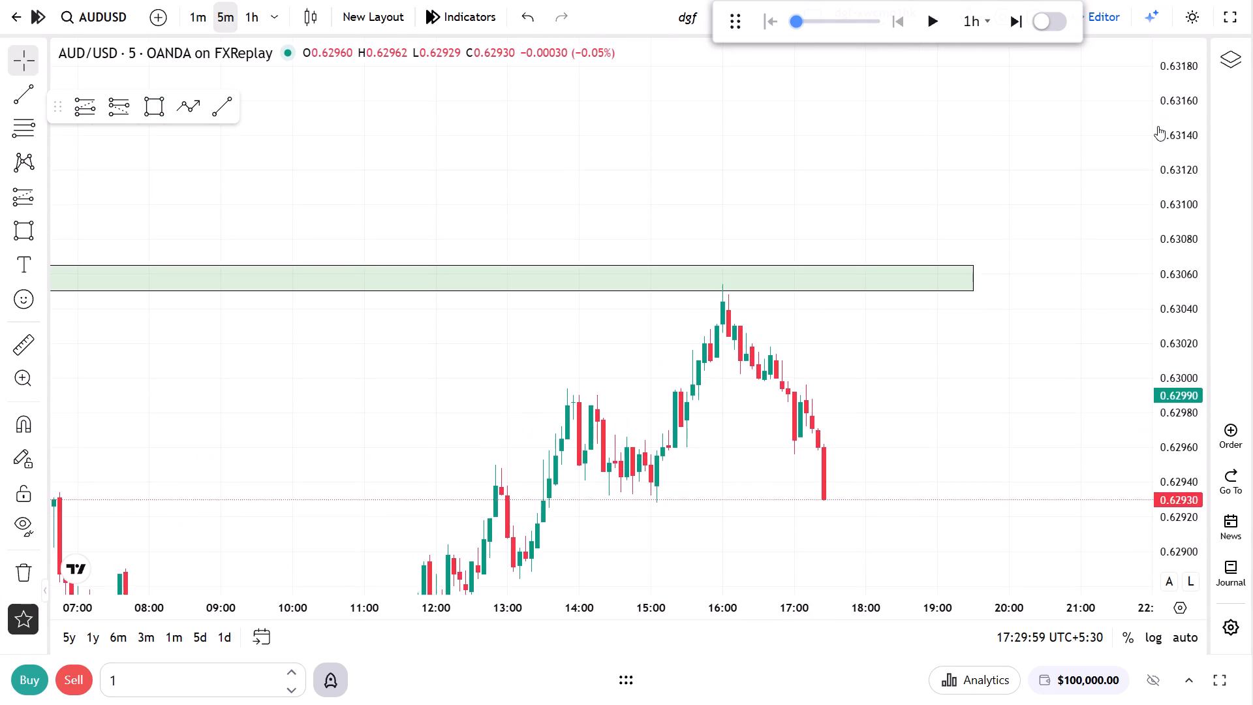
{"action": "left_click_drag", "start_coordinate": [820, 377], "coordinate": [821, 416]}
{"action": "left_click", "coordinate": [123, 119]}
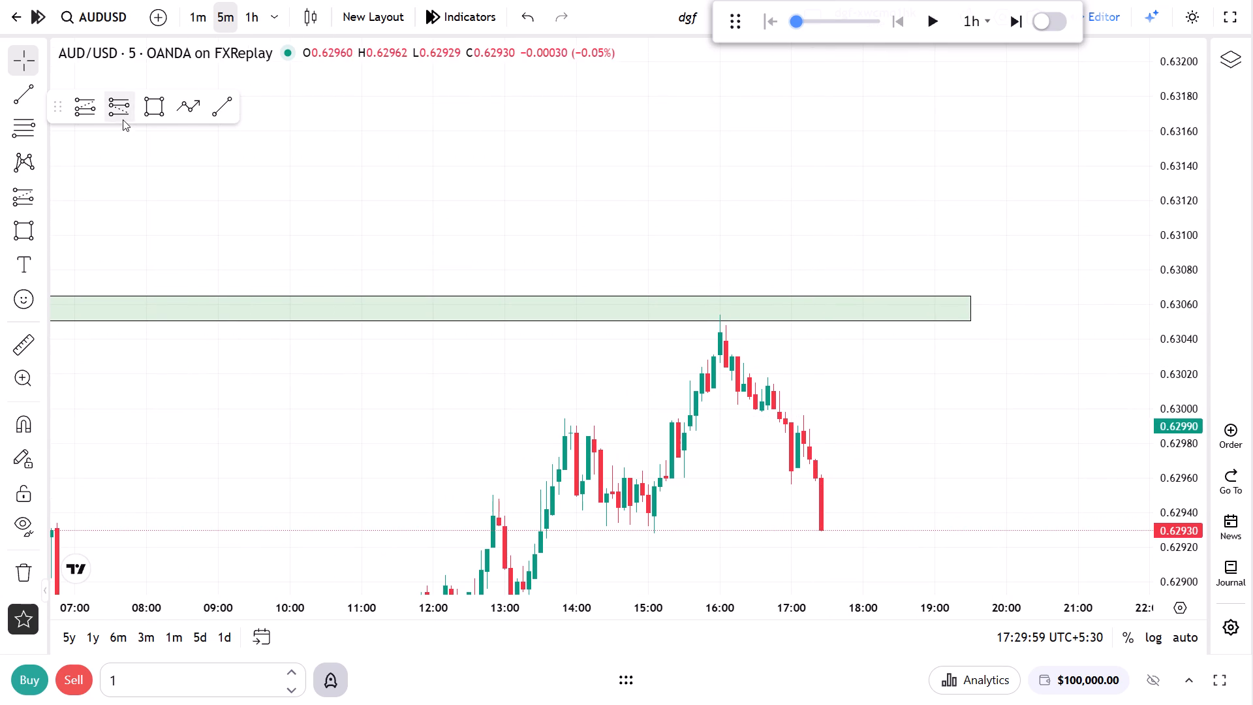
{"action": "left_click", "coordinate": [729, 368]}
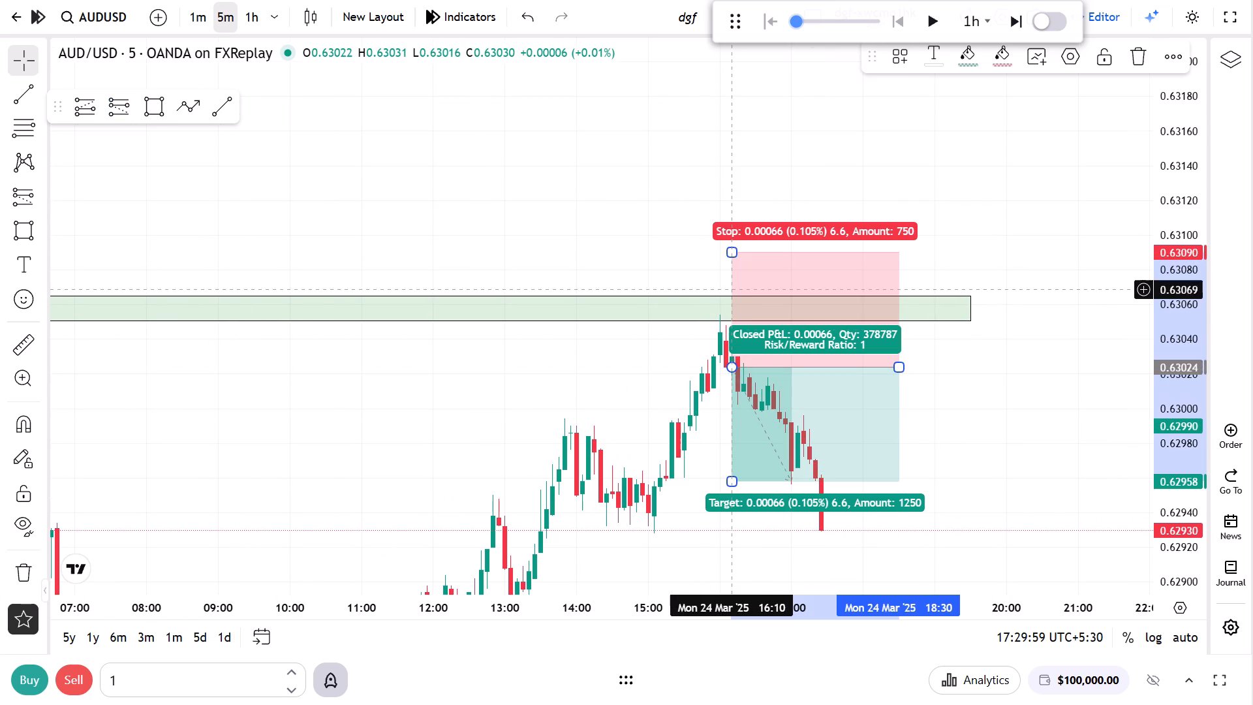
{"action": "left_click_drag", "start_coordinate": [729, 254], "coordinate": [739, 187]}
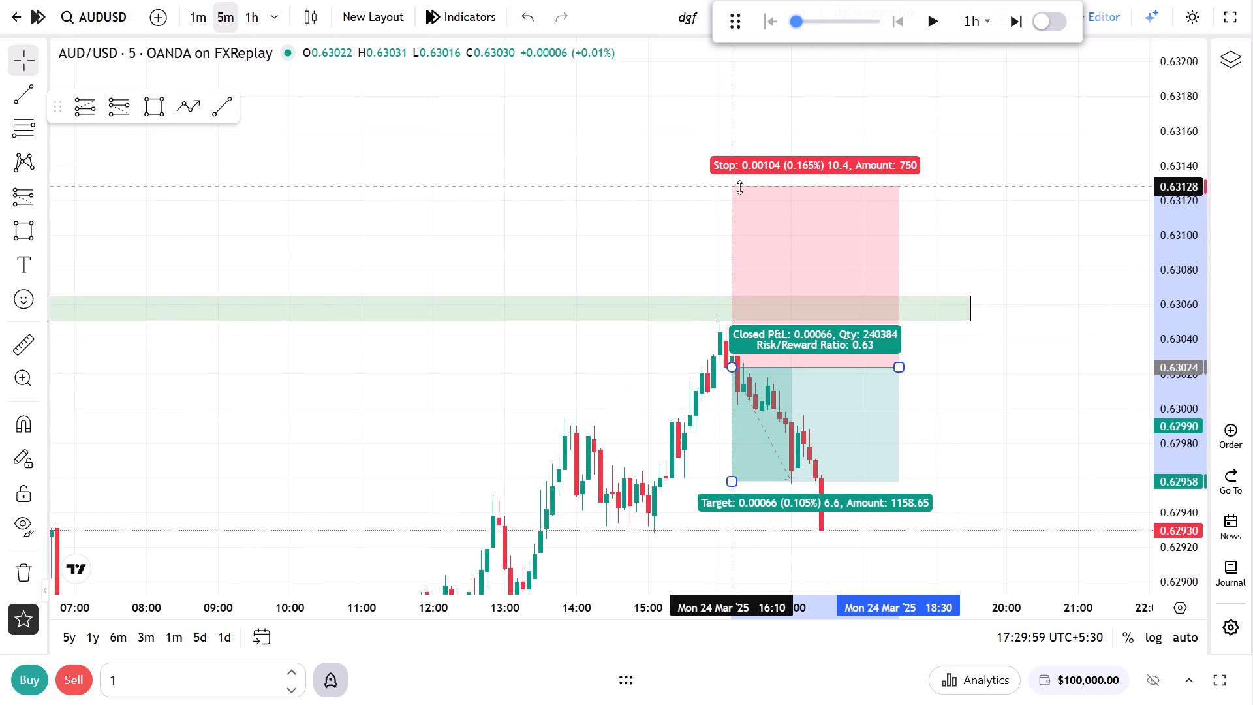
{"action": "left_click_drag", "start_coordinate": [739, 187], "coordinate": [744, 192]}
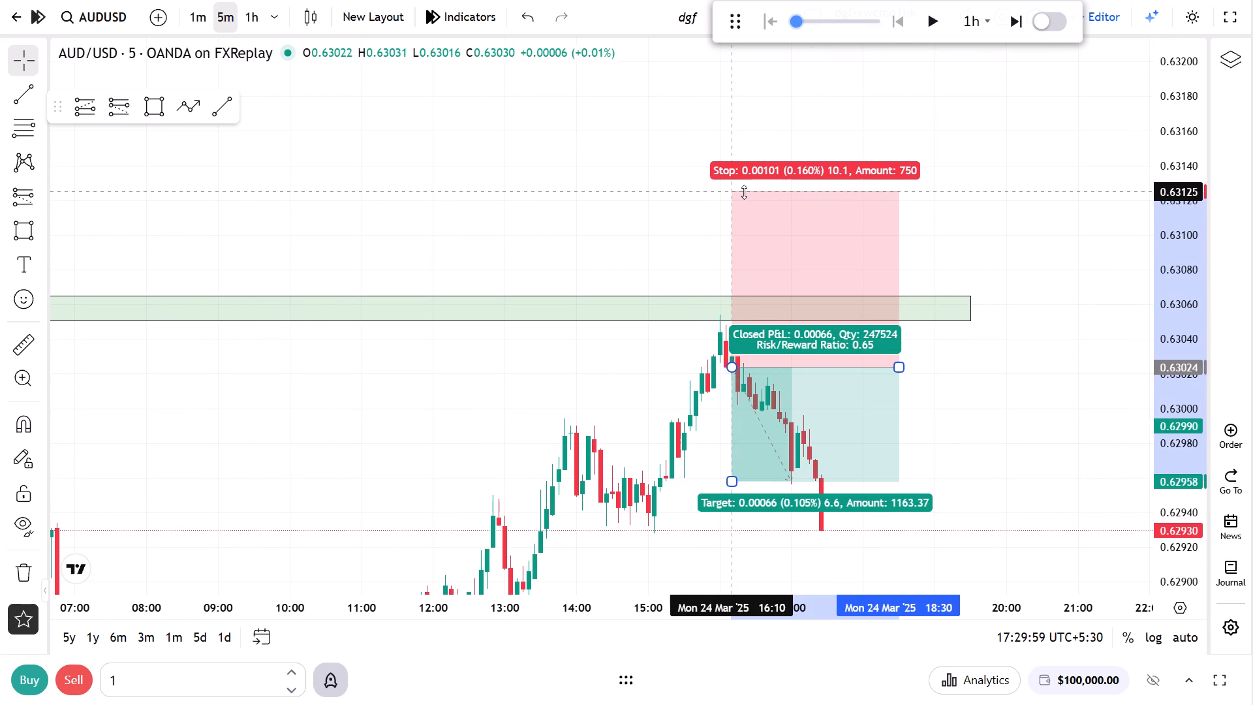
{"action": "left_click_drag", "start_coordinate": [744, 192], "coordinate": [746, 195]}
{"action": "left_click_drag", "start_coordinate": [615, 196], "coordinate": [599, 196]}
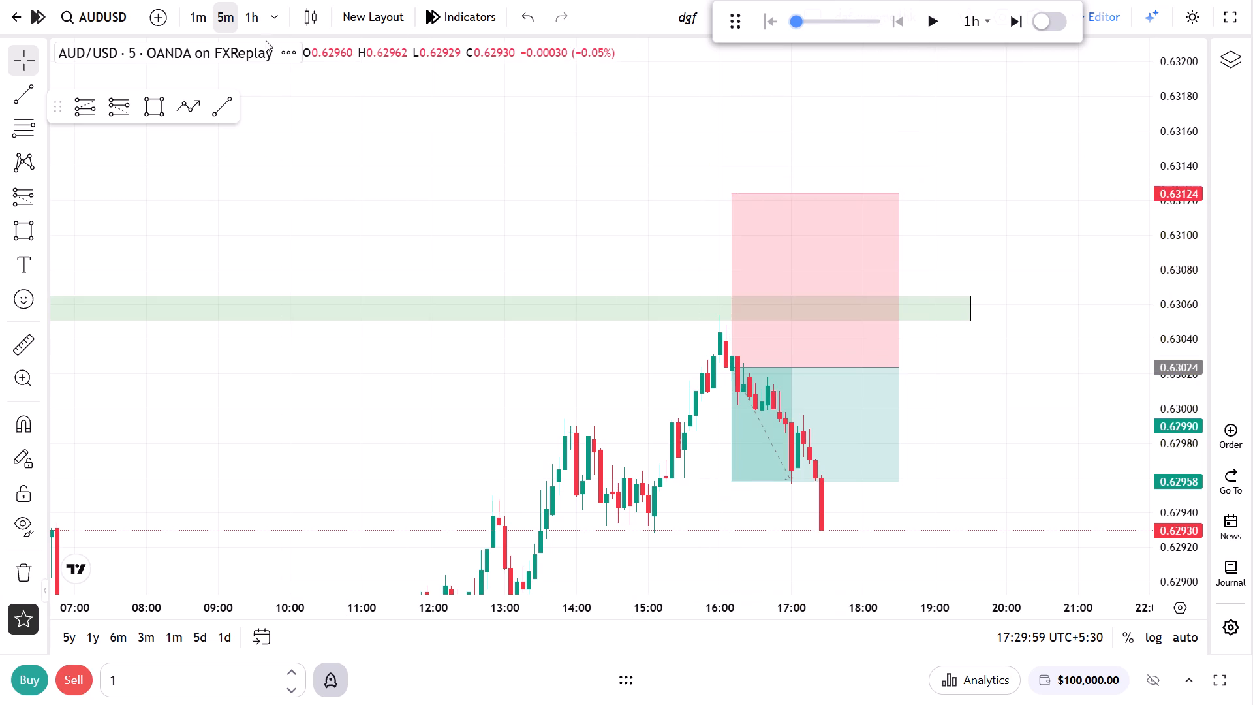
On the 1h chart, set the short position's target to 0.62824 for a risk/reward ratio of 2.
{"action": "left_click", "coordinate": [251, 14]}
{"action": "left_click_drag", "start_coordinate": [1165, 280], "coordinate": [1148, 454]}
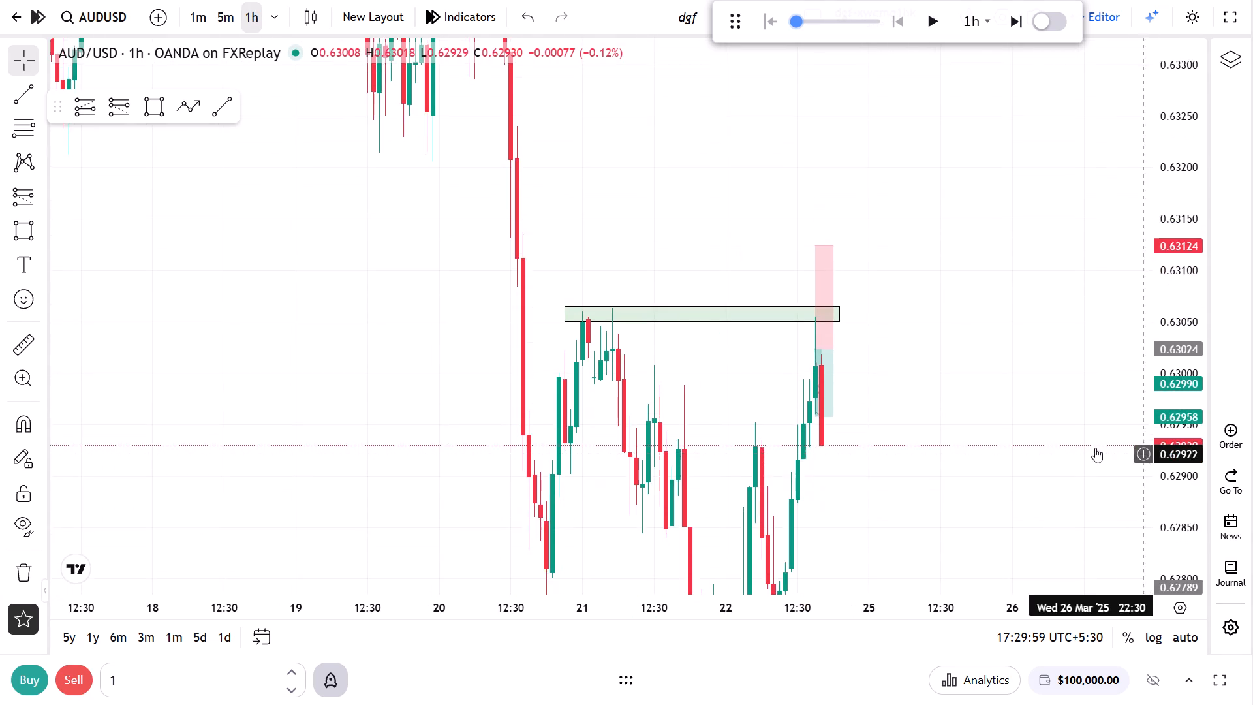
{"action": "left_click", "coordinate": [1095, 448]}
{"action": "left_click_drag", "start_coordinate": [998, 432], "coordinate": [991, 249]}
{"action": "left_click_drag", "start_coordinate": [812, 247], "coordinate": [806, 274]}
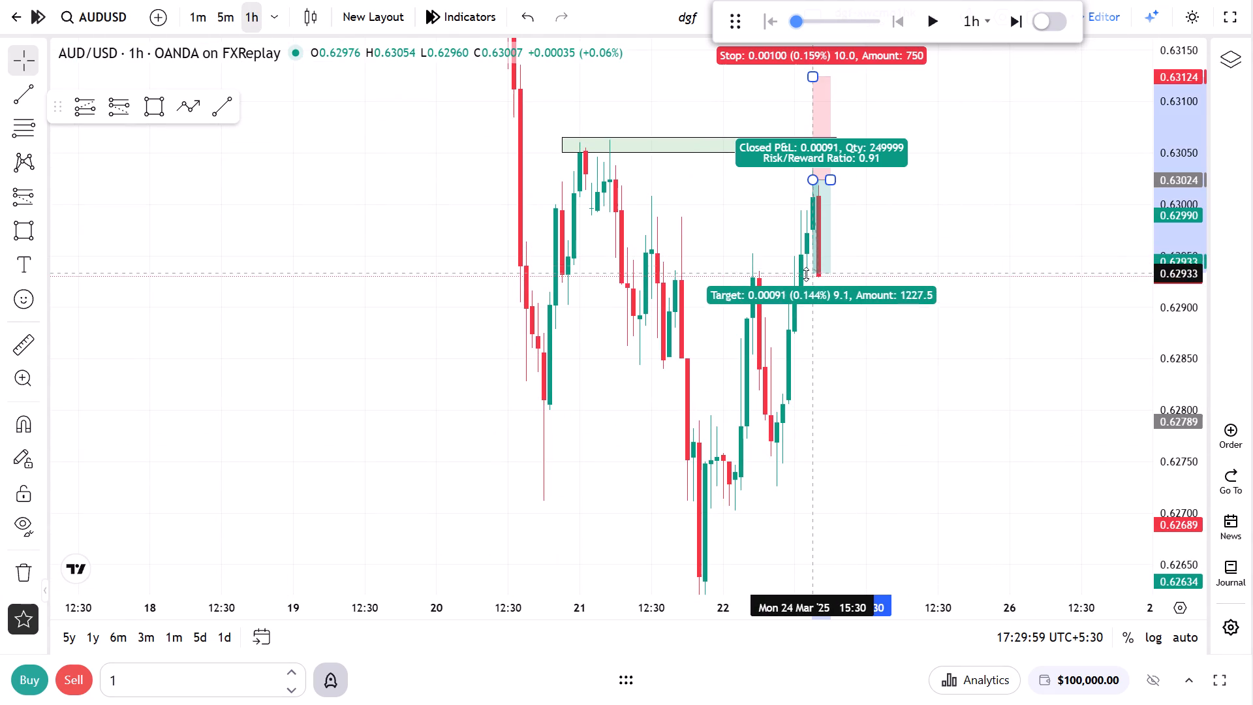
{"action": "left_click_drag", "start_coordinate": [806, 274], "coordinate": [806, 376]}
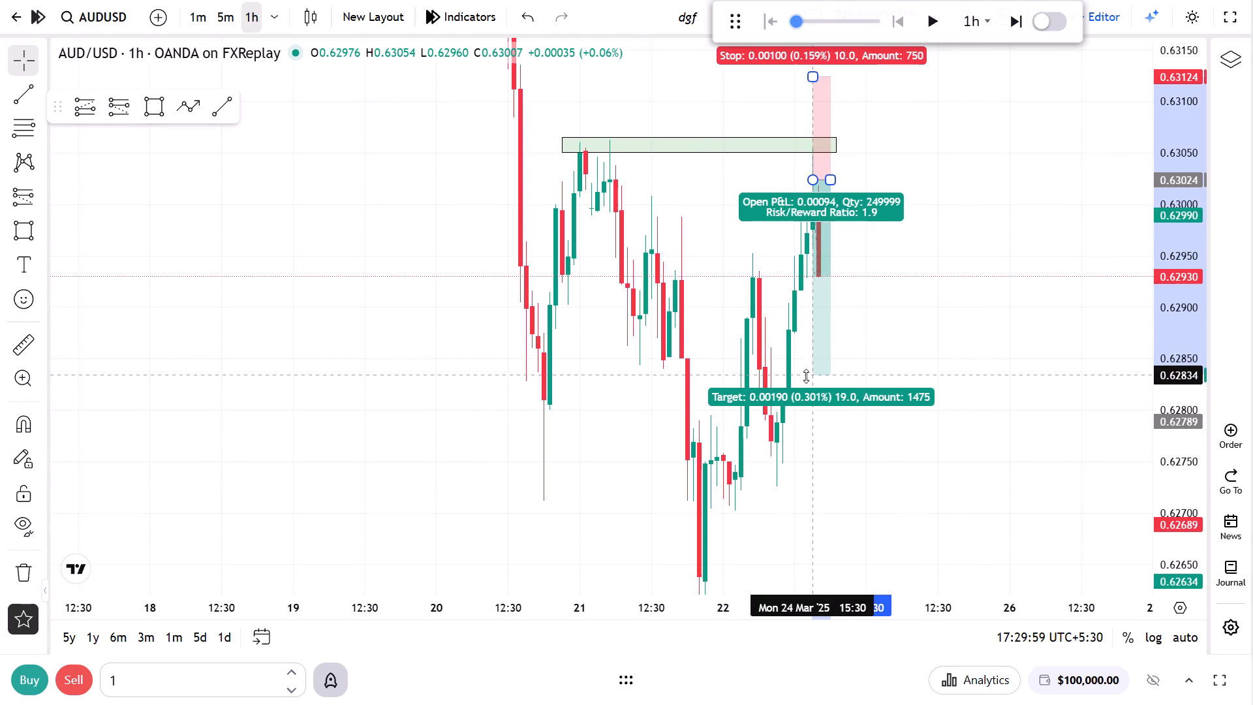
{"action": "left_click_drag", "start_coordinate": [806, 376], "coordinate": [807, 386]}
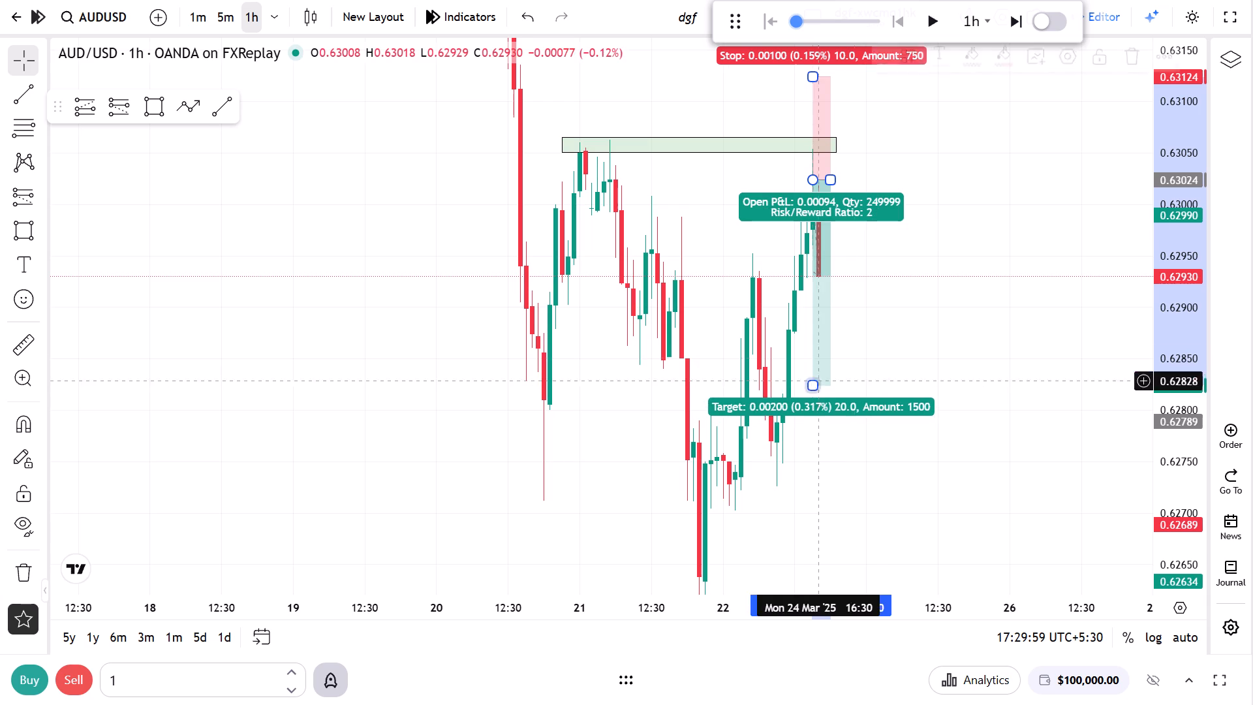
{"action": "left_click", "coordinate": [911, 313]}
Run the 1h replay on from 24 Mar and pause it at 25 Mar 20:29.
{"action": "left_click", "coordinate": [925, 37]}
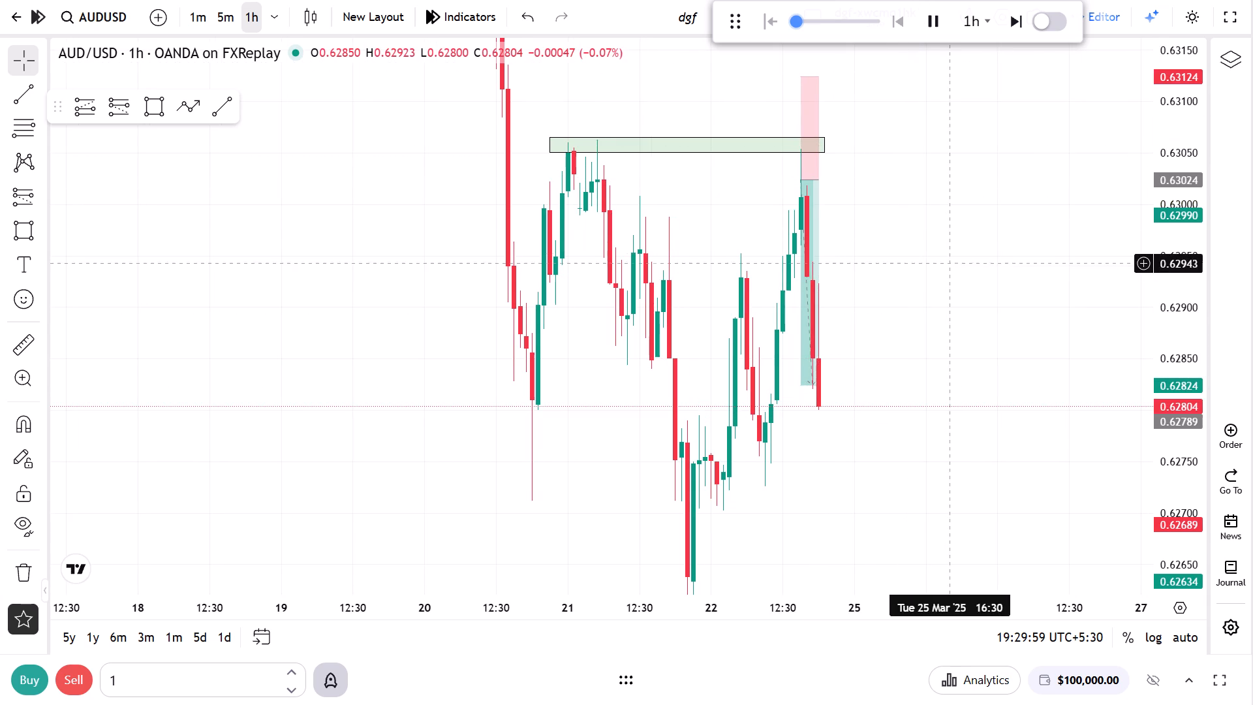
{"action": "left_click_drag", "start_coordinate": [1177, 197], "coordinate": [1171, 340]}
{"action": "left_click", "coordinate": [1047, 340]}
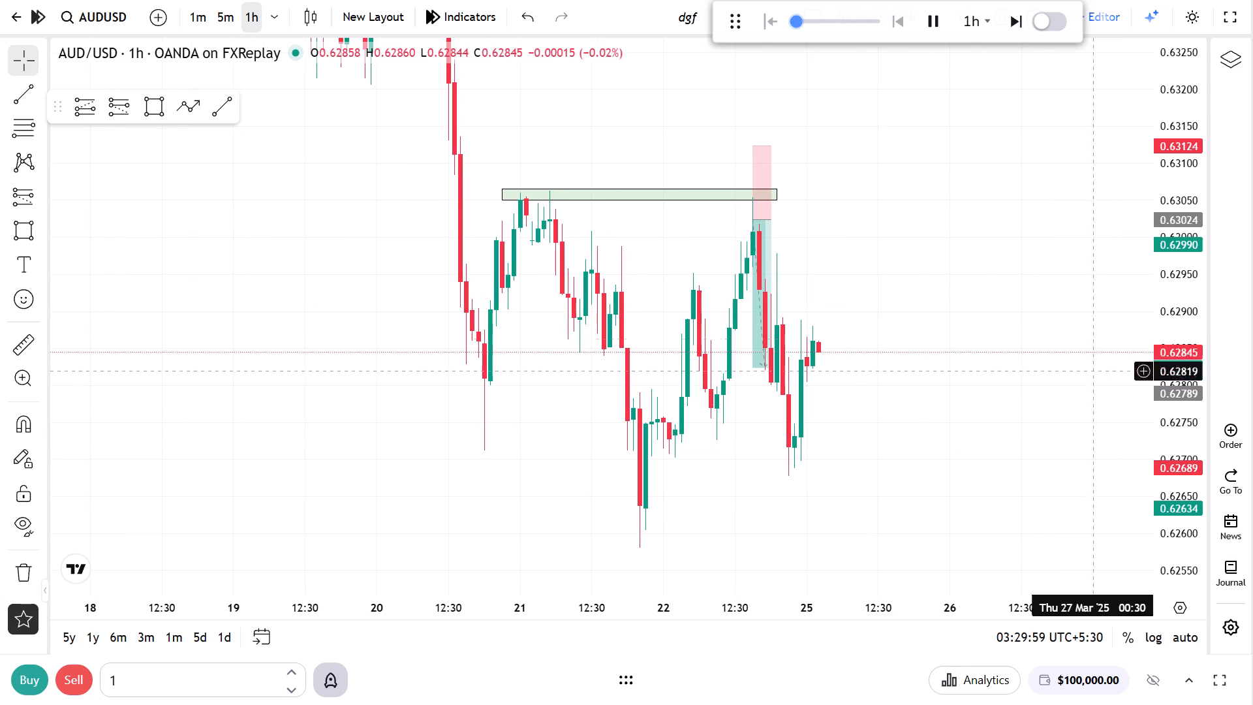
{"action": "left_click_drag", "start_coordinate": [1180, 267], "coordinate": [1143, 336]}
{"action": "left_click", "coordinate": [955, 341]}
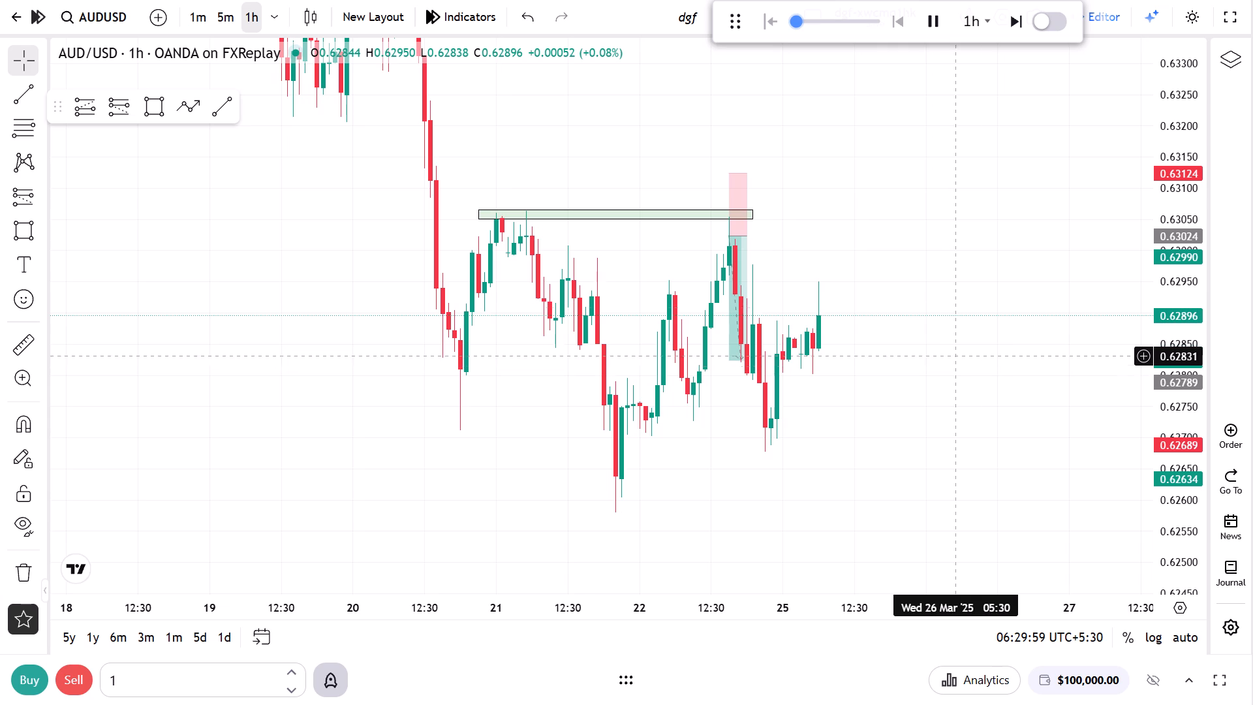
{"action": "left_click", "coordinate": [934, 29]}
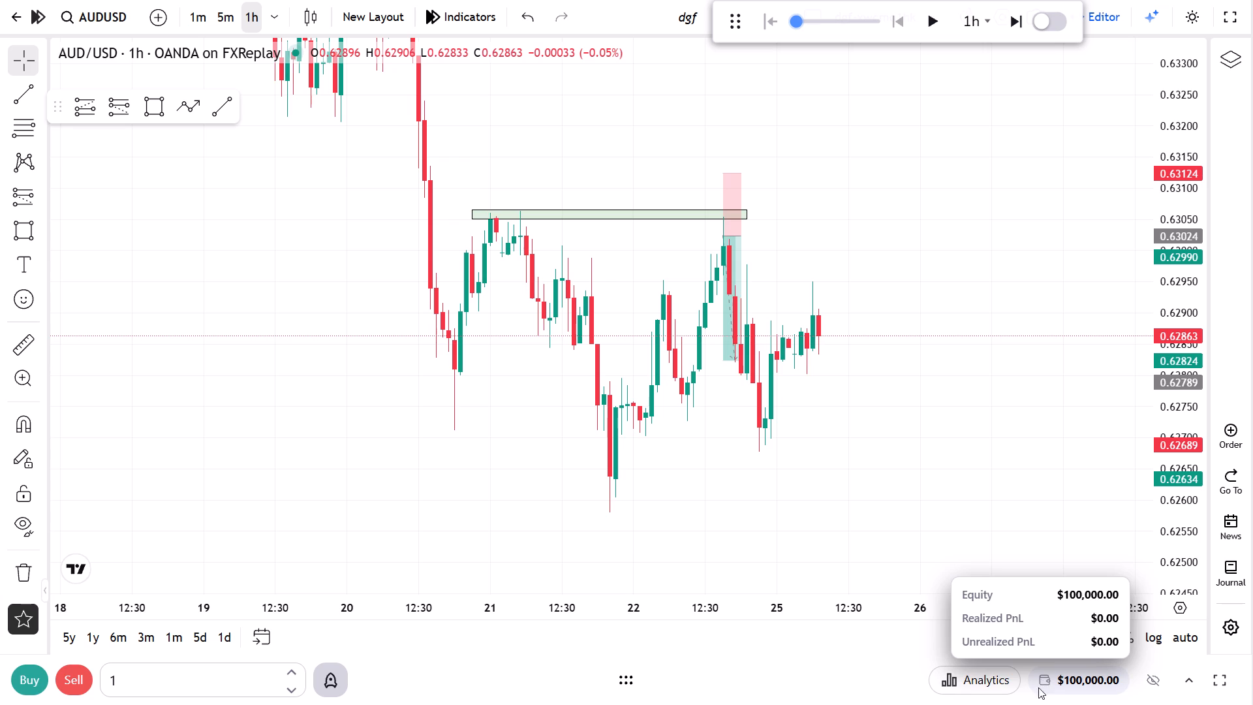
{"action": "left_click", "coordinate": [927, 27]}
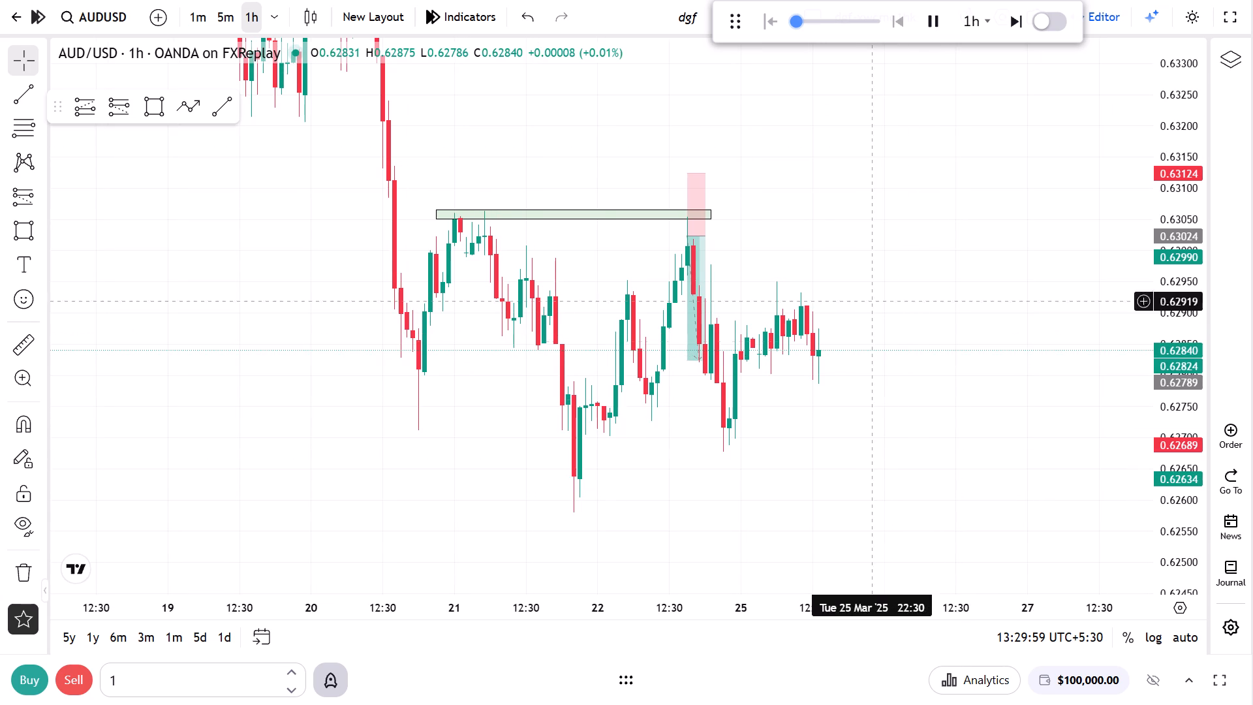
{"action": "left_click", "coordinate": [933, 23]}
Extend the 21 Mar highs zone to 26 Mar 03:30 and lower its upper edge to about 0.63060.
{"action": "left_click_drag", "start_coordinate": [874, 368], "coordinate": [880, 390]}
{"action": "left_click_drag", "start_coordinate": [1201, 437], "coordinate": [1164, 159]}
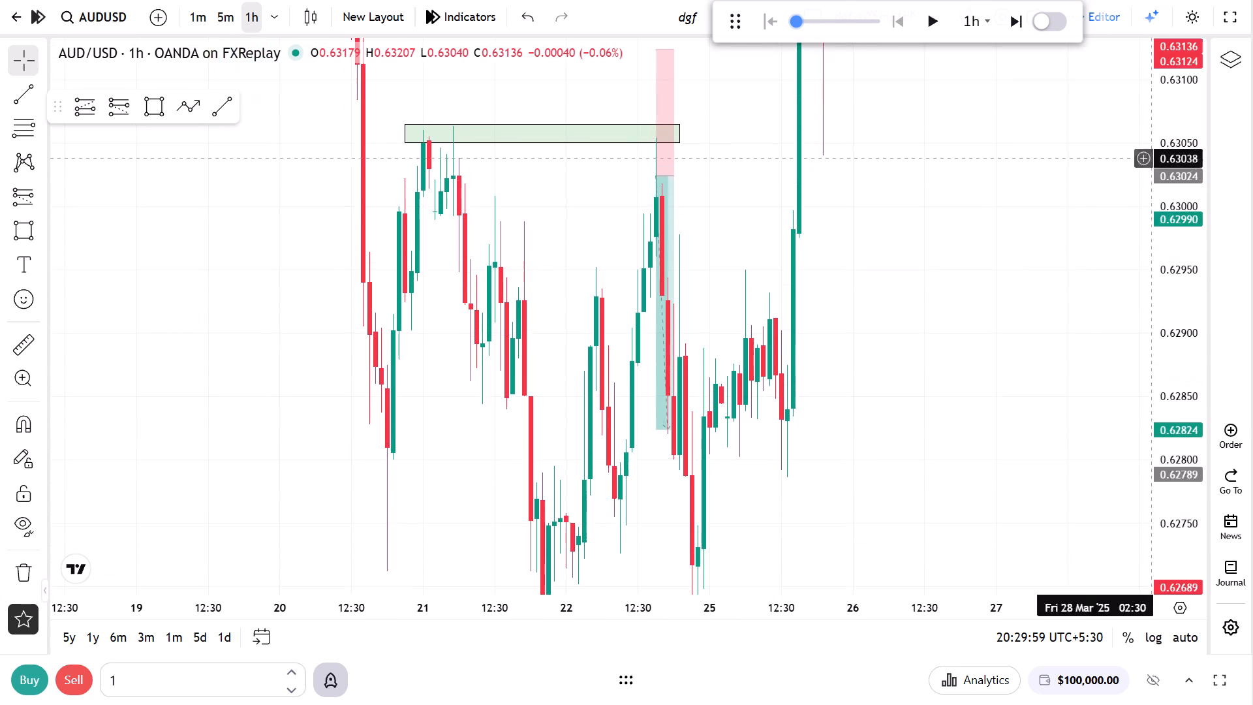
{"action": "left_click_drag", "start_coordinate": [983, 194], "coordinate": [965, 415]}
{"action": "left_click_drag", "start_coordinate": [667, 322], "coordinate": [854, 335]}
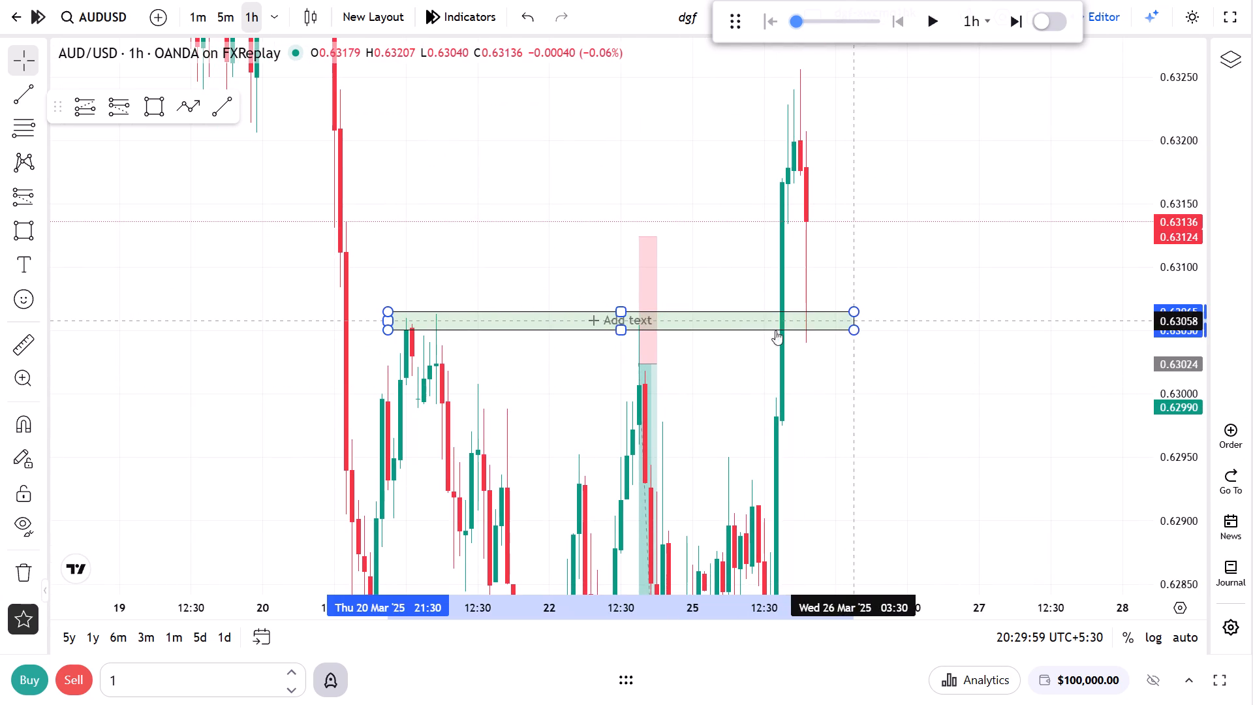
{"action": "left_click", "coordinate": [389, 313]}
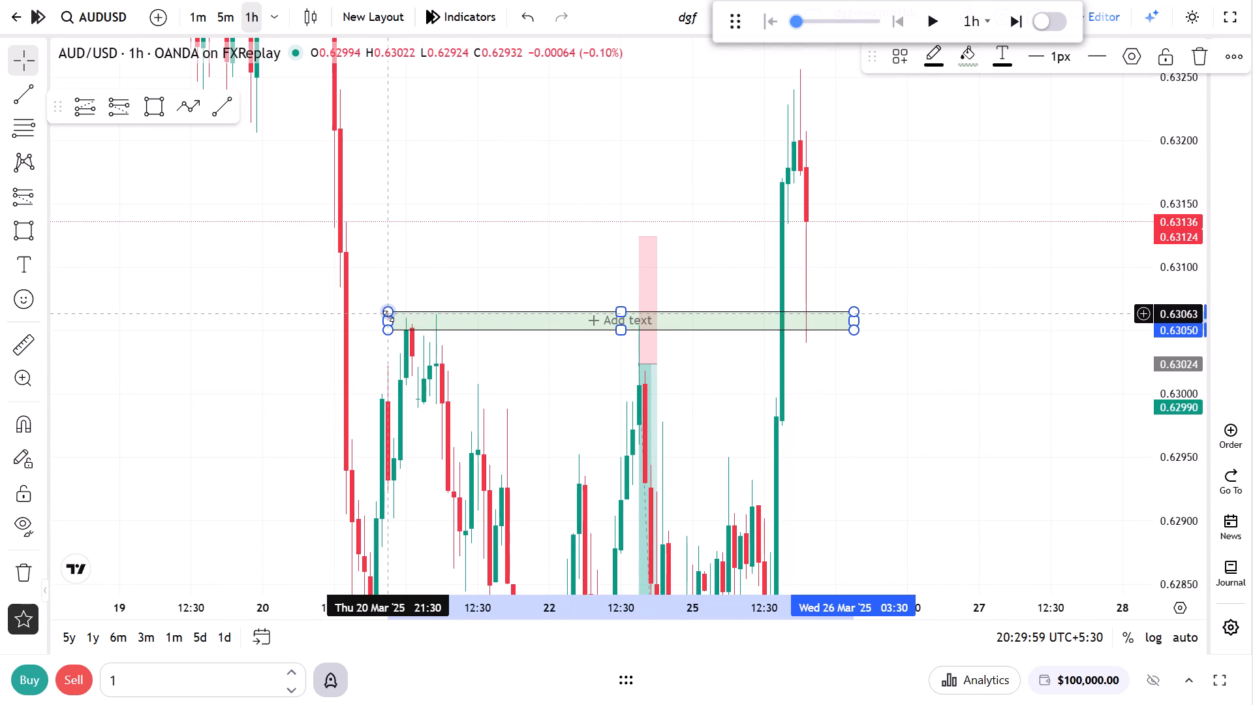
{"action": "left_click", "coordinate": [478, 262]}
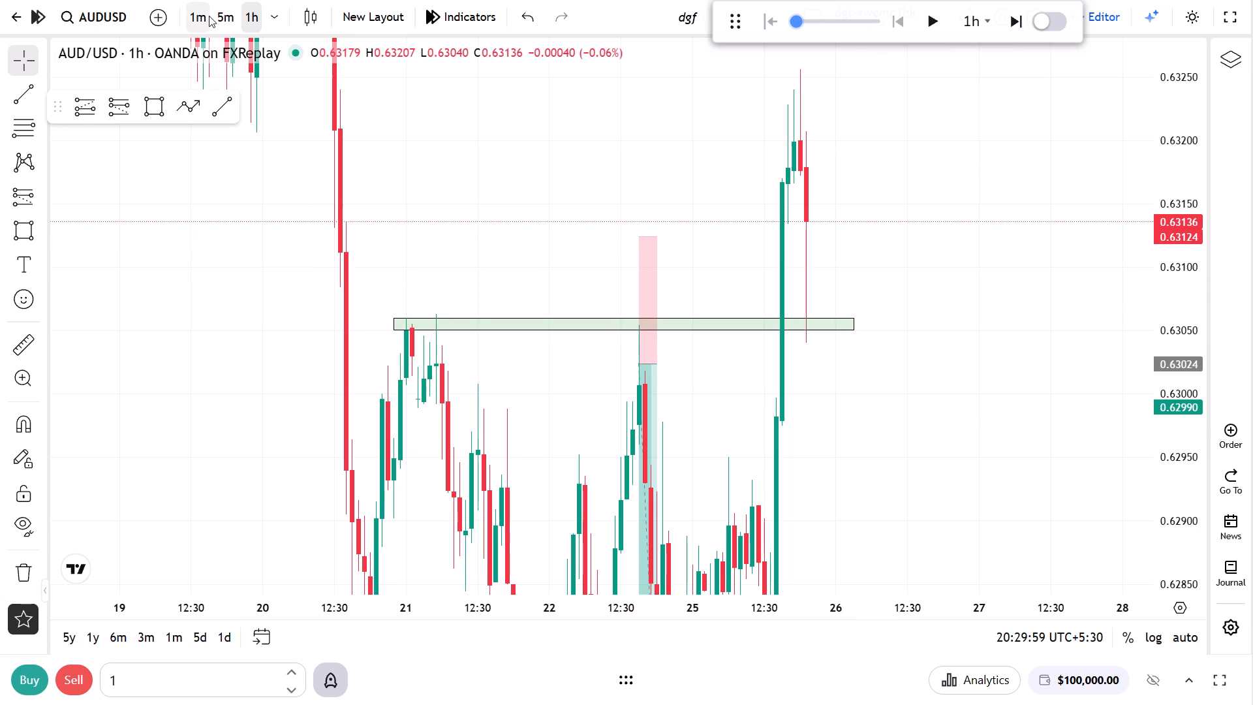
On the 5m chart, place a long position at 0.63102 on 25 Mar 19:55 and set its stop to 0.63002.
{"action": "left_click", "coordinate": [221, 17]}
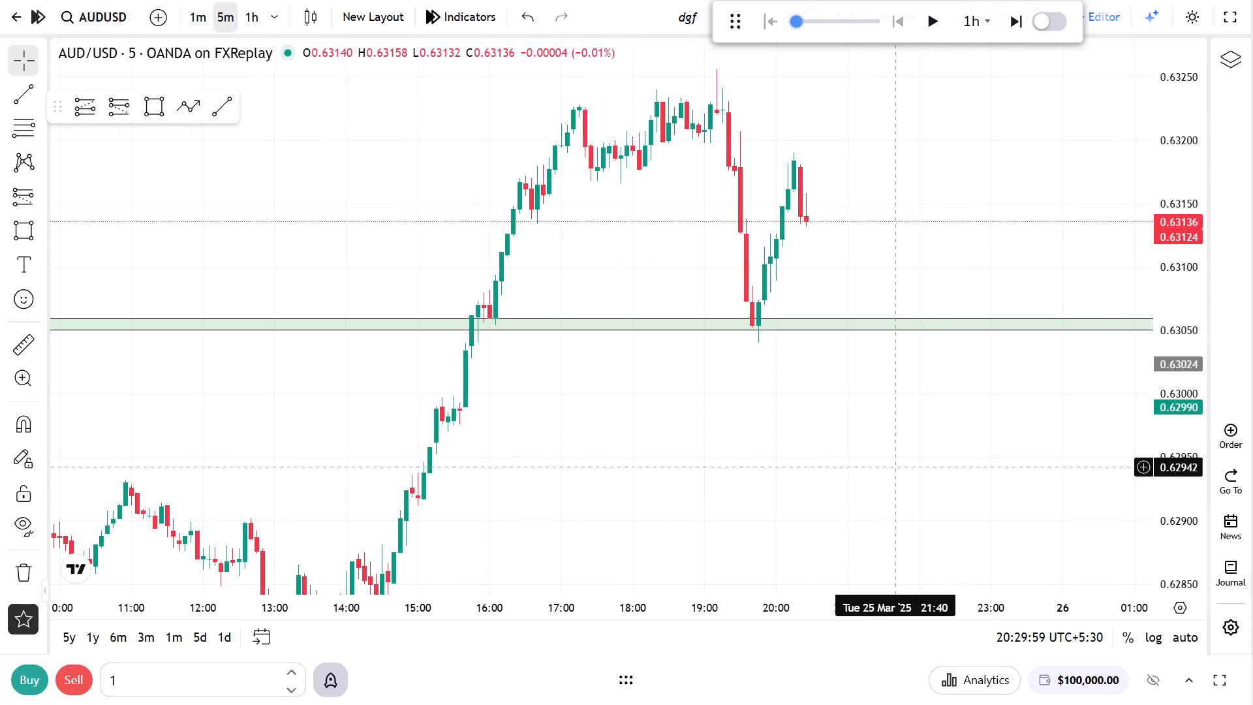
{"action": "left_click_drag", "start_coordinate": [777, 486], "coordinate": [613, 460]}
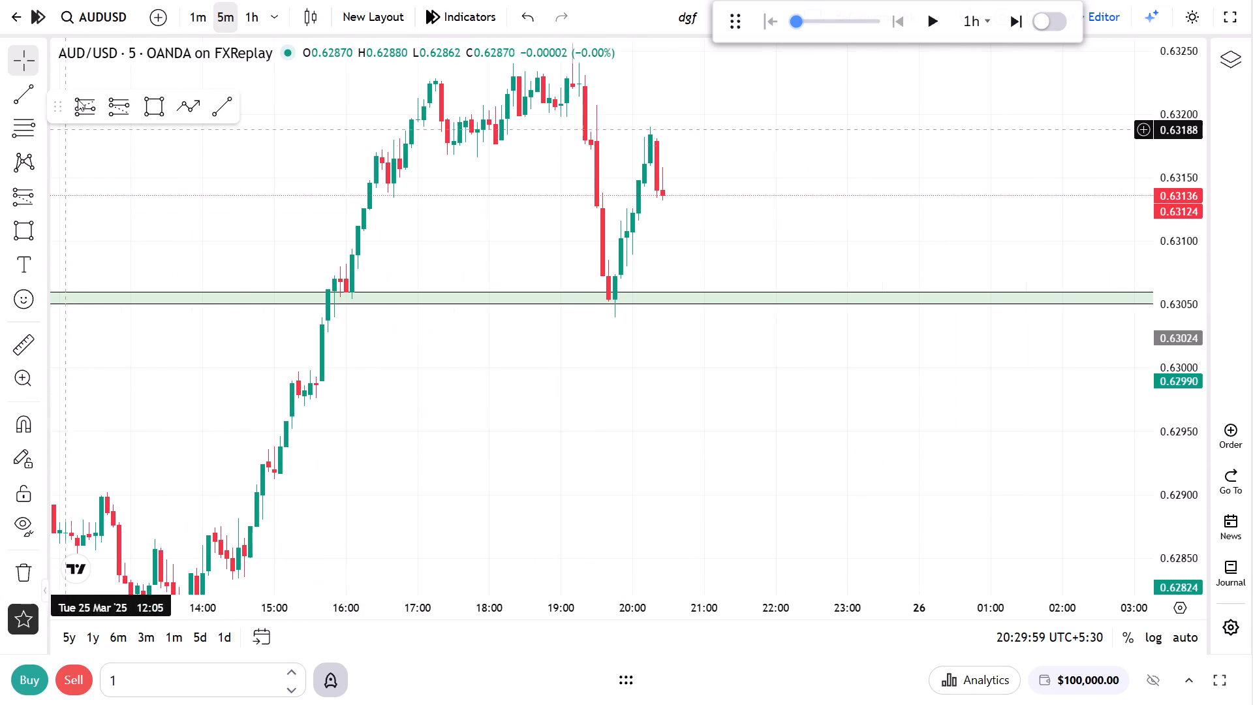
{"action": "left_click", "coordinate": [82, 97]}
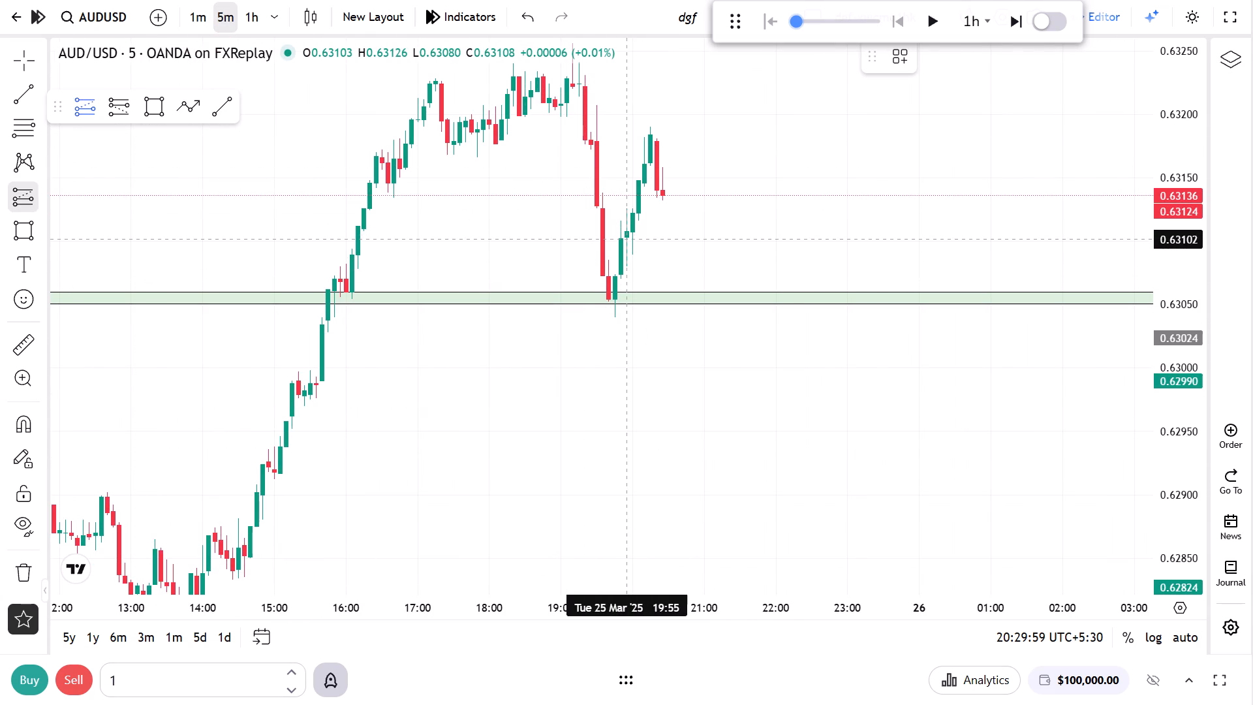
{"action": "left_click", "coordinate": [624, 240]}
{"action": "left_click", "coordinate": [625, 360]}
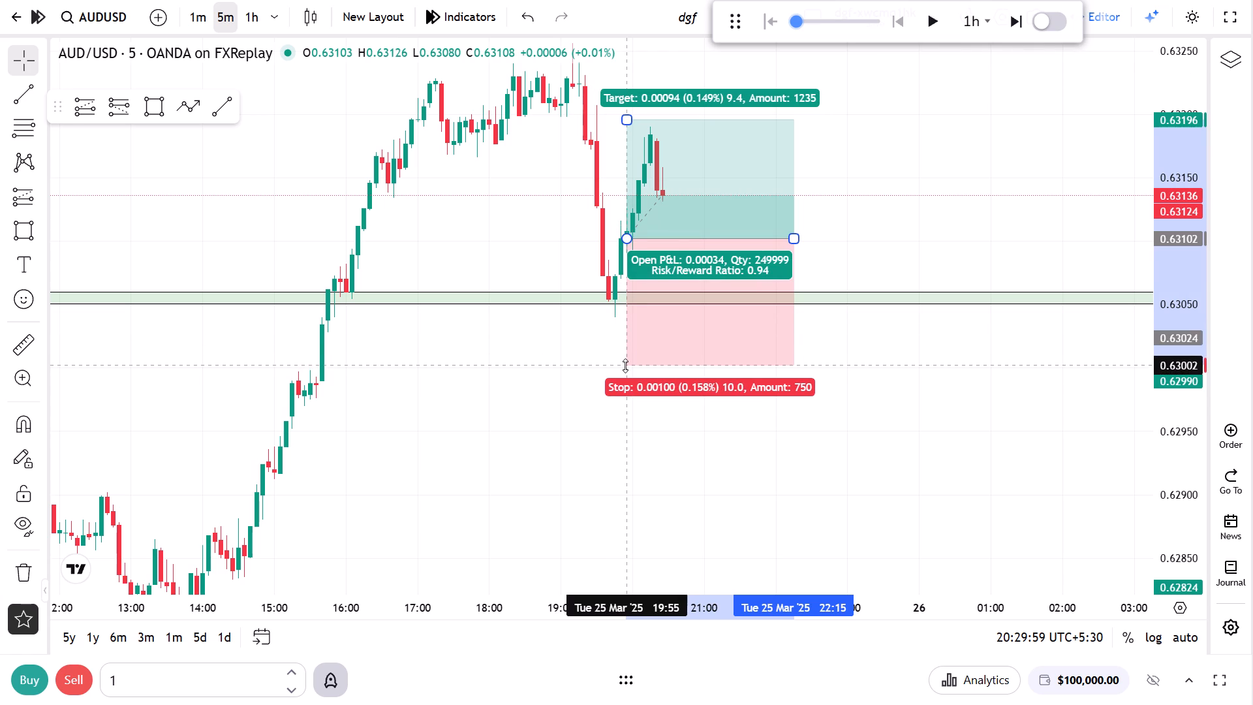
{"action": "left_click_drag", "start_coordinate": [563, 325], "coordinate": [587, 499]}
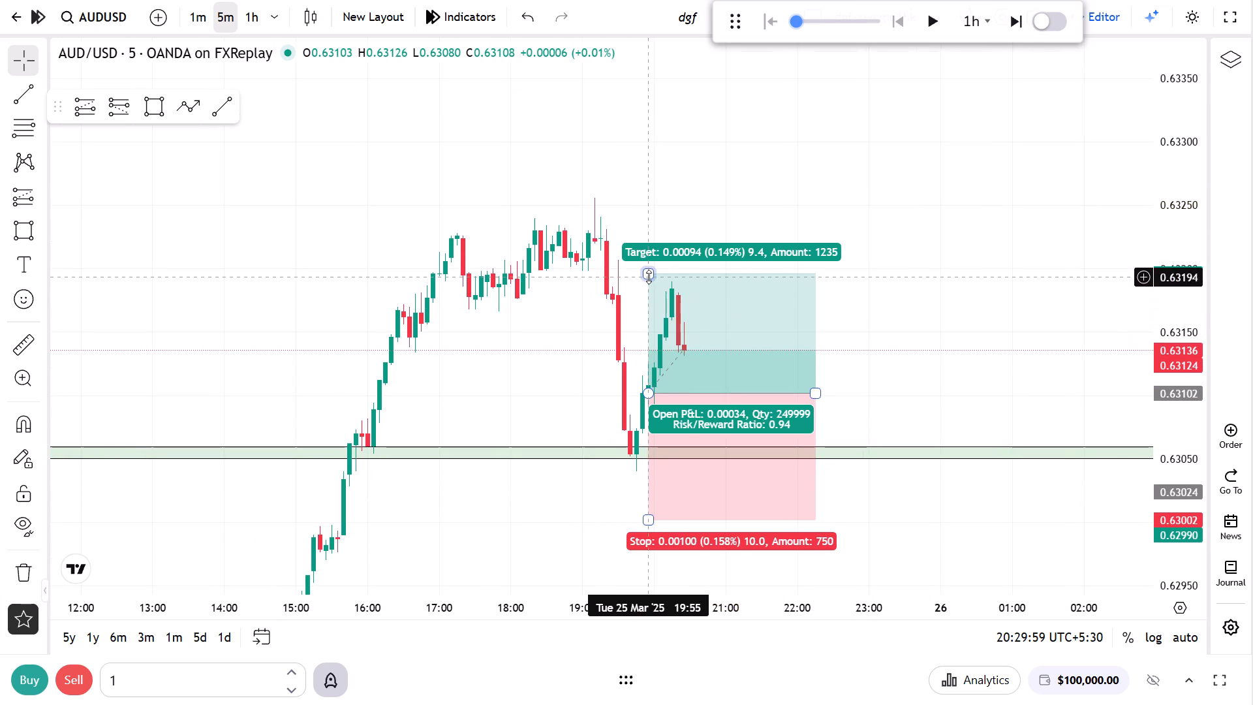
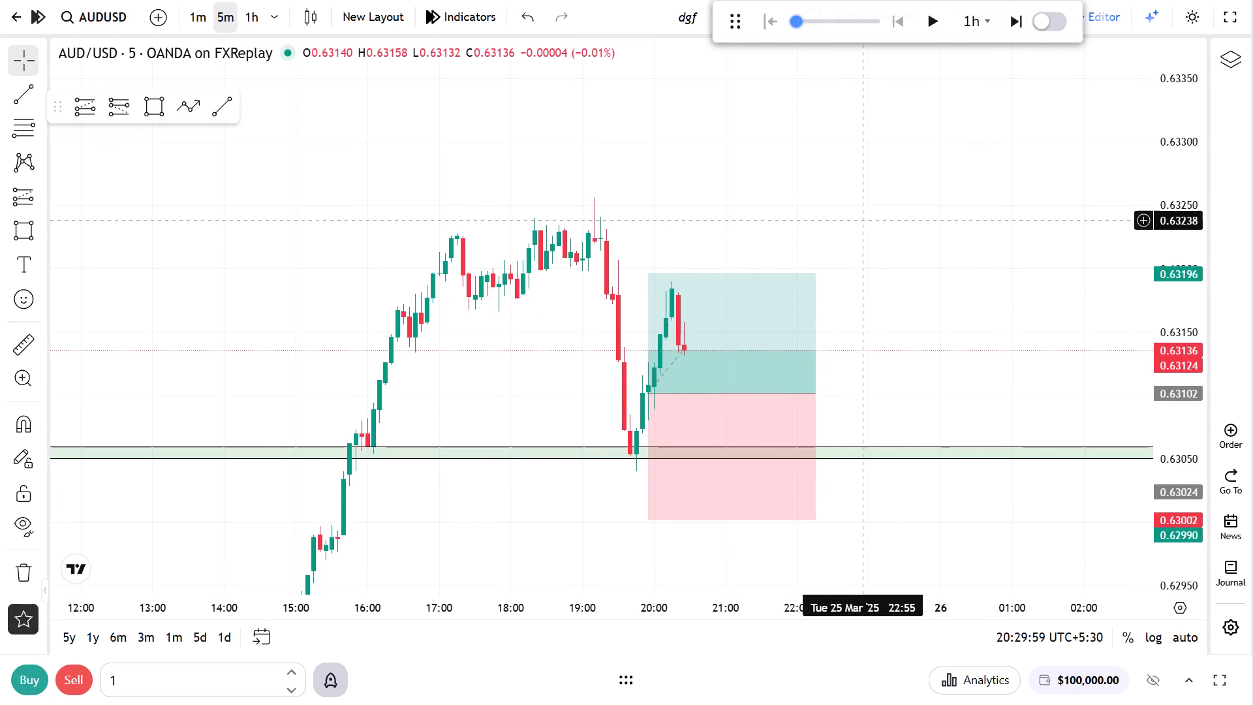
Raise the long position's target to 0.63304, keeping its 0.63102 entry and 0.63002 stop.
{"action": "left_click_drag", "start_coordinate": [651, 277], "coordinate": [644, 222]}
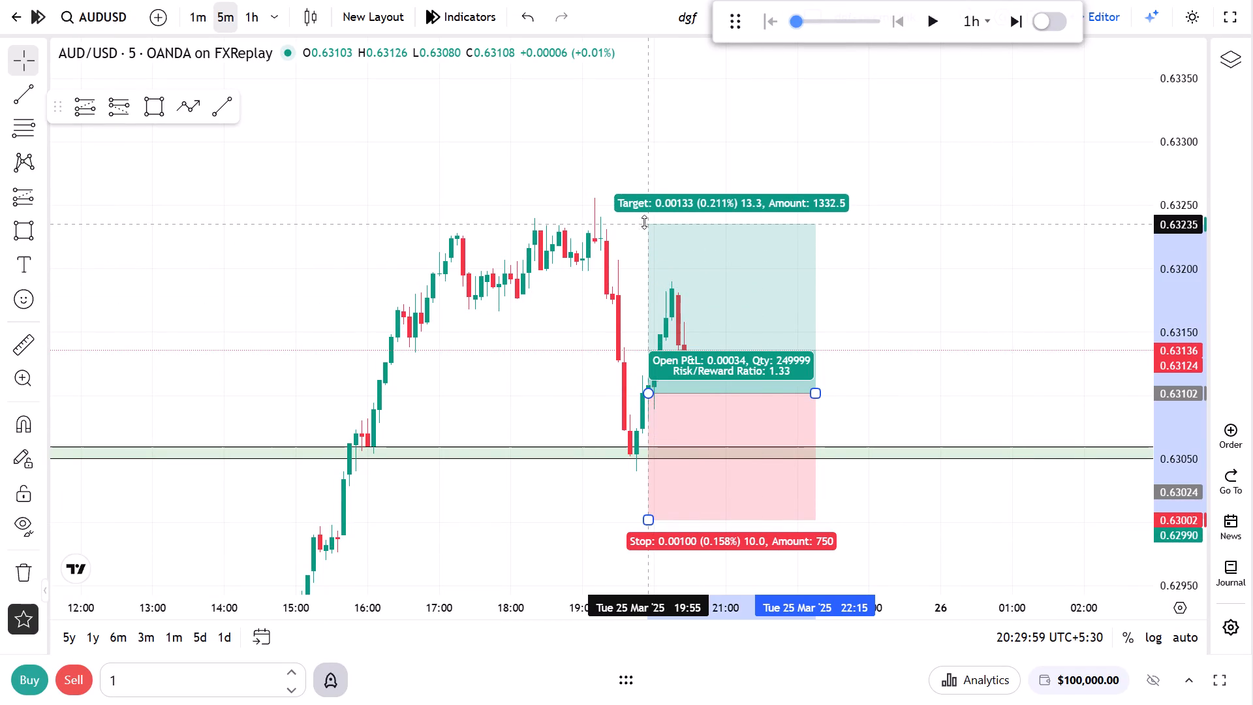
{"action": "left_click_drag", "start_coordinate": [644, 222], "coordinate": [642, 155]}
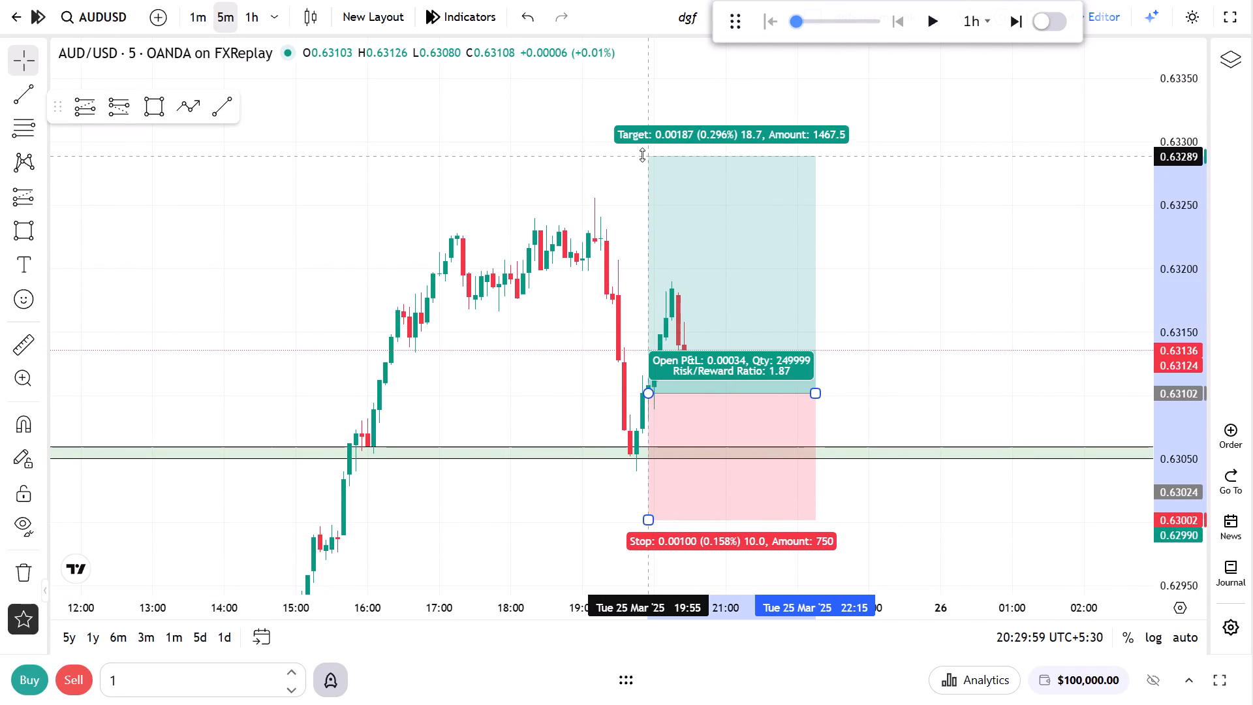
{"action": "left_click_drag", "start_coordinate": [642, 155], "coordinate": [642, 146]}
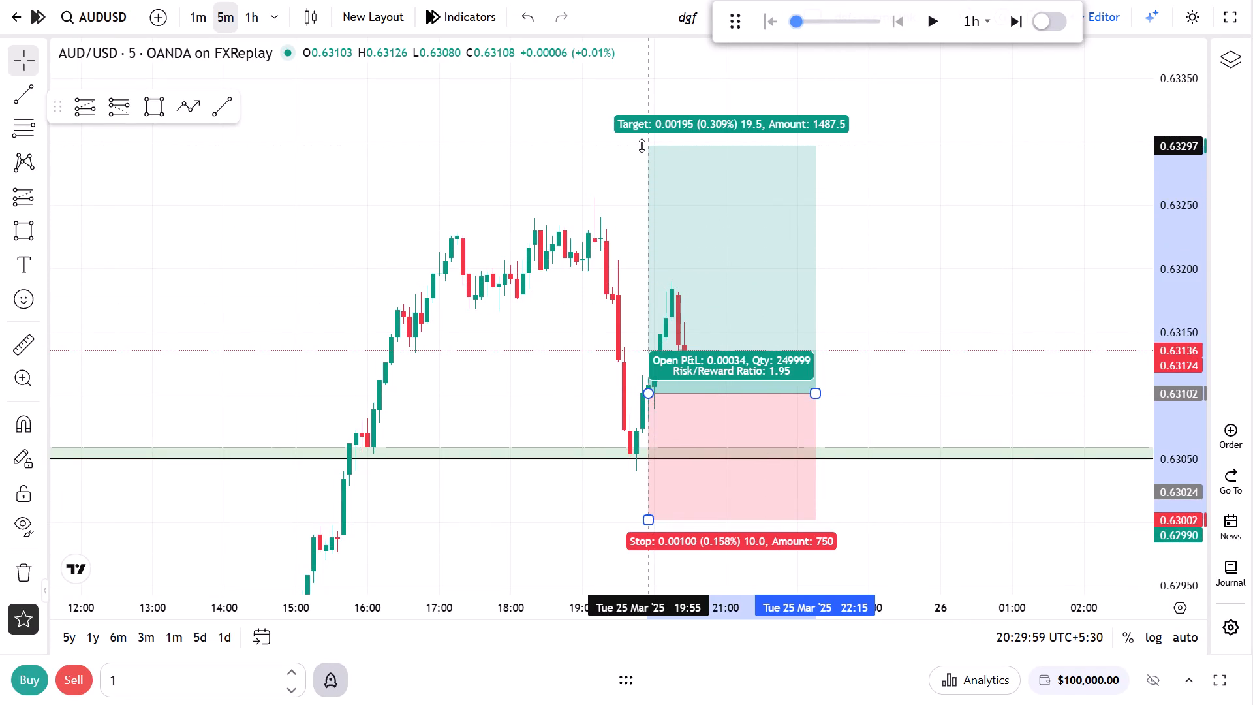
{"action": "left_click_drag", "start_coordinate": [642, 146], "coordinate": [641, 136]}
{"action": "left_click", "coordinate": [935, 272]}
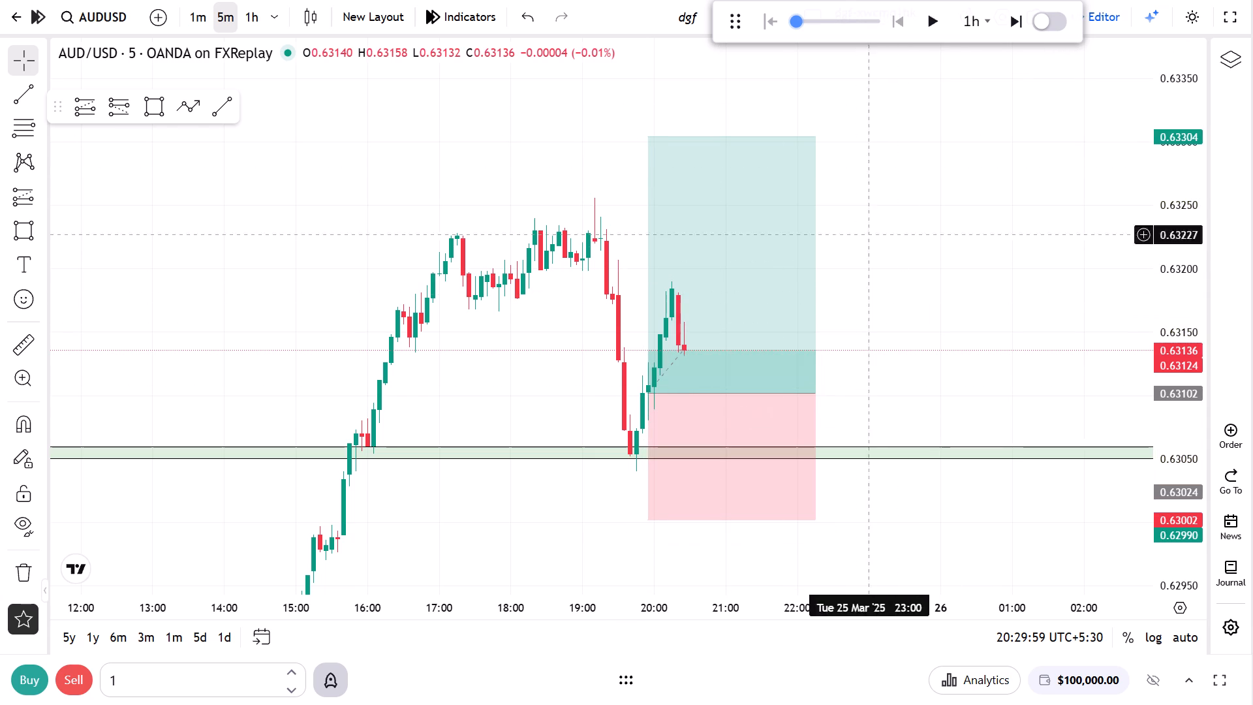
Run the replay on from 25 Mar 20:29 and pause it at 26 Mar 01:29.
{"action": "left_click", "coordinate": [923, 25]}
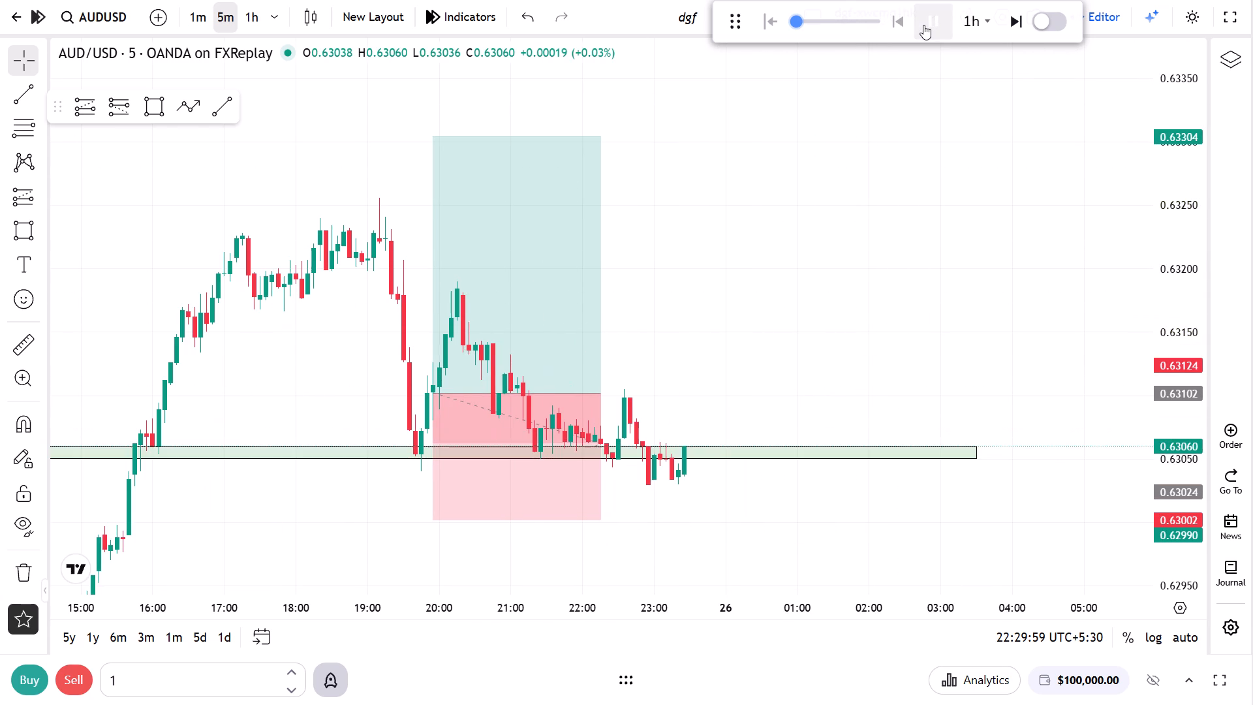
{"action": "left_click", "coordinate": [923, 25]}
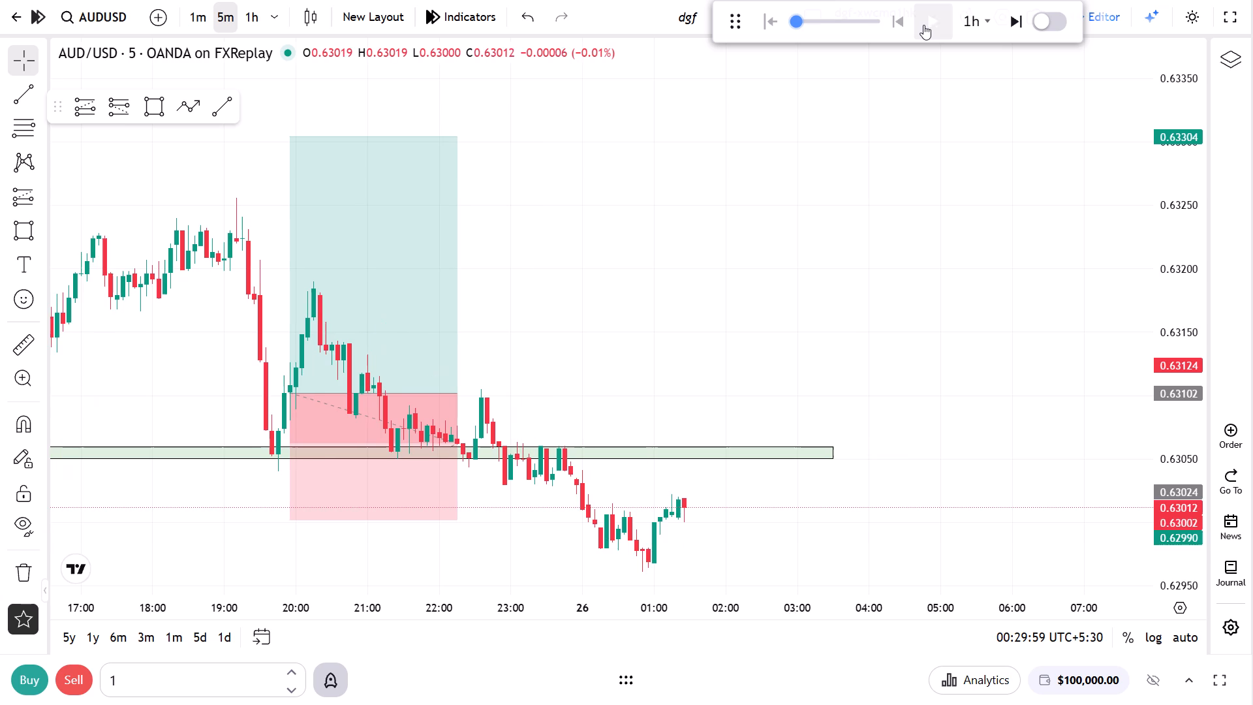
Extend the long position's end time to about 00:15 on 26 Mar, past the candle that reaches its stop.
{"action": "left_click_drag", "start_coordinate": [459, 397], "coordinate": [598, 396]}
{"action": "left_click", "coordinate": [690, 404]}
Switch the AUDUSD chart to the 1h timeframe.
{"action": "left_click", "coordinate": [249, 10]}
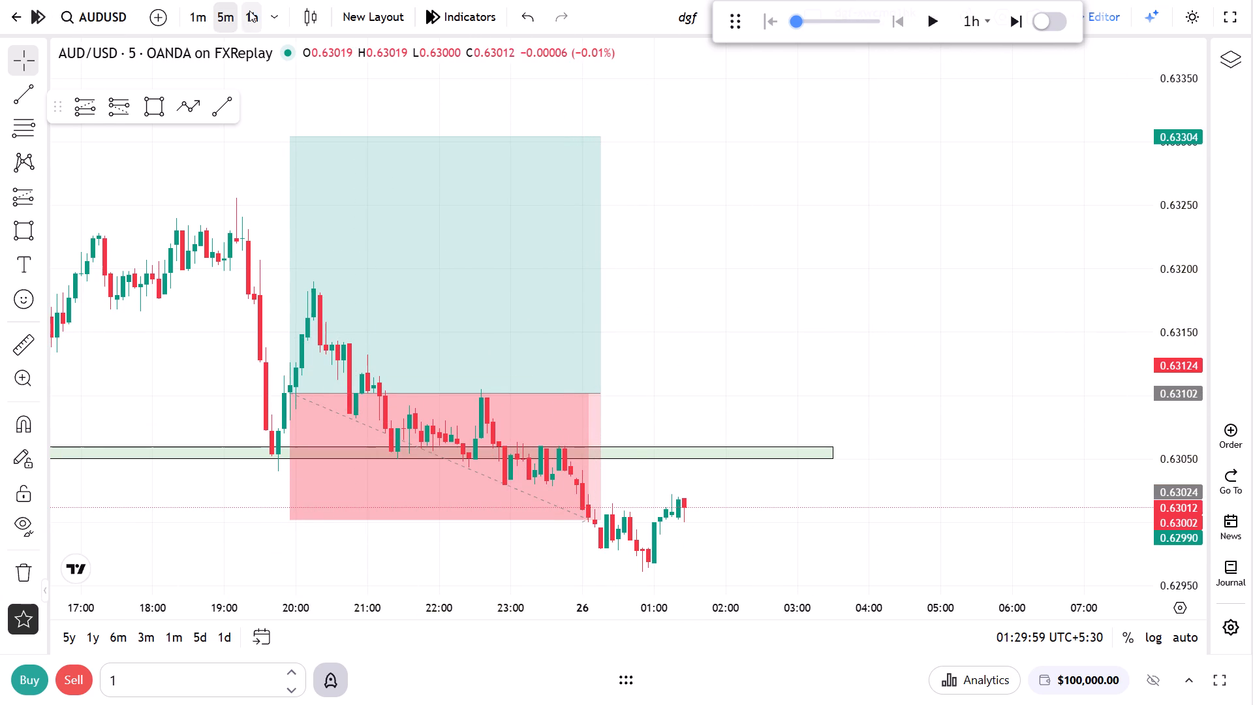
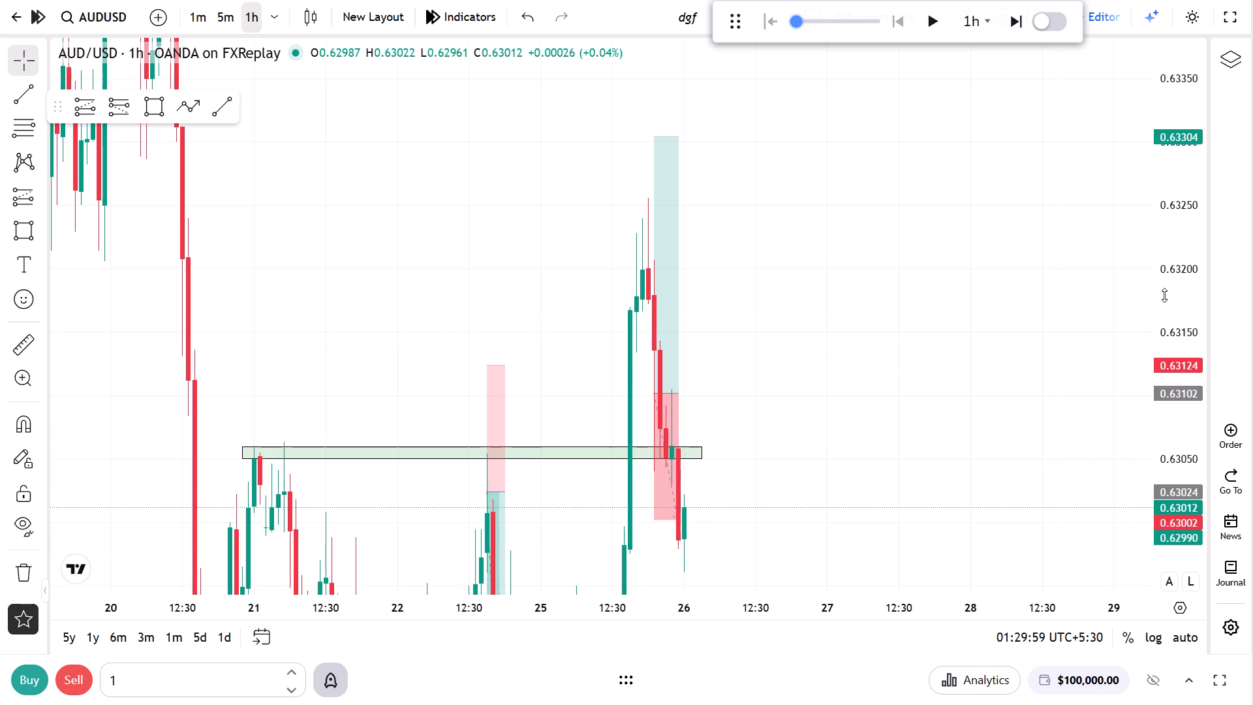
Run the 1h replay on from 26 Mar 01:29 and pause it at 26 Mar 07:29.
{"action": "left_click_drag", "start_coordinate": [1164, 295], "coordinate": [1194, 463]}
{"action": "left_click_drag", "start_coordinate": [937, 516], "coordinate": [984, 315]}
{"action": "scroll", "coordinate": [987, 302], "scroll_direction": "down", "scroll_amount": 3}
{"action": "left_click_drag", "start_coordinate": [963, 394], "coordinate": [967, 407]}
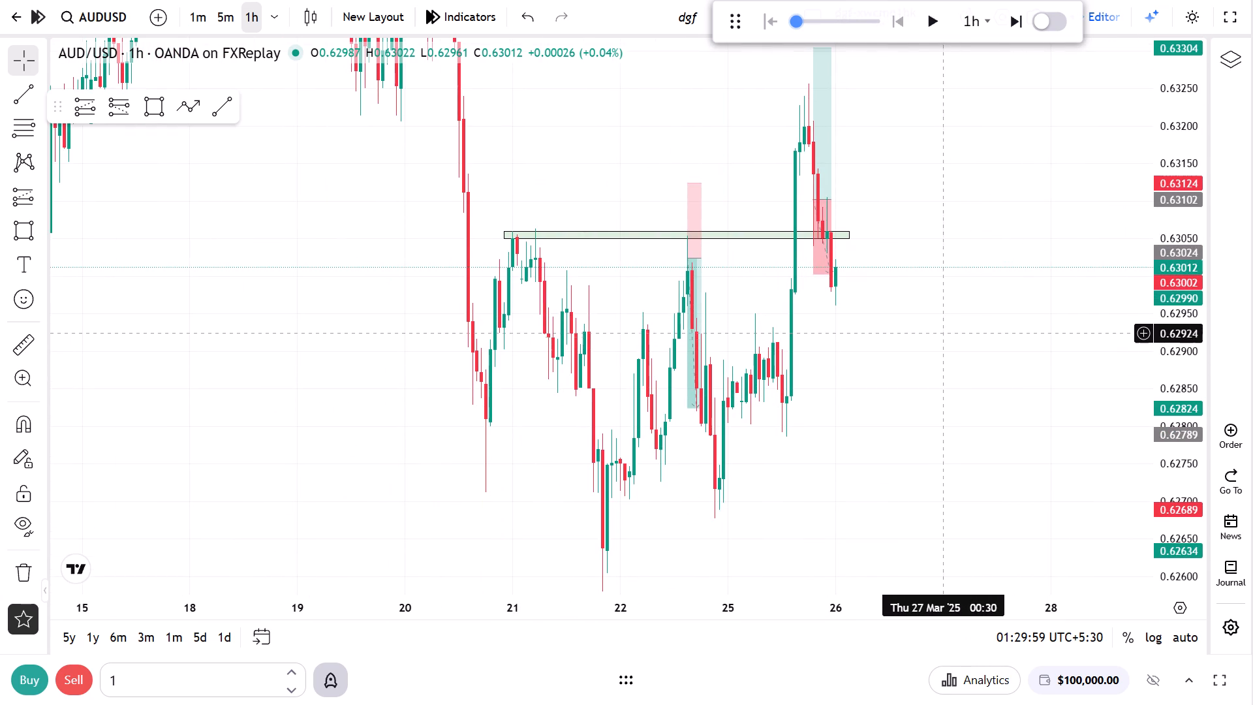
{"action": "left_click", "coordinate": [936, 31]}
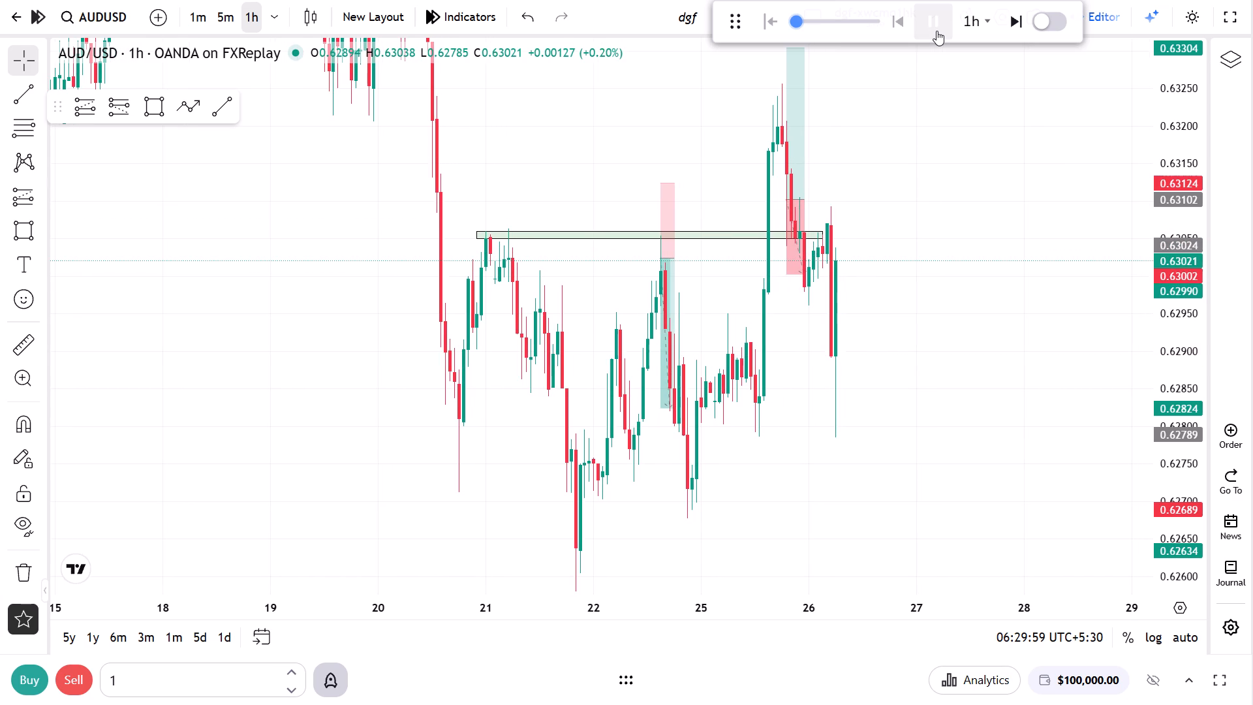
{"action": "left_click", "coordinate": [936, 31]}
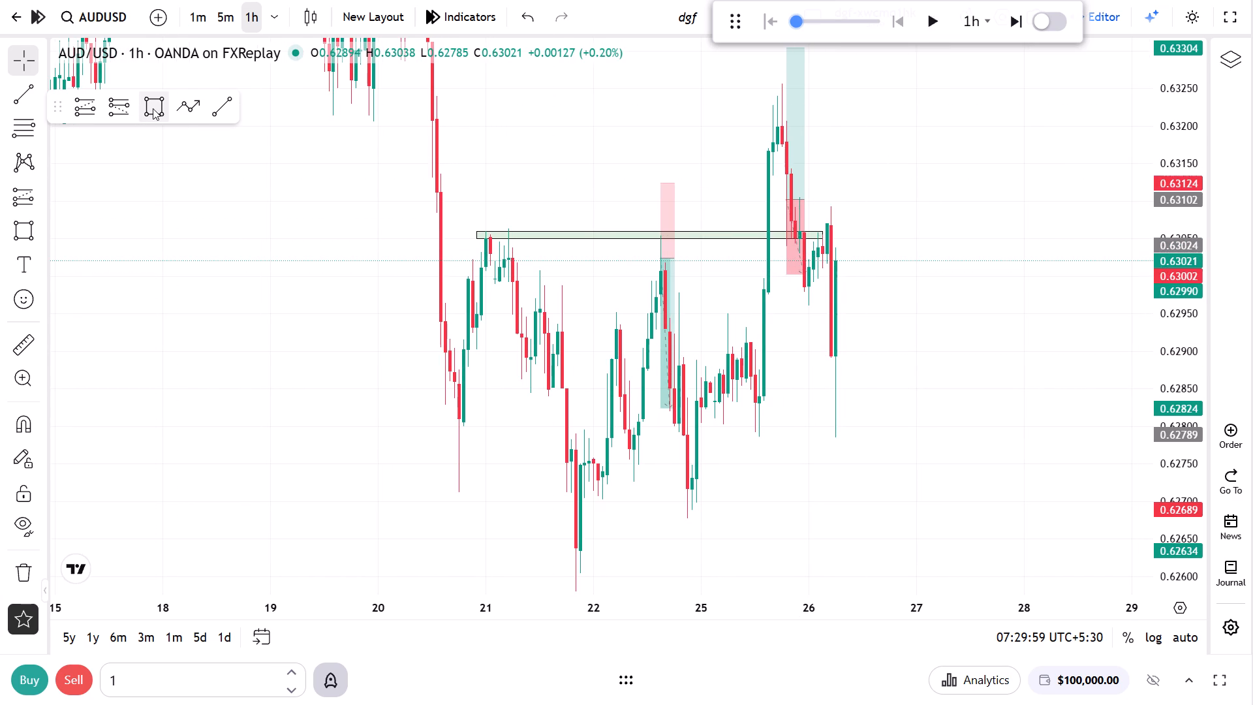
Draw a rectangle zone across the recent lows, from 20 Mar 14:30 at 0.62807 to about 18:30 on 26 Mar at 0.62713.
{"action": "left_click", "coordinate": [153, 108]}
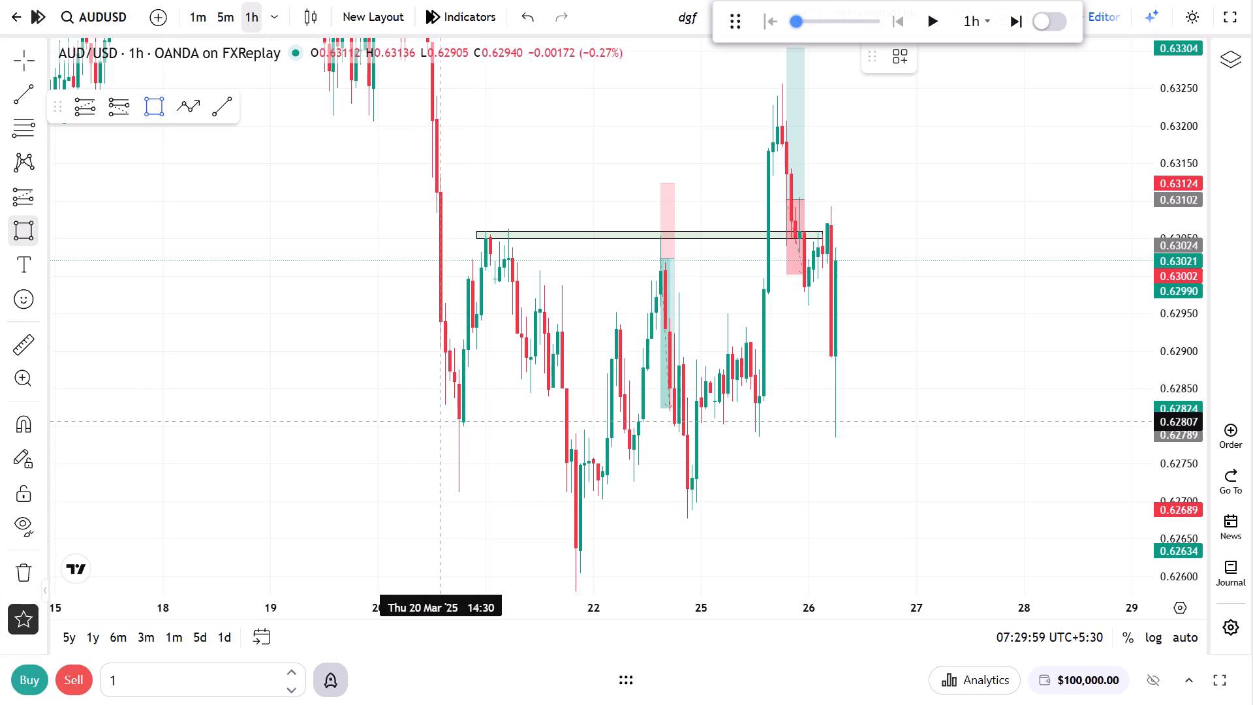
{"action": "left_click", "coordinate": [442, 422]}
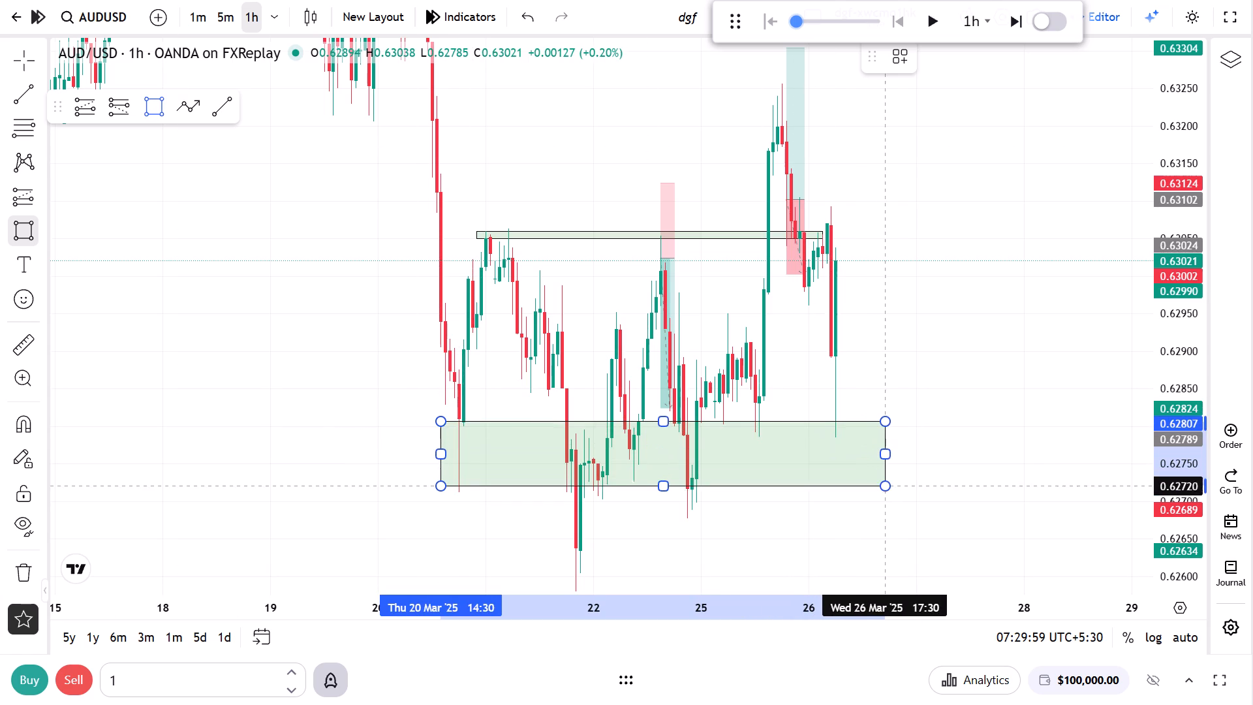
{"action": "left_click", "coordinate": [888, 492]}
{"action": "left_click", "coordinate": [848, 513]}
Check price above the new lower zone on the 5m chart and return to the 1h timeframe.
{"action": "left_click", "coordinate": [230, 22]}
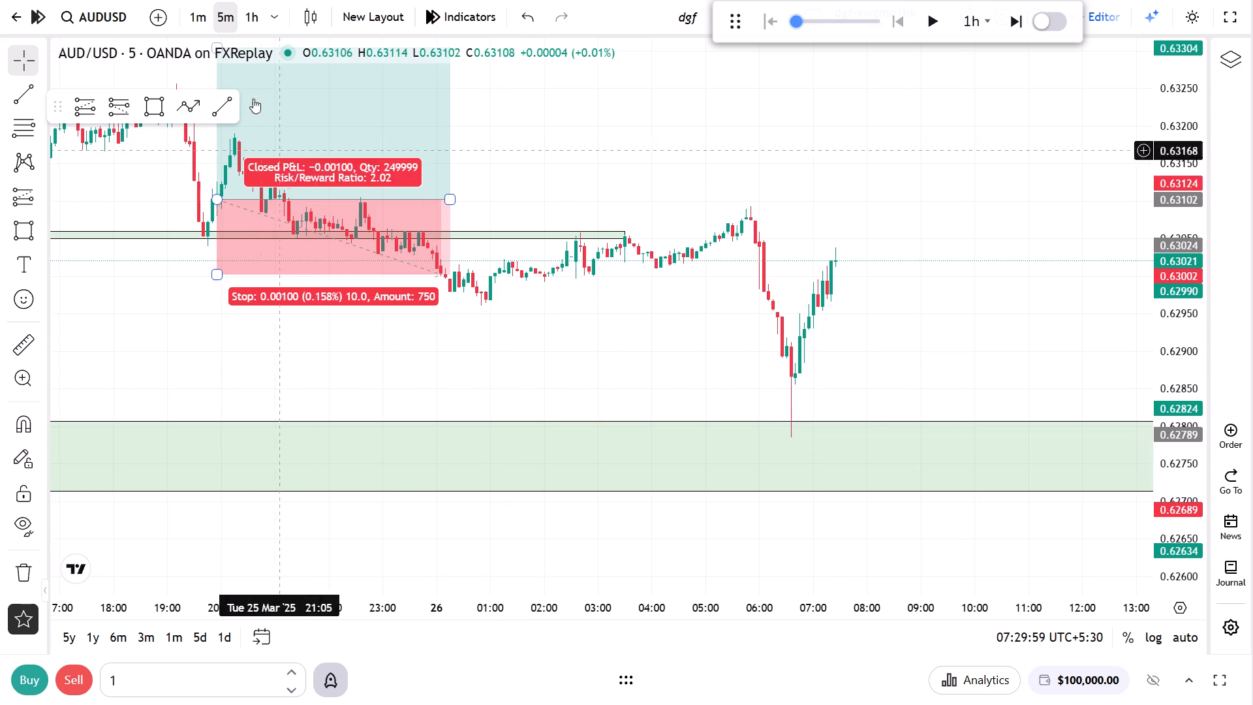
{"action": "left_click", "coordinate": [245, 8]}
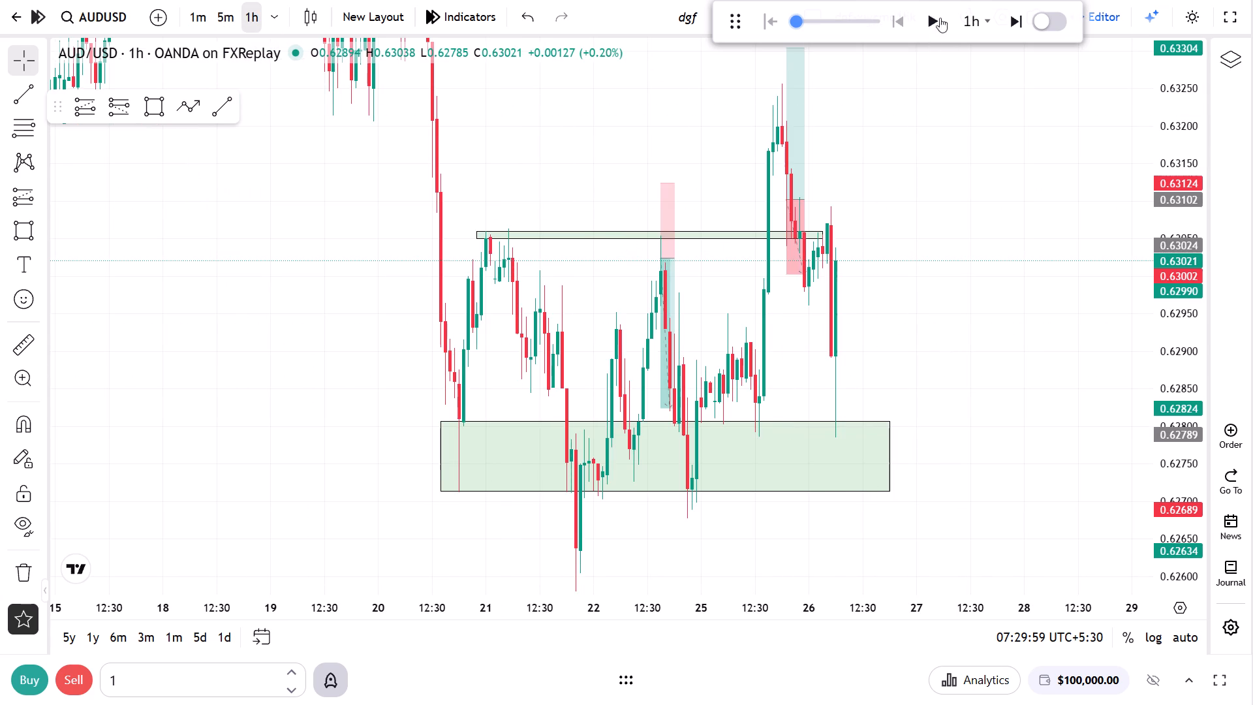
Run the replay on from 26 Mar 07:29 and pause it at 27 Mar 01:29.
{"action": "left_click", "coordinate": [940, 15]}
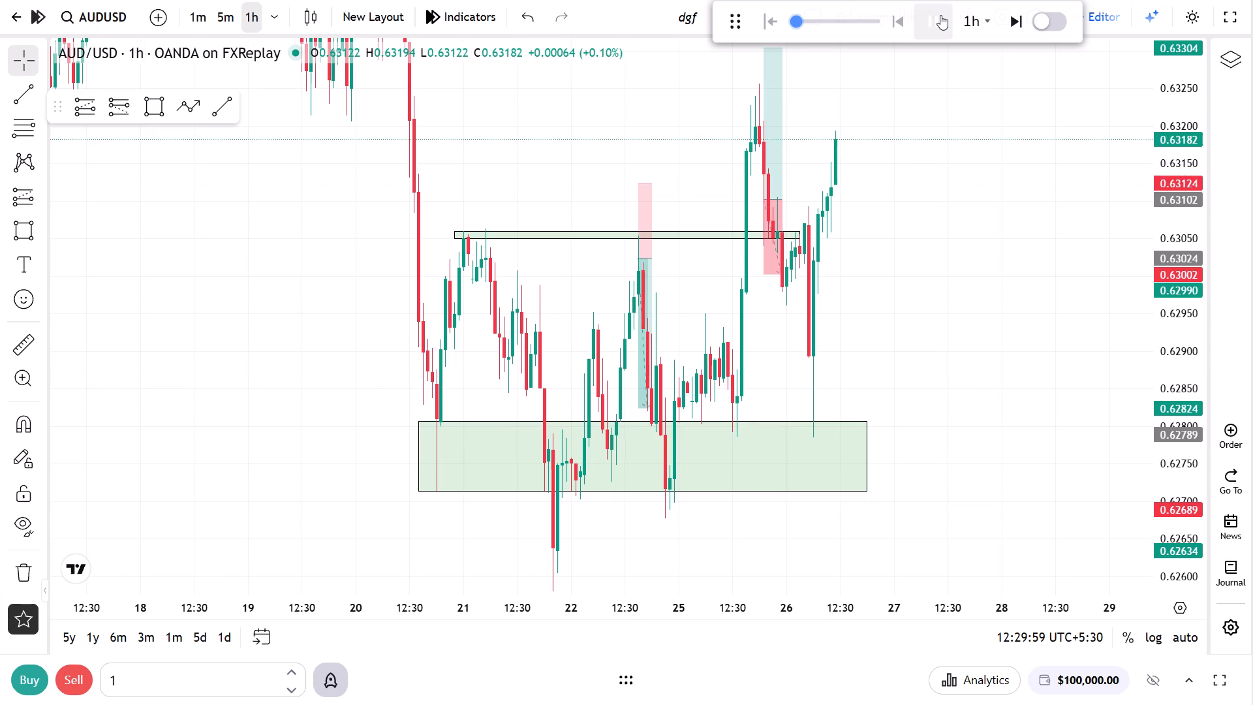
{"action": "left_click_drag", "start_coordinate": [976, 176], "coordinate": [1034, 426]}
{"action": "scroll", "coordinate": [967, 422], "scroll_direction": "up", "scroll_amount": 3}
{"action": "left_click_drag", "start_coordinate": [969, 422], "coordinate": [1005, 334]}
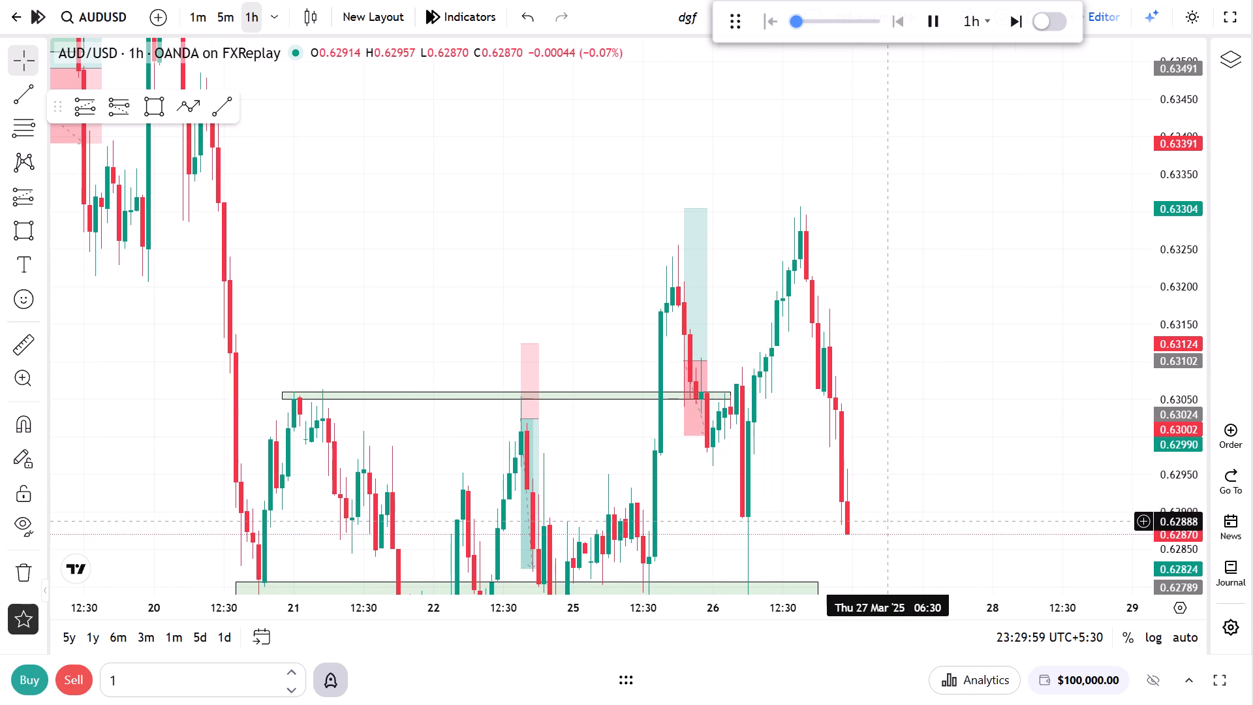
{"action": "left_click", "coordinate": [929, 26]}
Shorten the lower zone to end at 26 Mar 06:30 while running the replay on to 27 Mar 09:29.
{"action": "left_click_drag", "start_coordinate": [925, 428], "coordinate": [945, 210]}
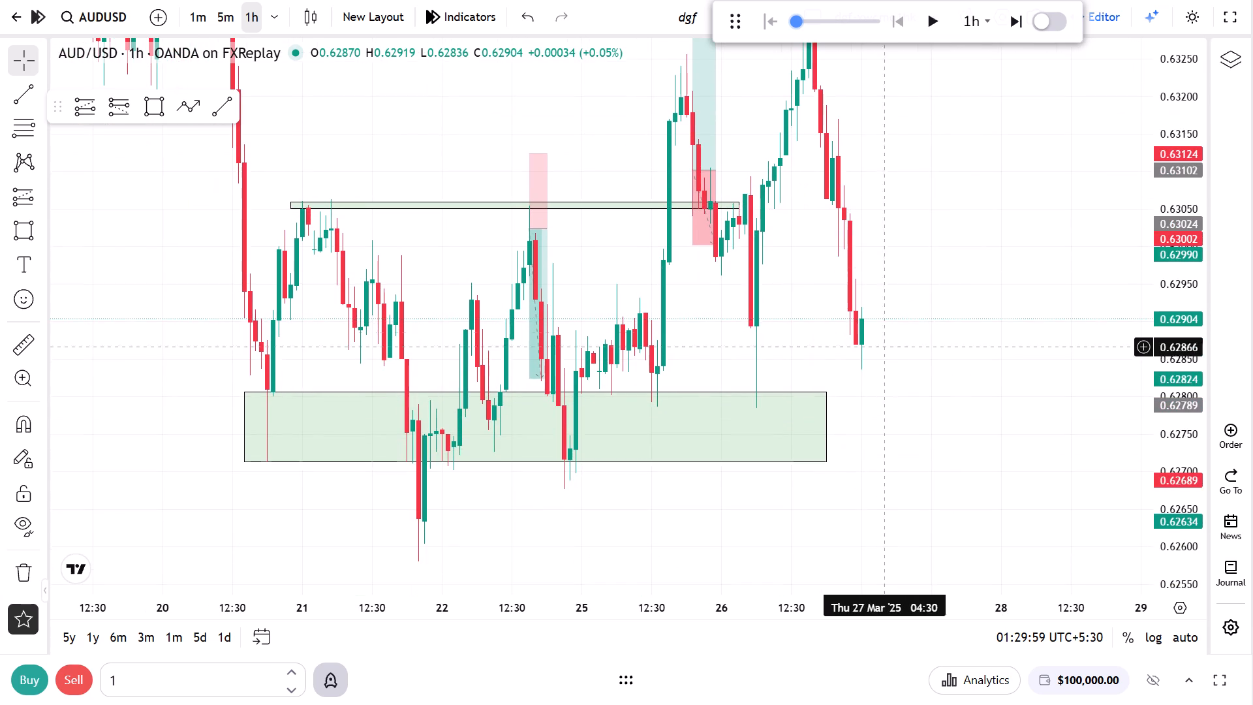
{"action": "left_click", "coordinate": [938, 28]}
{"action": "left_click_drag", "start_coordinate": [820, 426], "coordinate": [747, 426]}
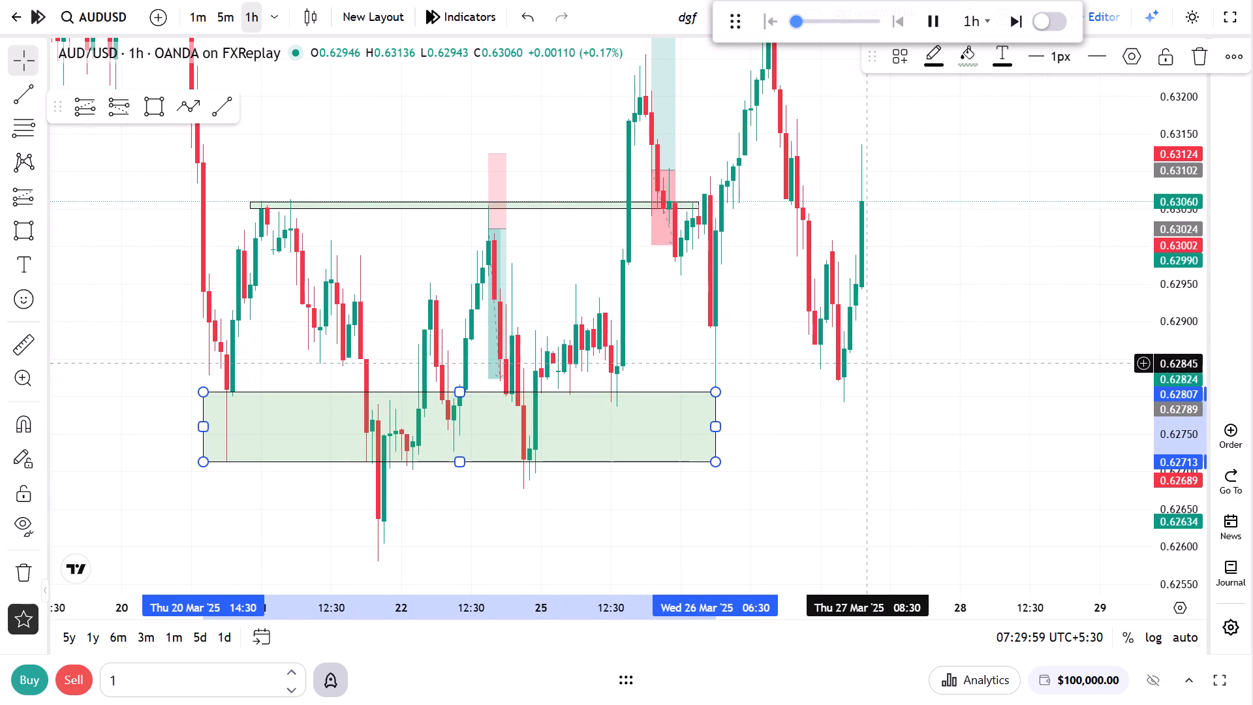
{"action": "left_click", "coordinate": [950, 19]}
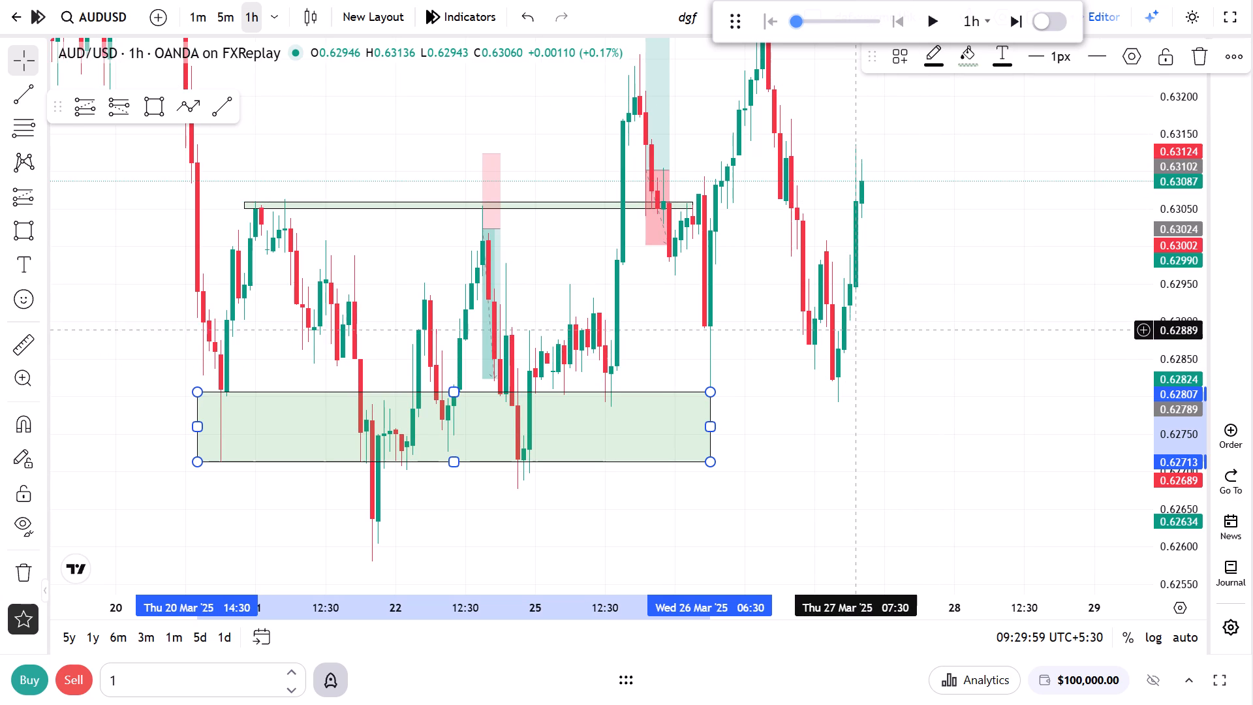
Run the replay on from 27 Mar 09:29 and pause it at 27 Mar 14:29.
{"action": "left_click", "coordinate": [937, 29]}
{"action": "left_click_drag", "start_coordinate": [976, 245], "coordinate": [1006, 396]}
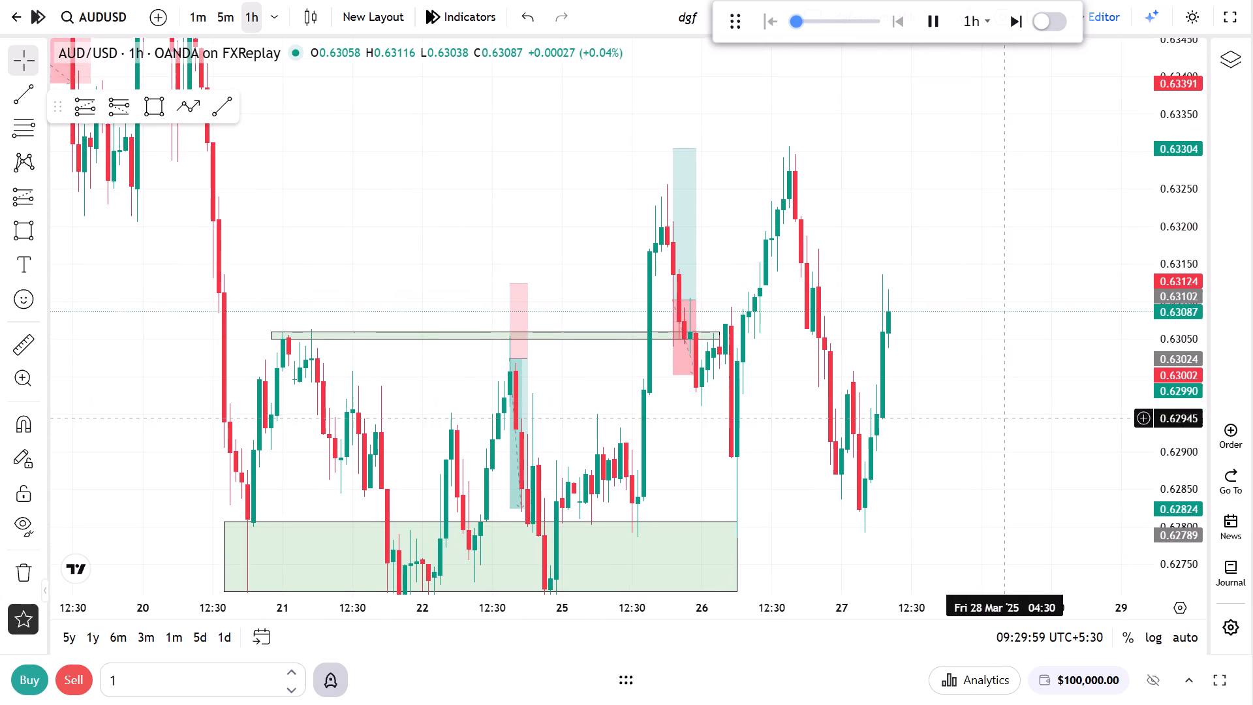
{"action": "scroll", "coordinate": [1000, 500], "scroll_direction": "up", "scroll_amount": 4}
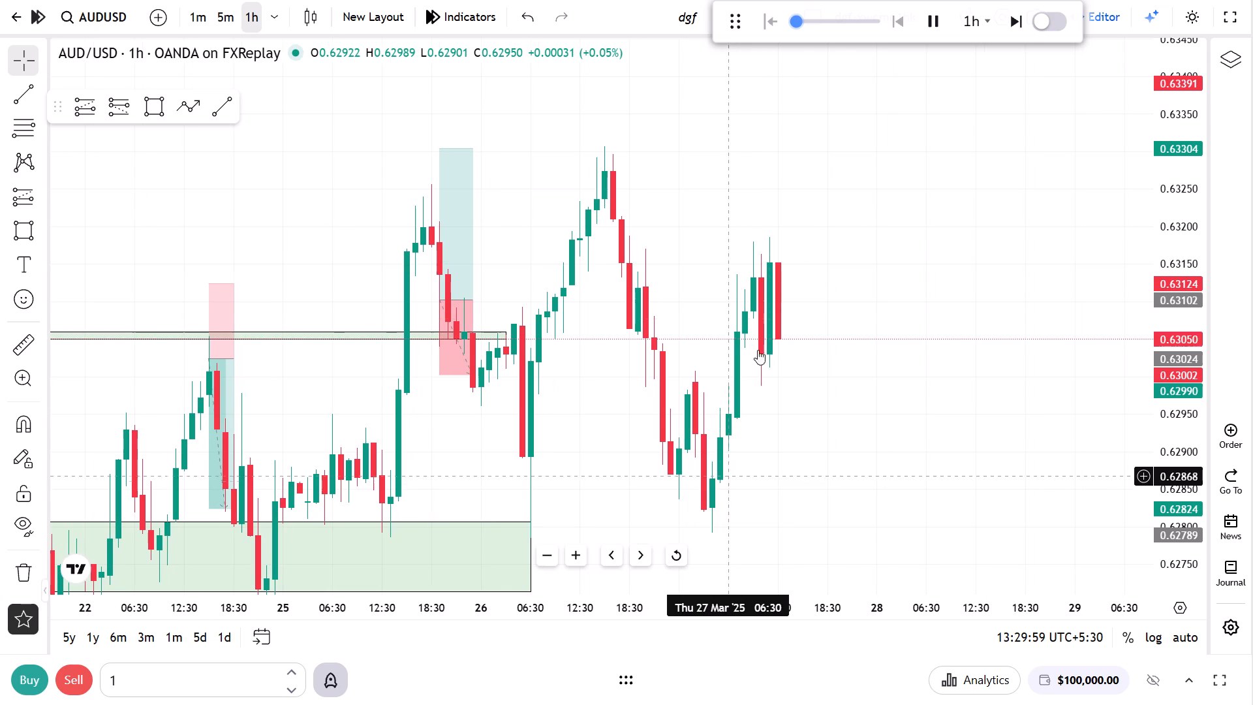
{"action": "left_click", "coordinate": [926, 19]}
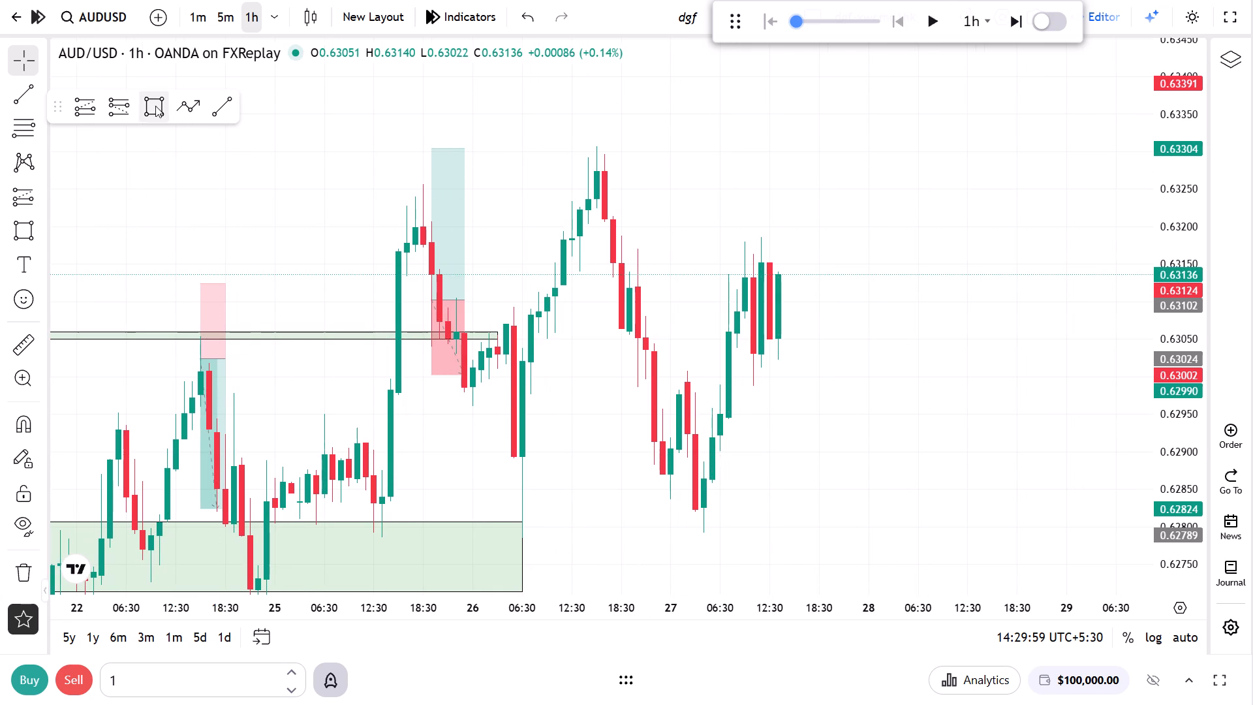
Draw a rectangle zone from 26 Mar 04:30 at 0.62893 to 27 Mar 11:30 at about 0.6280, covering the 27 Mar lows.
{"action": "left_click", "coordinate": [155, 106]}
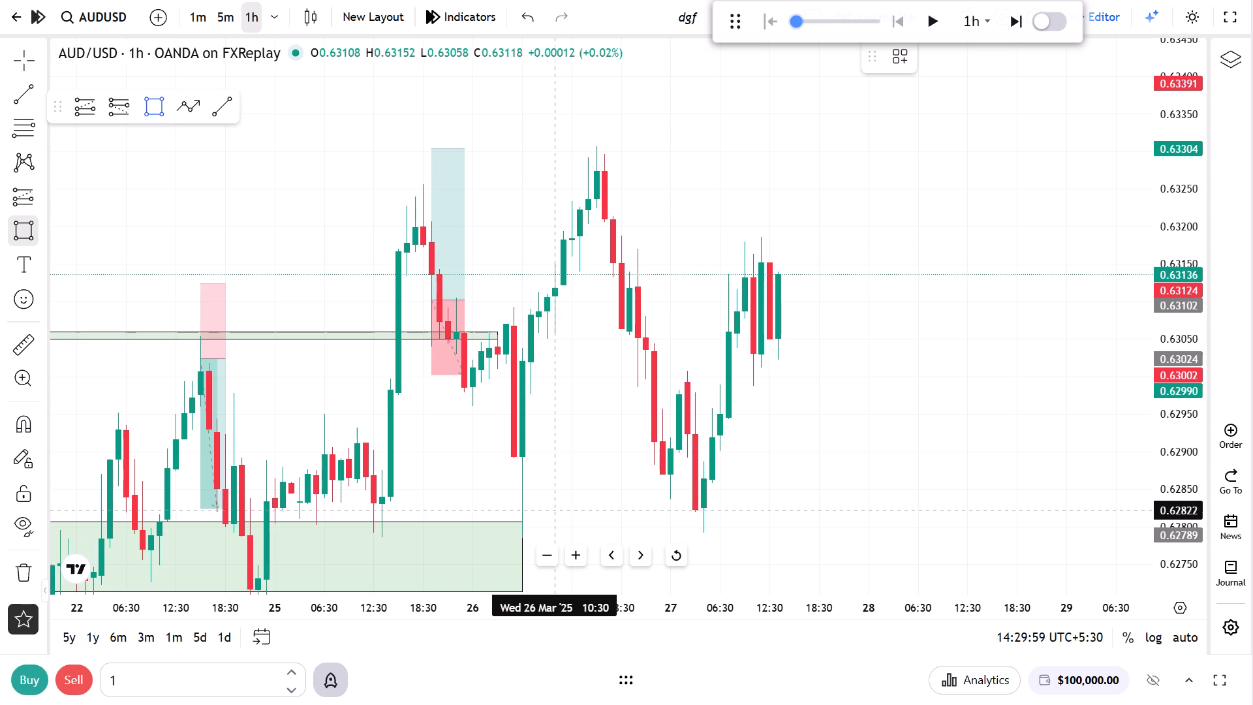
{"action": "left_click", "coordinate": [507, 458]}
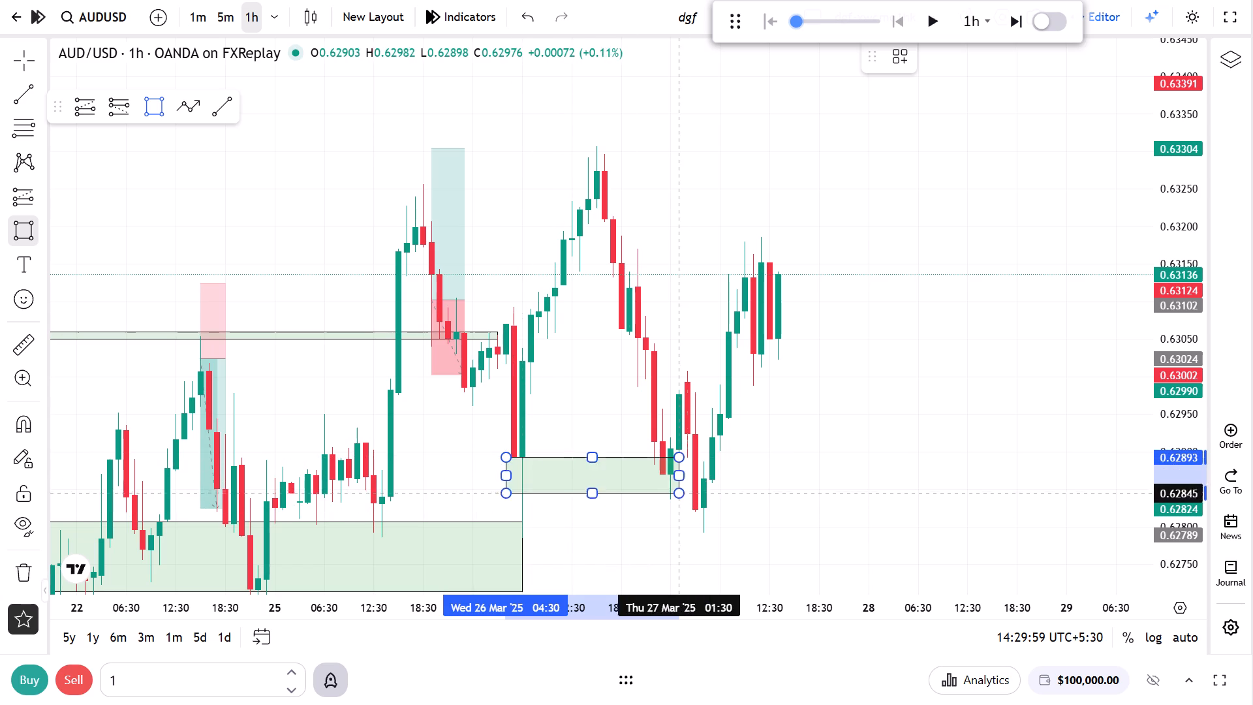
{"action": "left_click", "coordinate": [758, 529]}
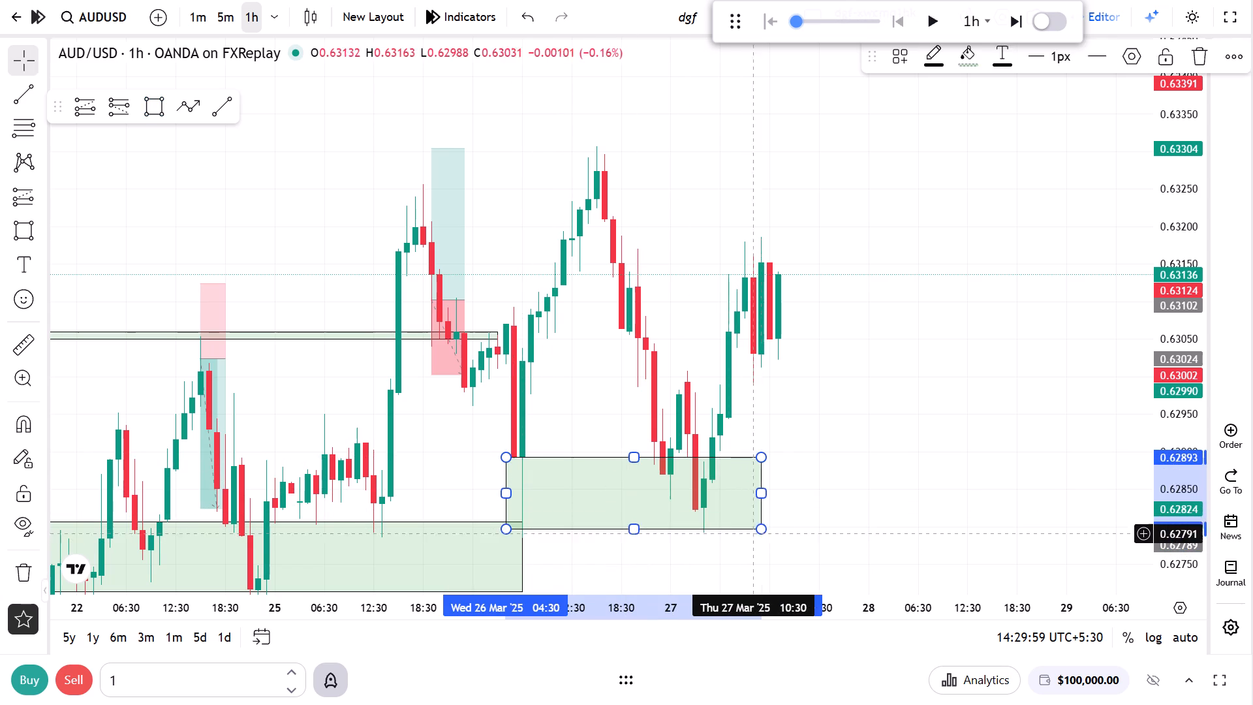
{"action": "left_click", "coordinate": [729, 556]}
Examine the price action in and after the new zone on the 5m chart, and return to the 1h timeframe.
{"action": "left_click", "coordinate": [229, 19]}
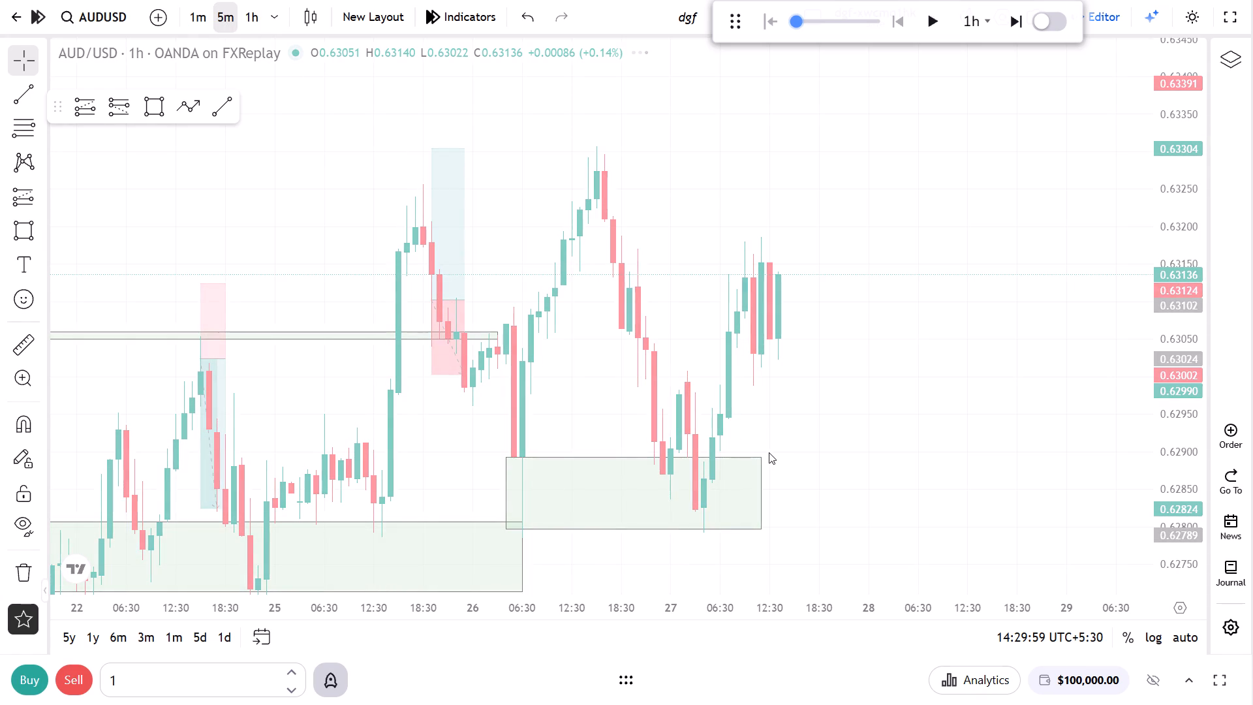
{"action": "left_click_drag", "start_coordinate": [589, 399], "coordinate": [681, 399]}
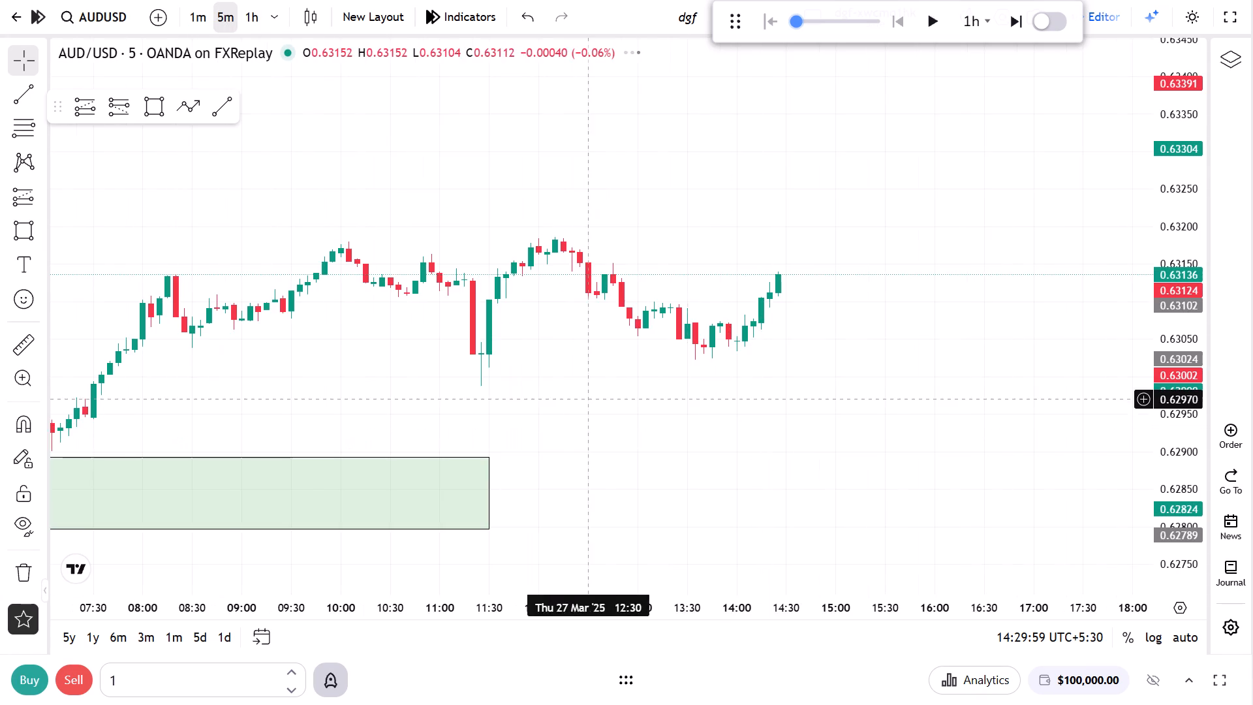
{"action": "left_click_drag", "start_coordinate": [681, 399], "coordinate": [894, 399]}
{"action": "scroll", "coordinate": [778, 441], "scroll_direction": "down", "scroll_amount": 10}
{"action": "left_click_drag", "start_coordinate": [683, 411], "coordinate": [962, 365]}
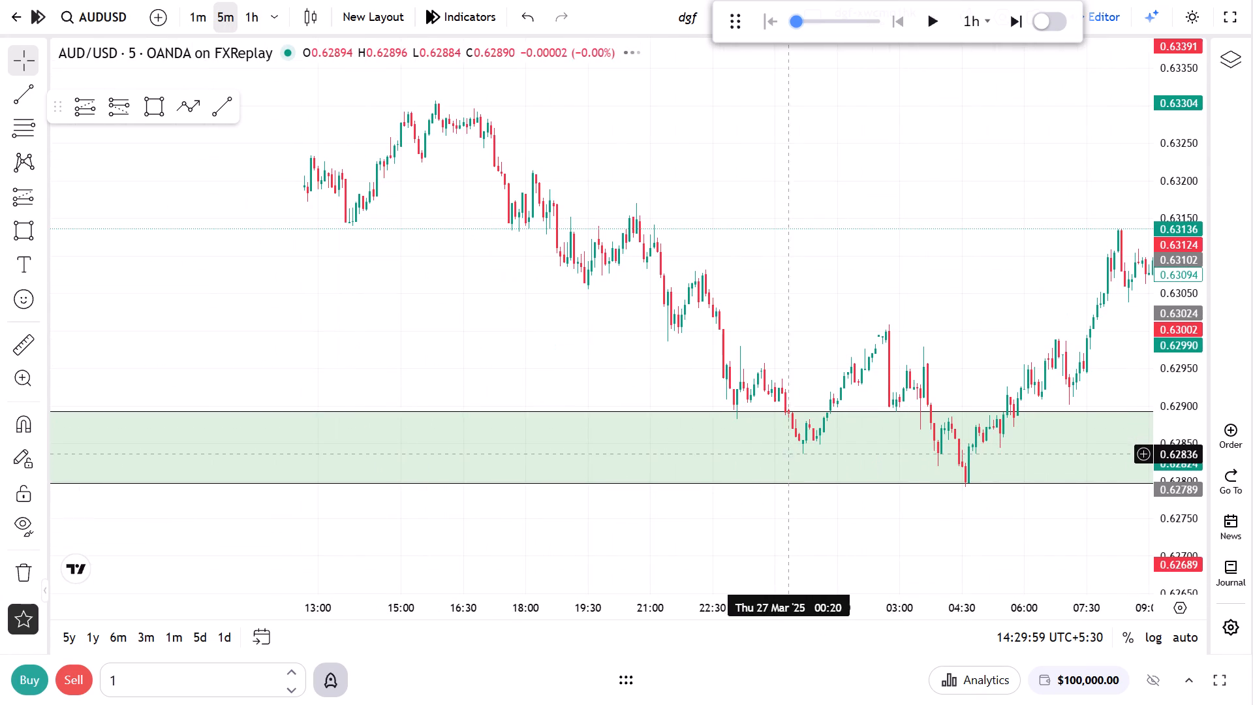
{"action": "left_click_drag", "start_coordinate": [993, 530], "coordinate": [773, 532]}
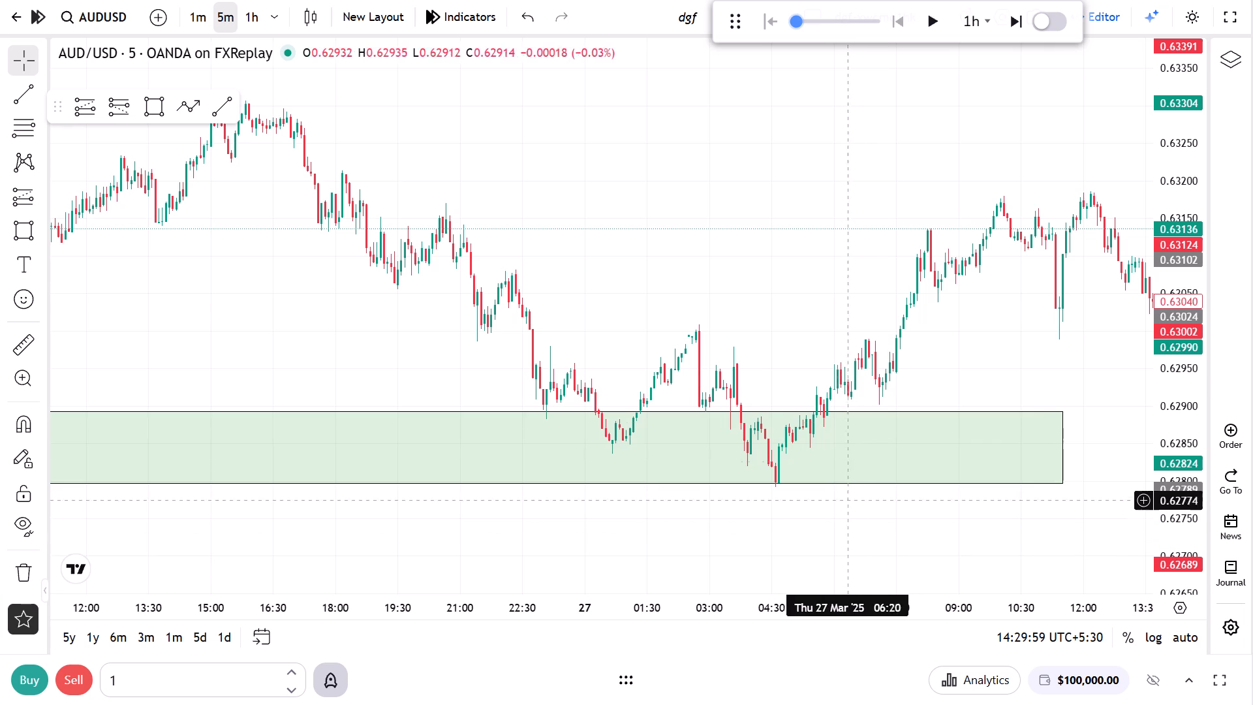
{"action": "left_click_drag", "start_coordinate": [788, 314], "coordinate": [344, 331]}
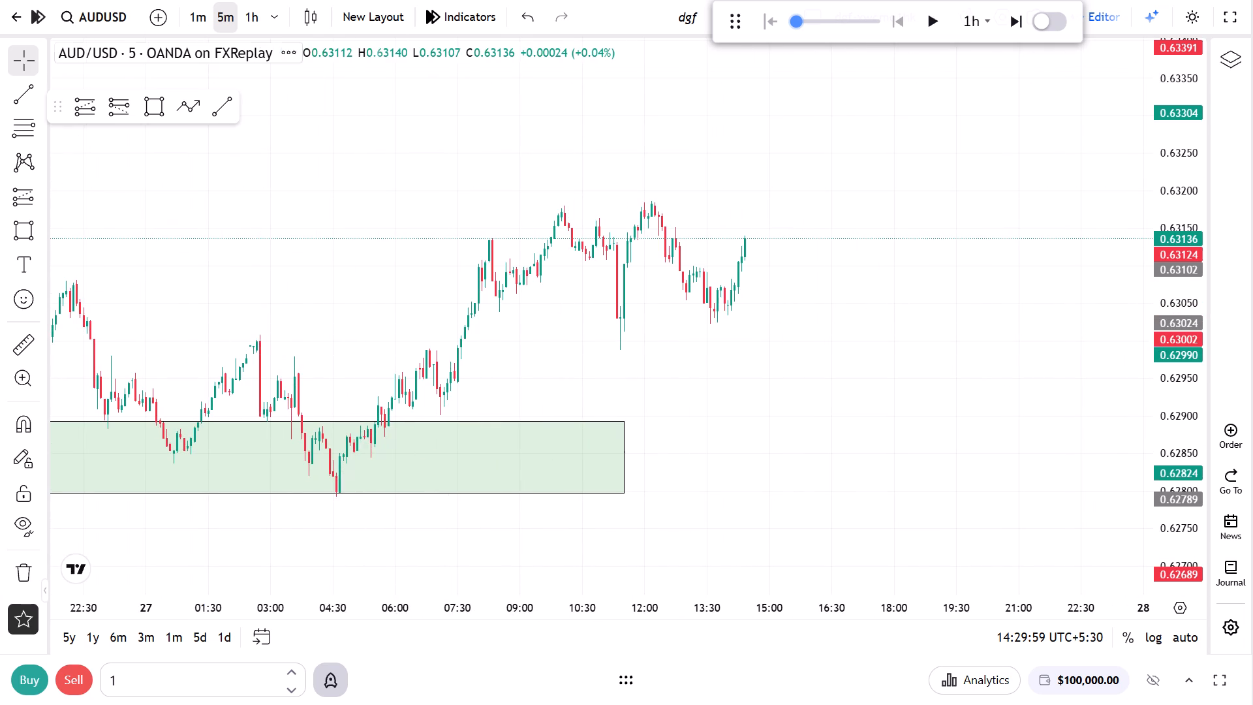
{"action": "left_click", "coordinate": [255, 28]}
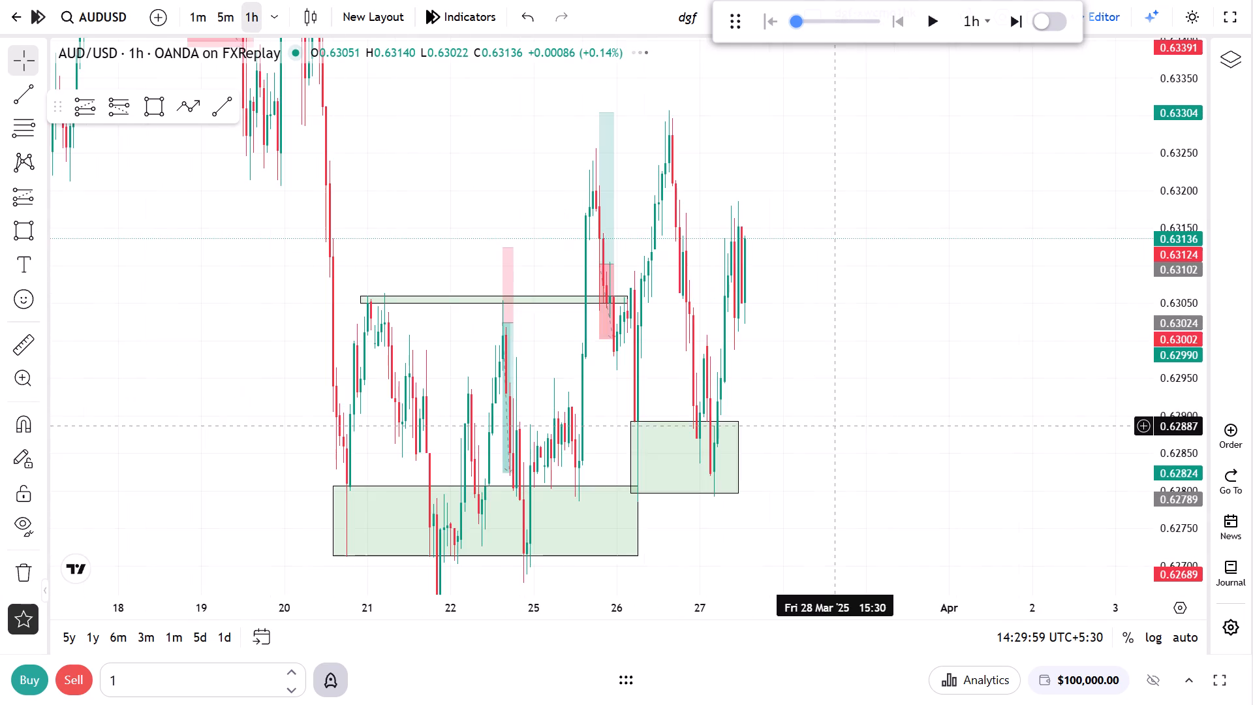
Run the 1h replay on from 27 Mar 14:29 and pause it at 28 Mar 10:29.
{"action": "left_click_drag", "start_coordinate": [897, 423], "coordinate": [1068, 424]}
{"action": "scroll", "coordinate": [1083, 424], "scroll_direction": "up", "scroll_amount": 2}
{"action": "left_click_drag", "start_coordinate": [1199, 330], "coordinate": [1164, 480]}
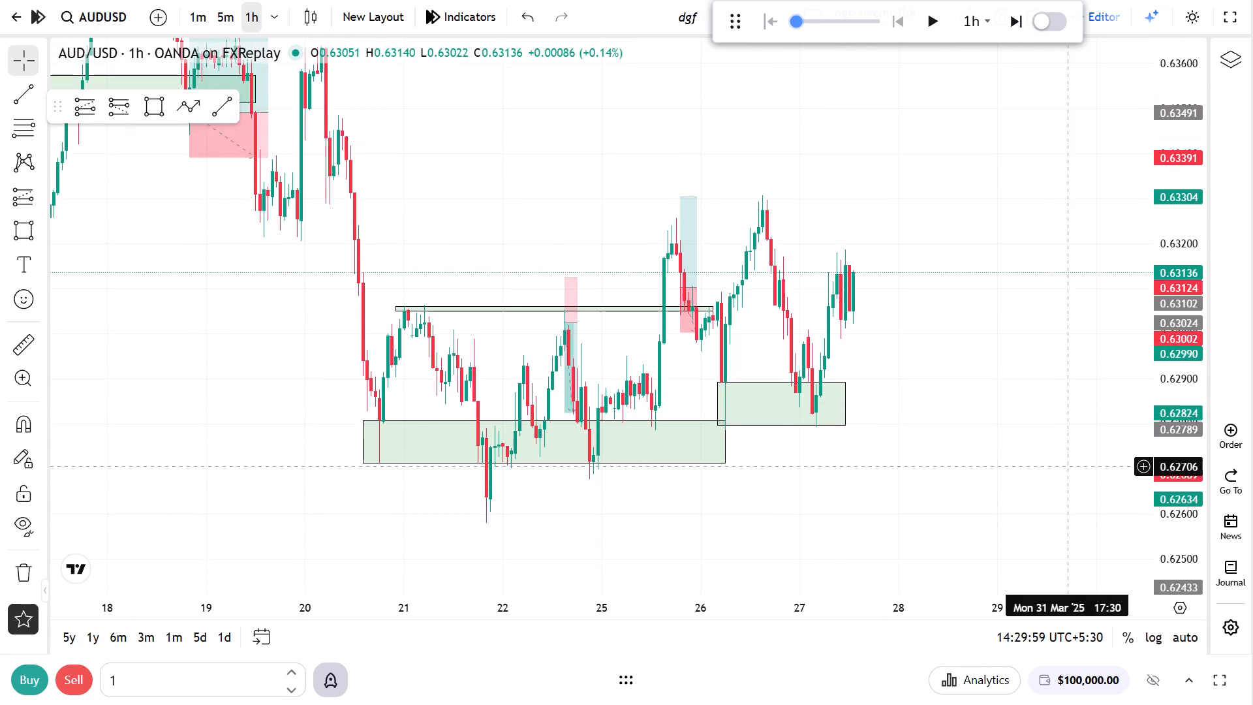
{"action": "scroll", "coordinate": [1050, 463], "scroll_direction": "up", "scroll_amount": 4}
{"action": "left_click_drag", "start_coordinate": [855, 401], "coordinate": [934, 336]}
{"action": "left_click", "coordinate": [929, 27]}
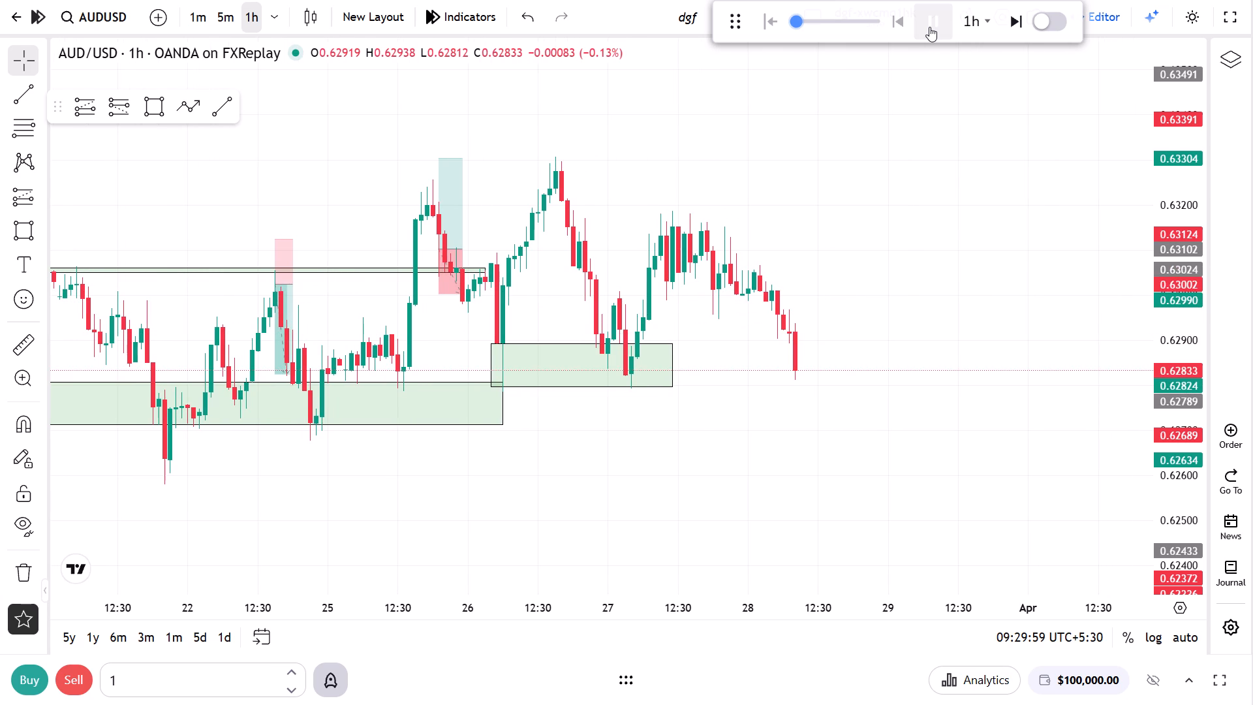
{"action": "left_click", "coordinate": [929, 27]}
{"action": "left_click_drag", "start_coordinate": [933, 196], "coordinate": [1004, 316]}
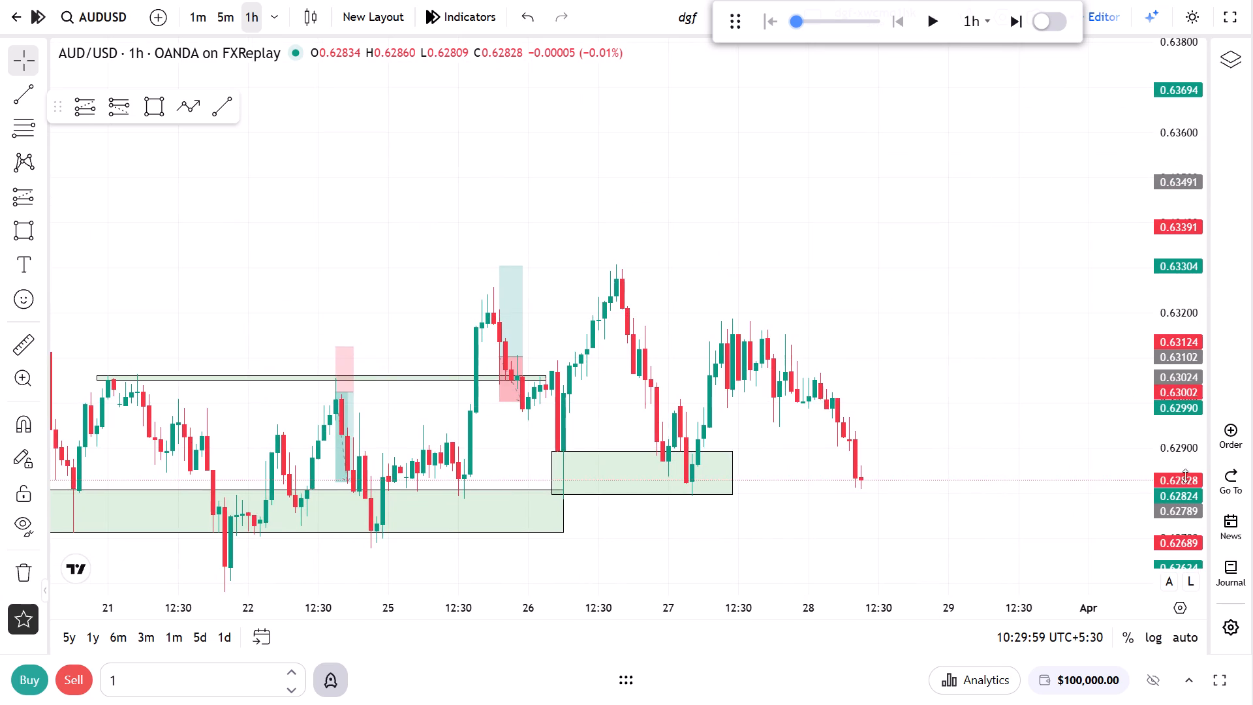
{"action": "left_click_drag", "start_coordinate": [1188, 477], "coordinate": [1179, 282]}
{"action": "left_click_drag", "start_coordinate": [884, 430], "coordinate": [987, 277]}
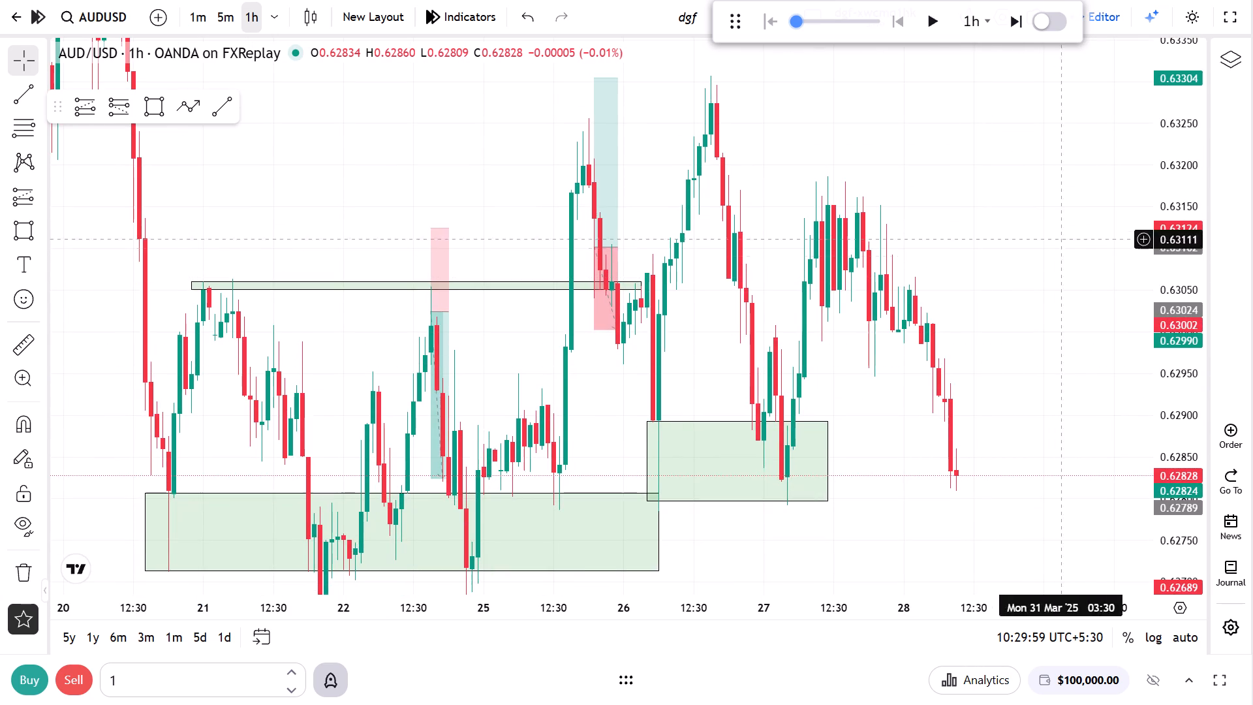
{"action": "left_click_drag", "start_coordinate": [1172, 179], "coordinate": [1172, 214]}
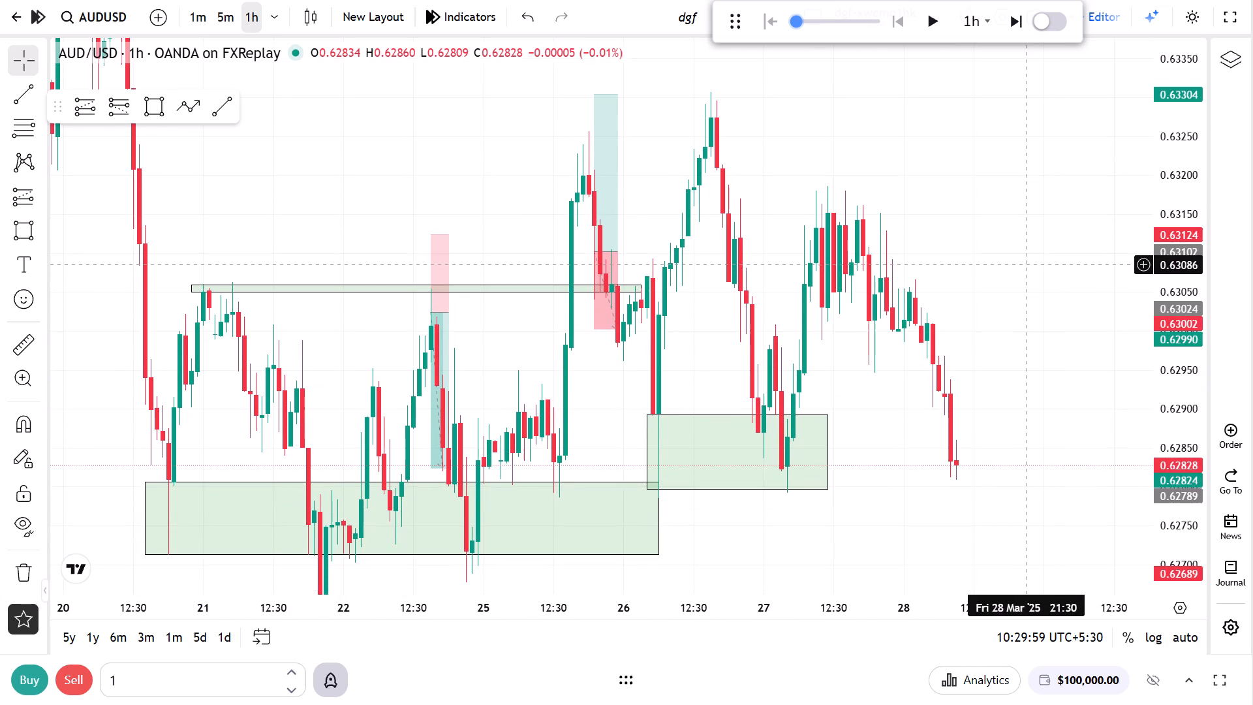
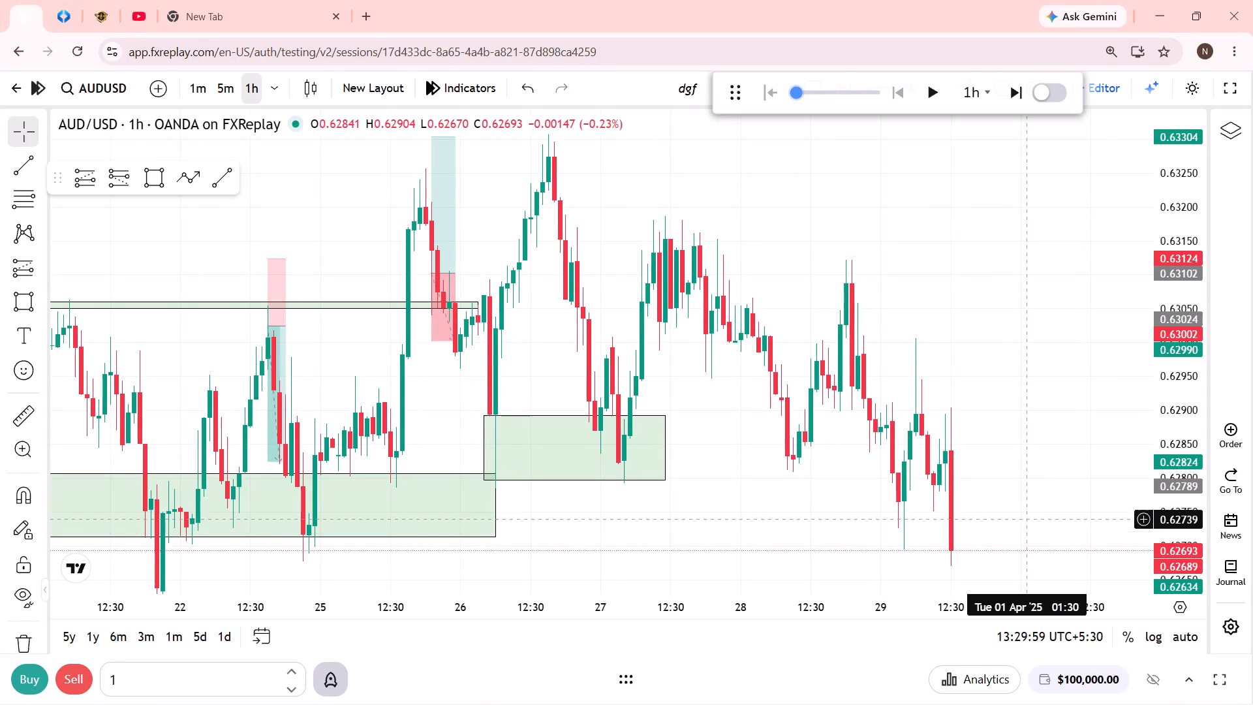
Run the 1h replay on from 13:29 to the end of the simulation and stay on the chart.
{"action": "left_click", "coordinate": [918, 102]}
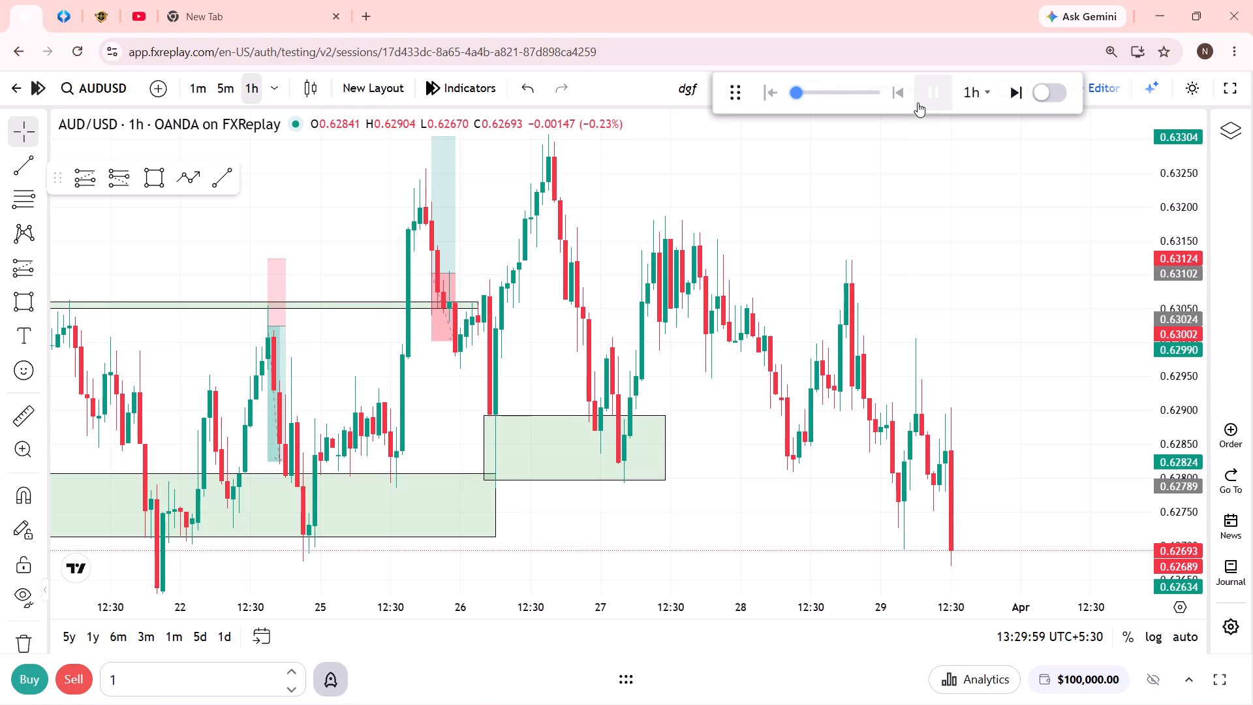
{"action": "scroll", "coordinate": [1062, 386], "scroll_direction": "down", "scroll_amount": 4}
{"action": "left_click_drag", "start_coordinate": [1179, 358], "coordinate": [1166, 486]}
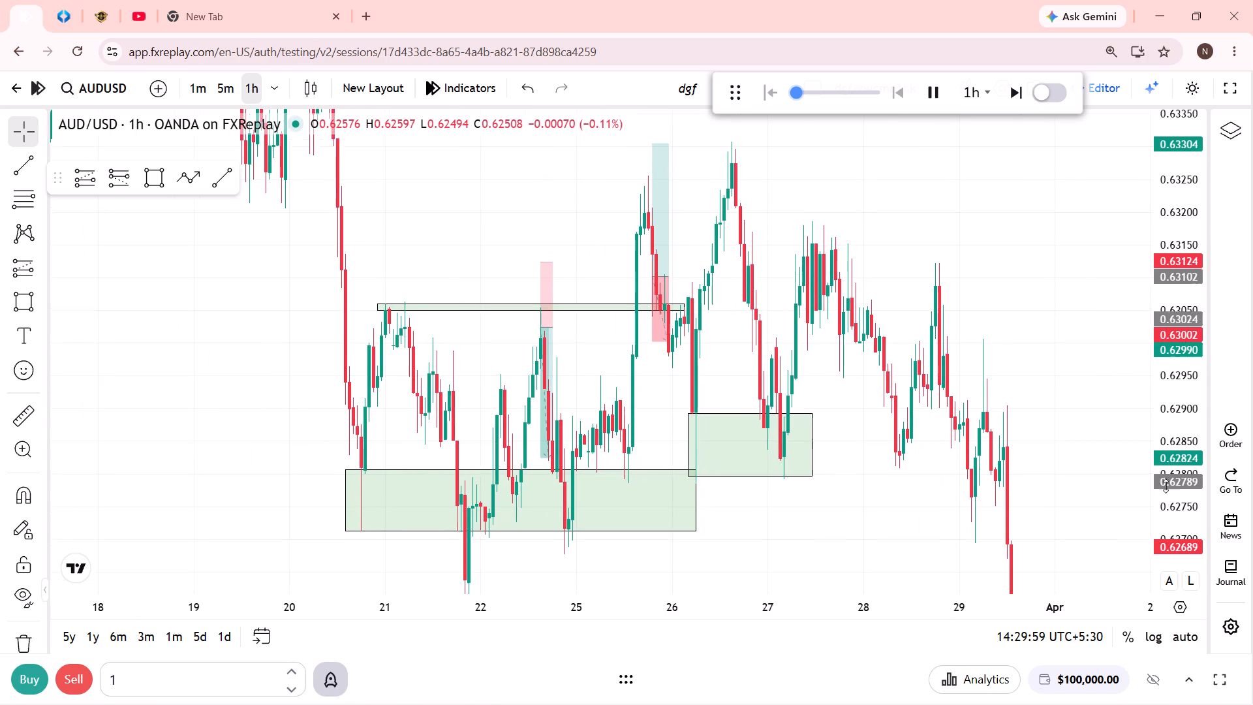
{"action": "left_click_drag", "start_coordinate": [1166, 486], "coordinate": [1164, 491]}
{"action": "left_click_drag", "start_coordinate": [1100, 475], "coordinate": [1087, 426]}
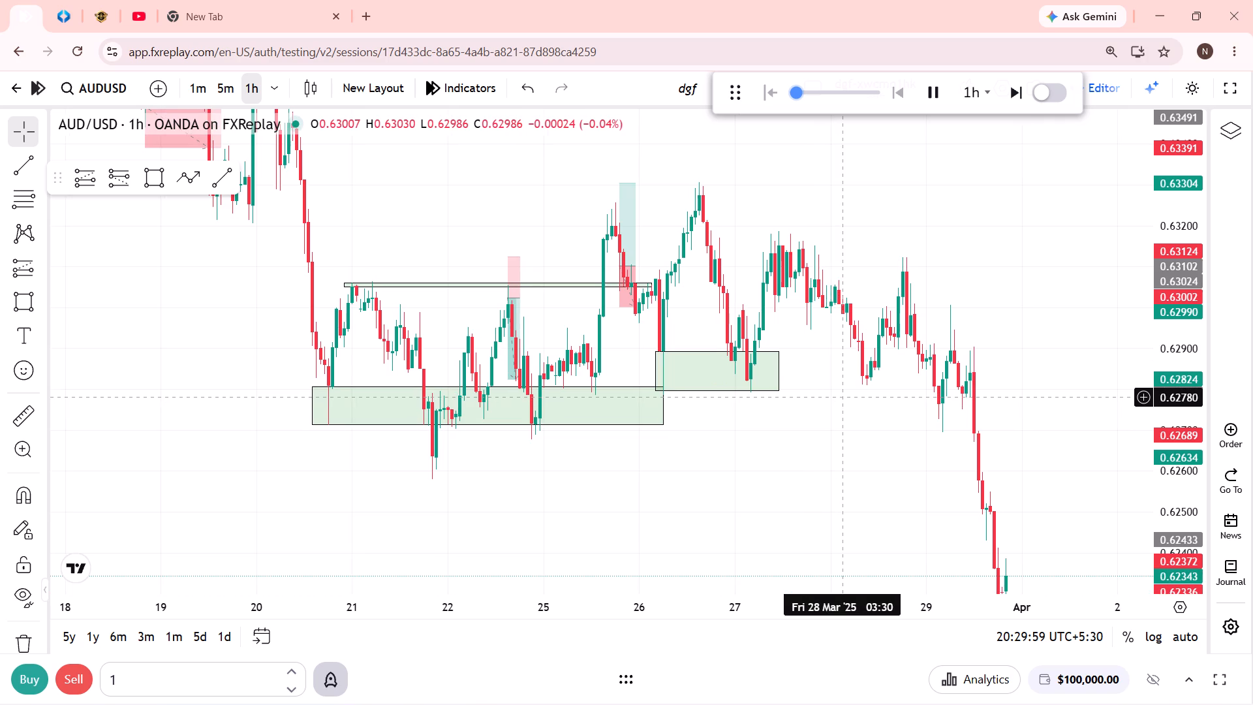
{"action": "left_click_drag", "start_coordinate": [842, 398], "coordinate": [703, 283]}
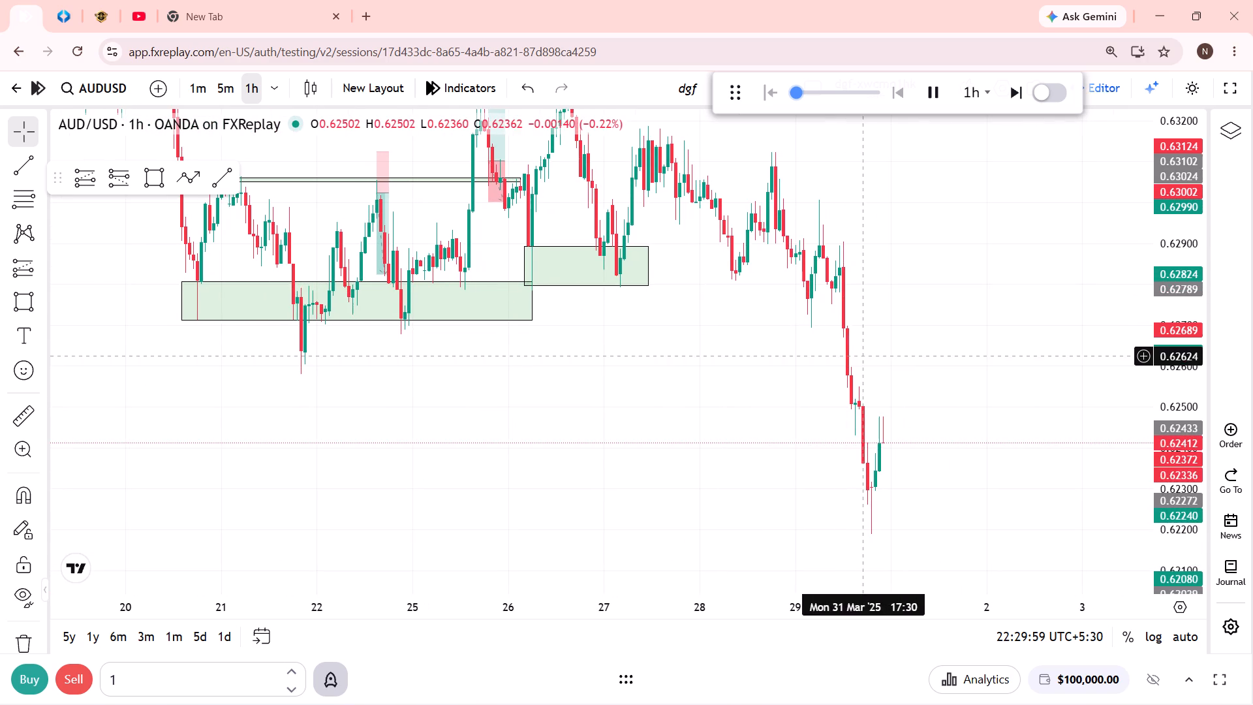
{"action": "left_click_drag", "start_coordinate": [928, 364], "coordinate": [944, 428]}
{"action": "left_click", "coordinate": [888, 339]}
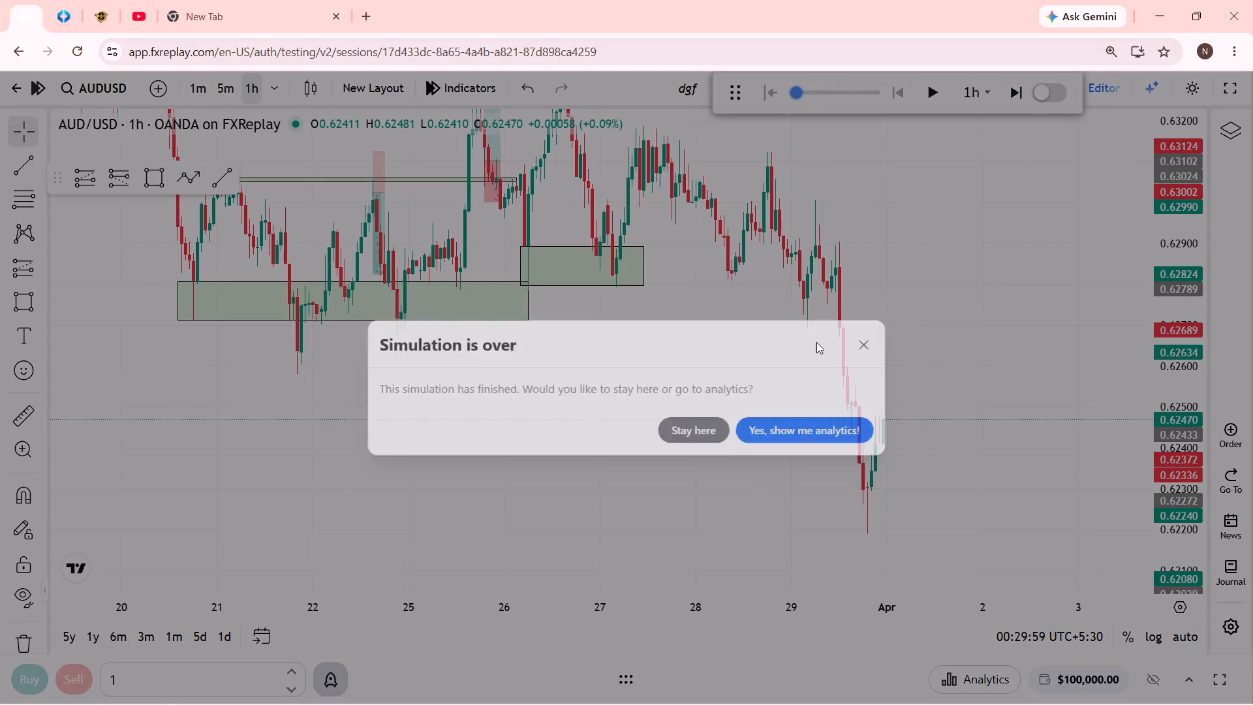
Review the marked zones and tested positions on the 1h chart, going back from the end of March to the start of the month.
{"action": "left_click_drag", "start_coordinate": [739, 344], "coordinate": [848, 481]}
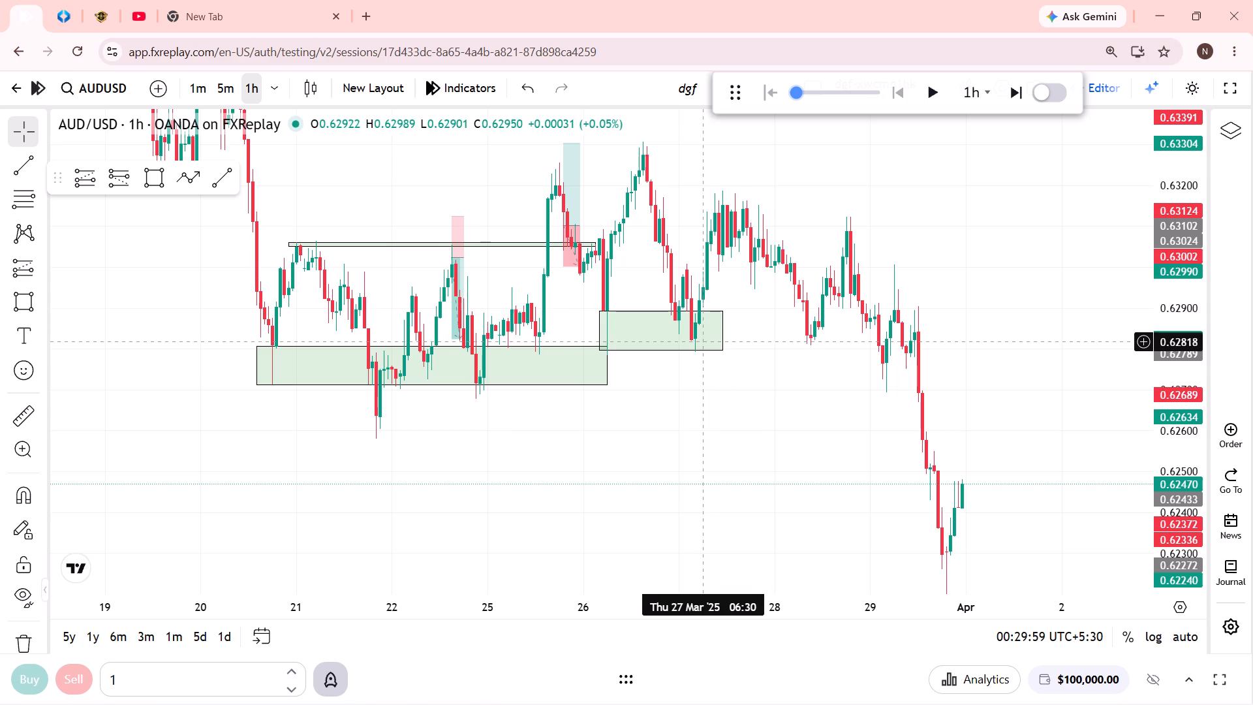
{"action": "left_click_drag", "start_coordinate": [727, 450], "coordinate": [836, 541]}
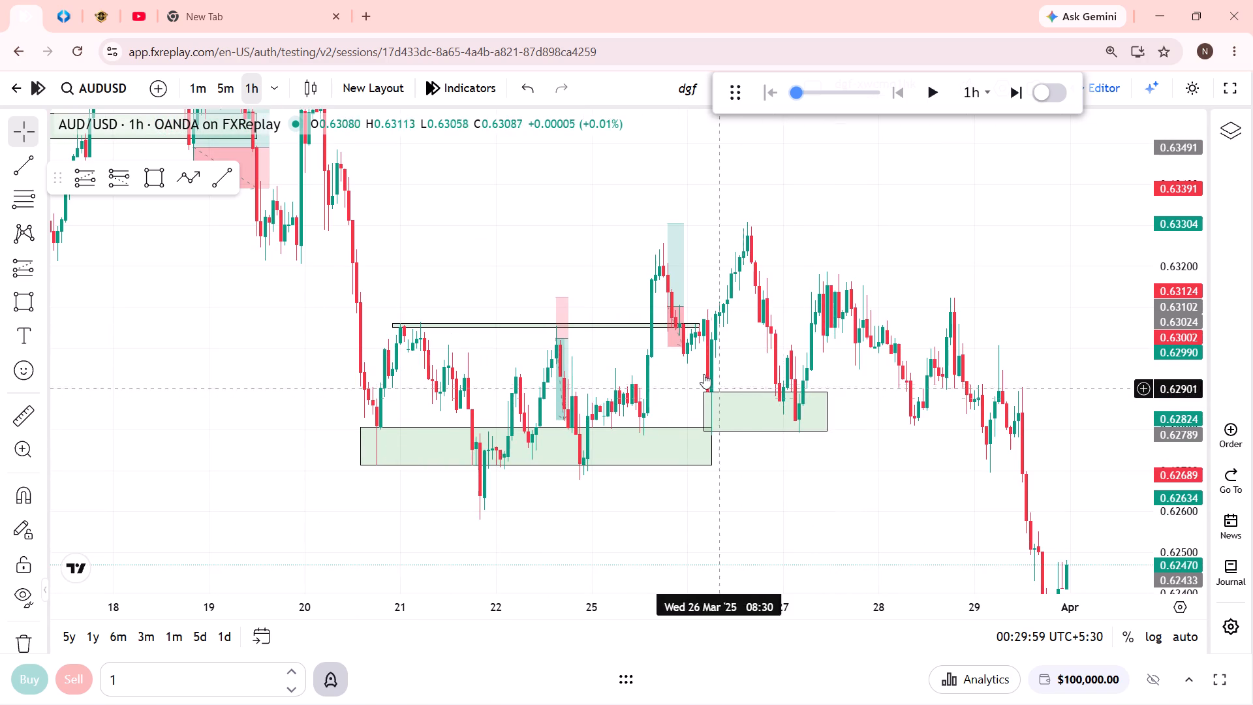
{"action": "left_click_drag", "start_coordinate": [613, 388], "coordinate": [800, 462]}
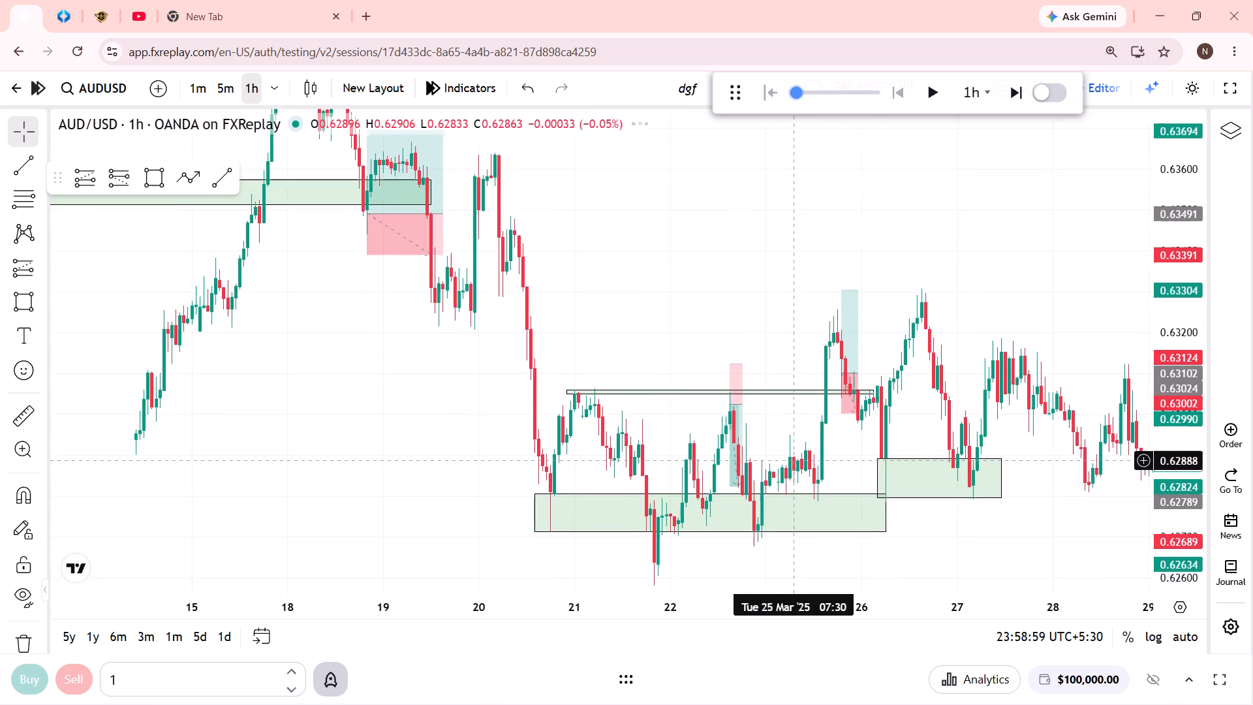
{"action": "left_click_drag", "start_coordinate": [800, 462], "coordinate": [802, 462]}
{"action": "left_click_drag", "start_coordinate": [557, 304], "coordinate": [735, 379]}
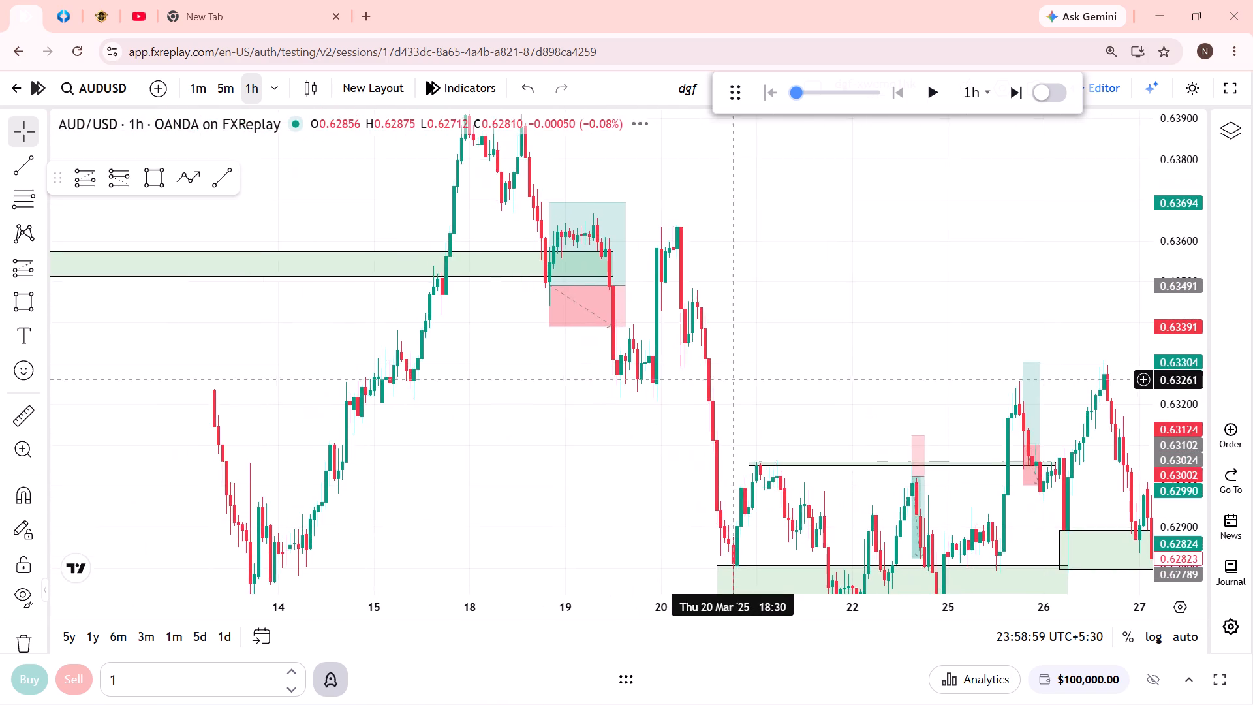
{"action": "scroll", "coordinate": [722, 393], "scroll_direction": "down", "scroll_amount": 4}
{"action": "left_click_drag", "start_coordinate": [634, 403], "coordinate": [869, 208]}
{"action": "left_click_drag", "start_coordinate": [617, 392], "coordinate": [788, 359]}
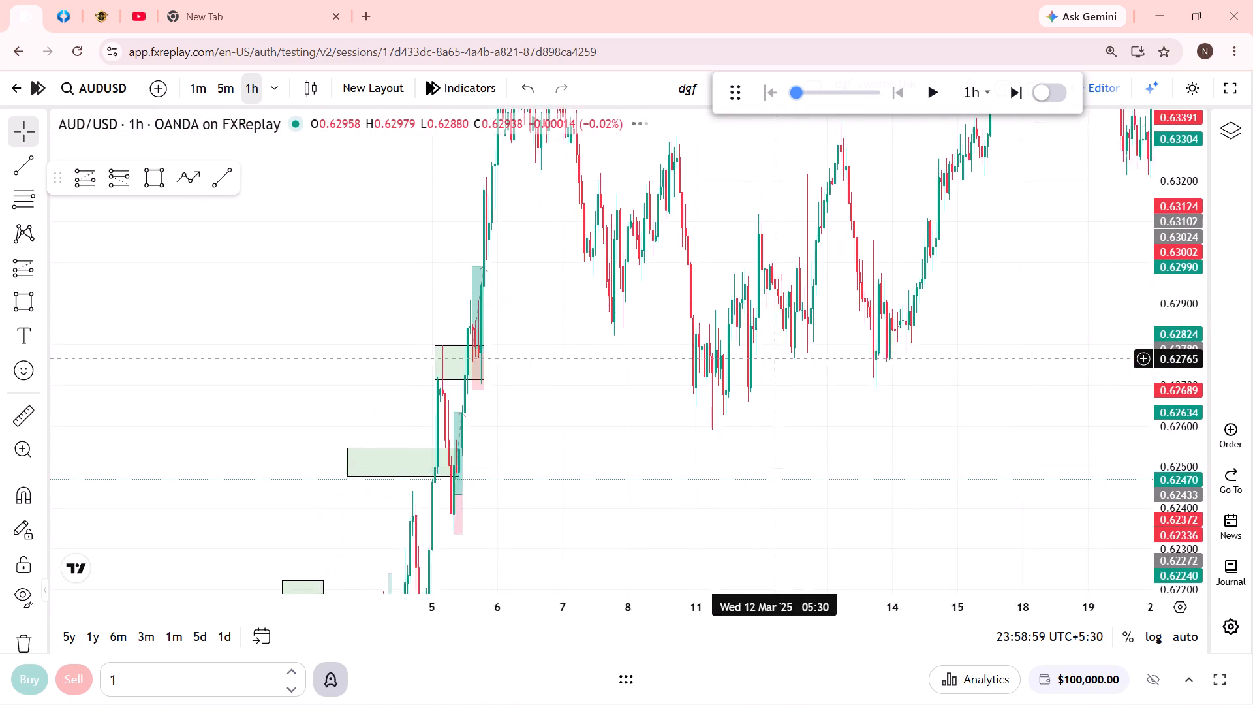
{"action": "left_click_drag", "start_coordinate": [788, 359], "coordinate": [790, 359]}
{"action": "left_click_drag", "start_coordinate": [671, 332], "coordinate": [784, 535]}
{"action": "left_click_drag", "start_coordinate": [715, 508], "coordinate": [874, 331]}
{"action": "left_click_drag", "start_coordinate": [818, 495], "coordinate": [820, 493]}
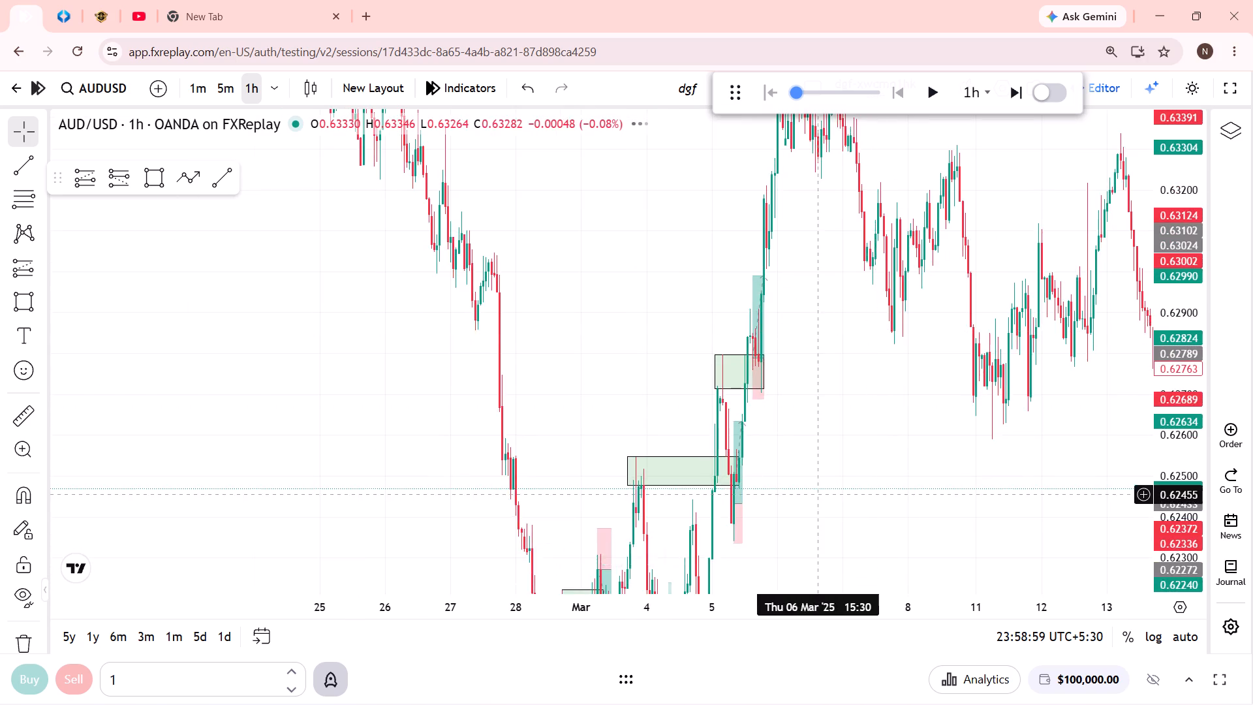
{"action": "left_click_drag", "start_coordinate": [820, 493], "coordinate": [906, 321]}
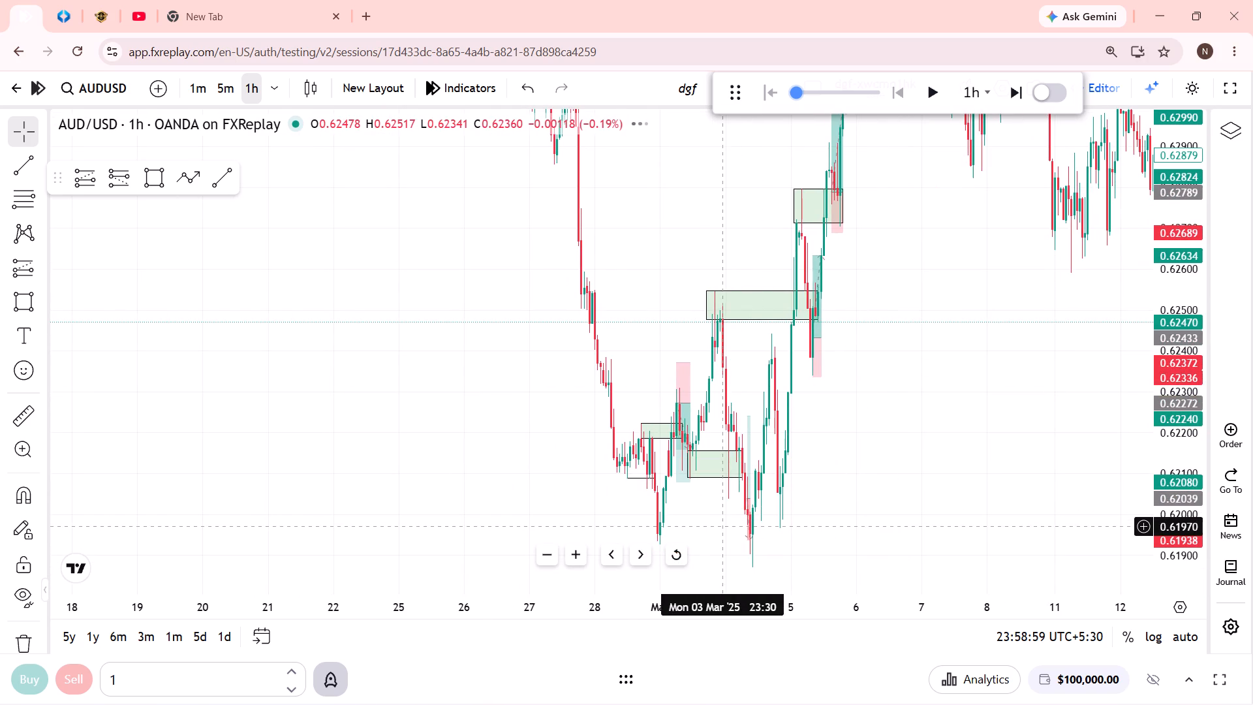
{"action": "scroll", "coordinate": [712, 531], "scroll_direction": "up", "scroll_amount": 1}
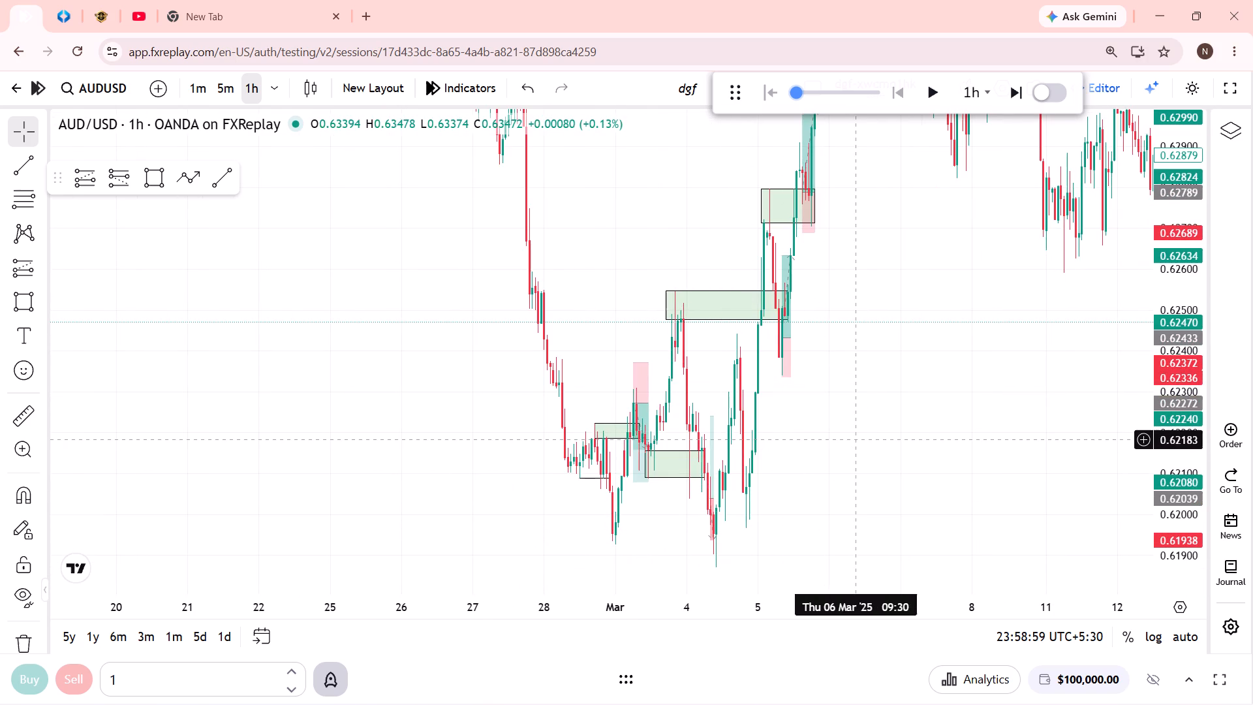
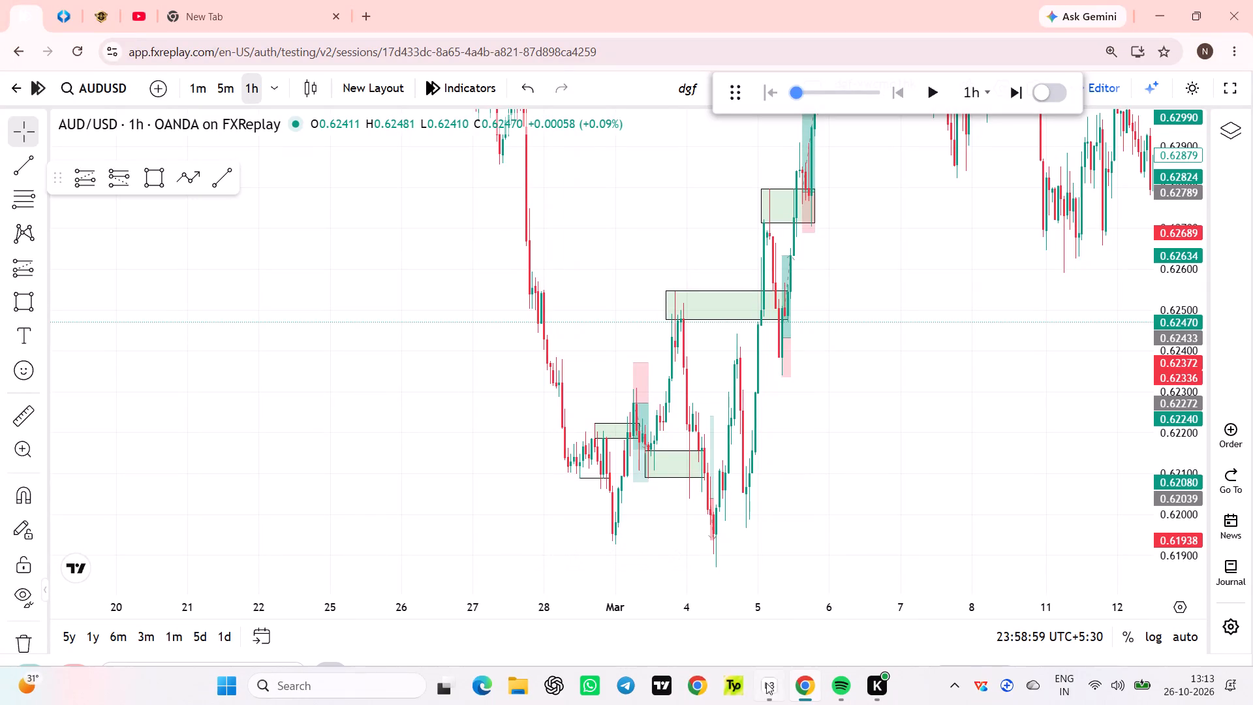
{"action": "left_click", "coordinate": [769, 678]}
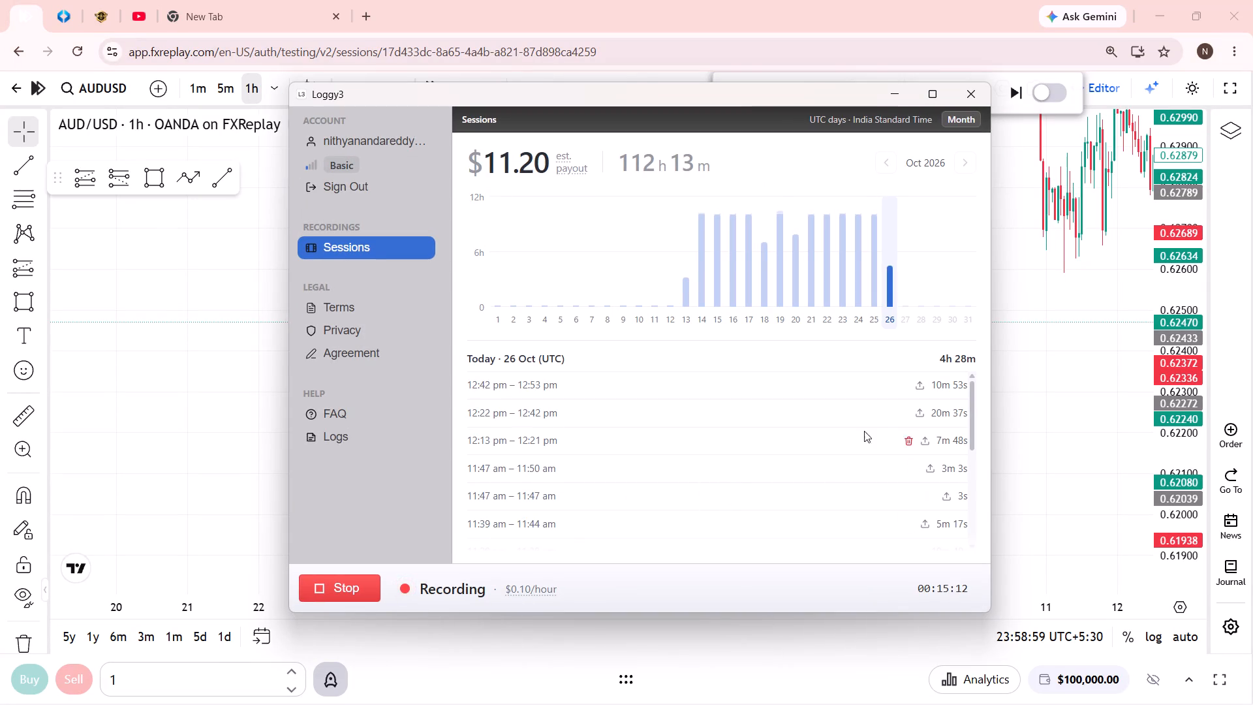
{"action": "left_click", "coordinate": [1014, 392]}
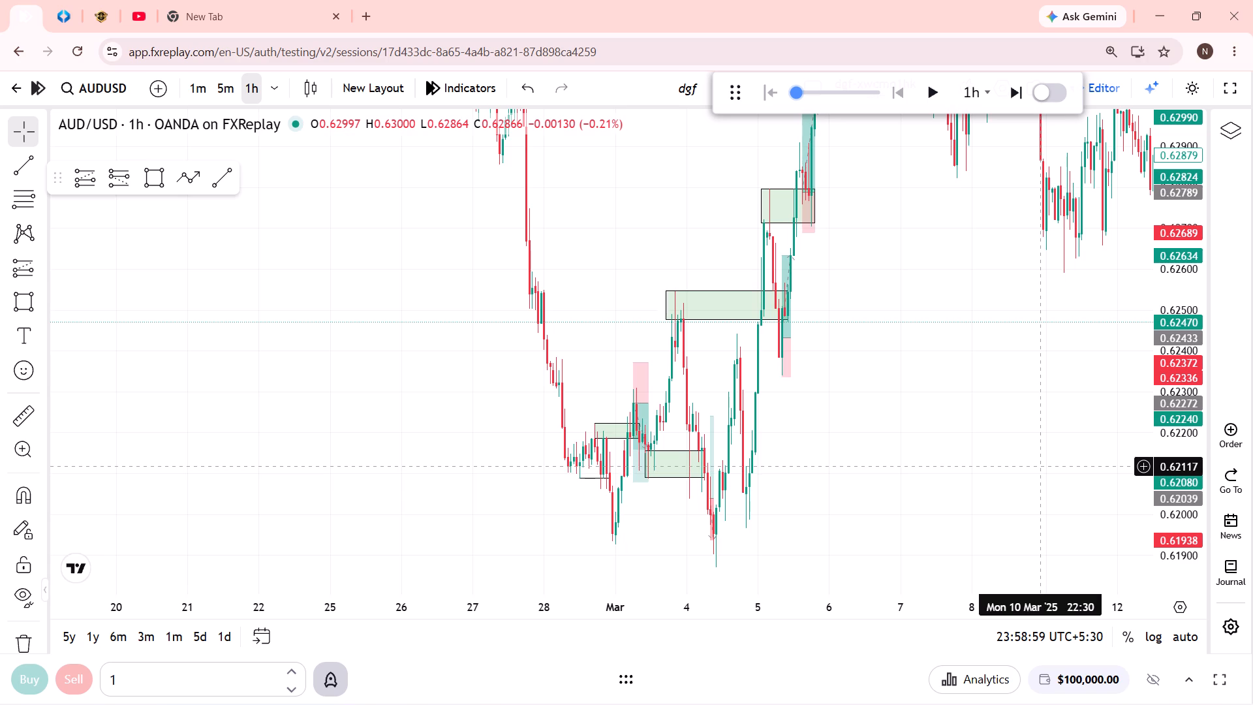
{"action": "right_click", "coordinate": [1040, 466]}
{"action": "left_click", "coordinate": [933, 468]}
Minimize the browser window, stop the running recording in Loggy3 and start a new one.
{"action": "left_click", "coordinate": [1162, 13]}
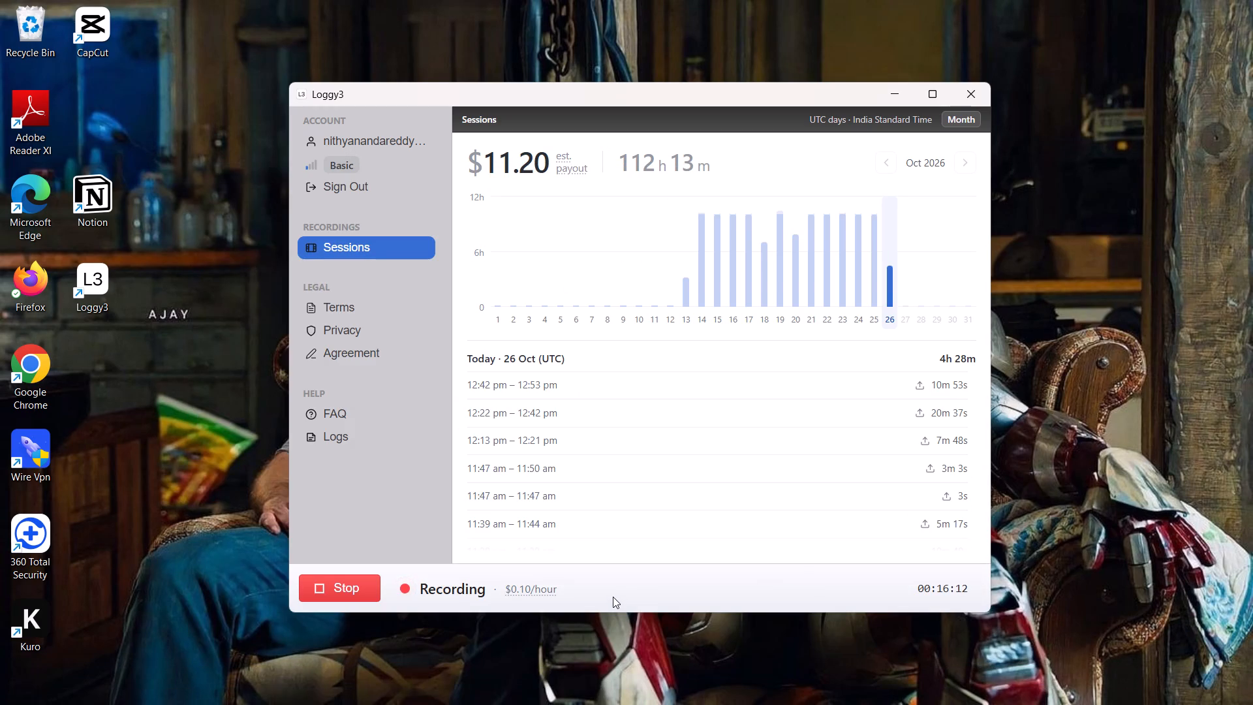
{"action": "left_click", "coordinate": [352, 593]}
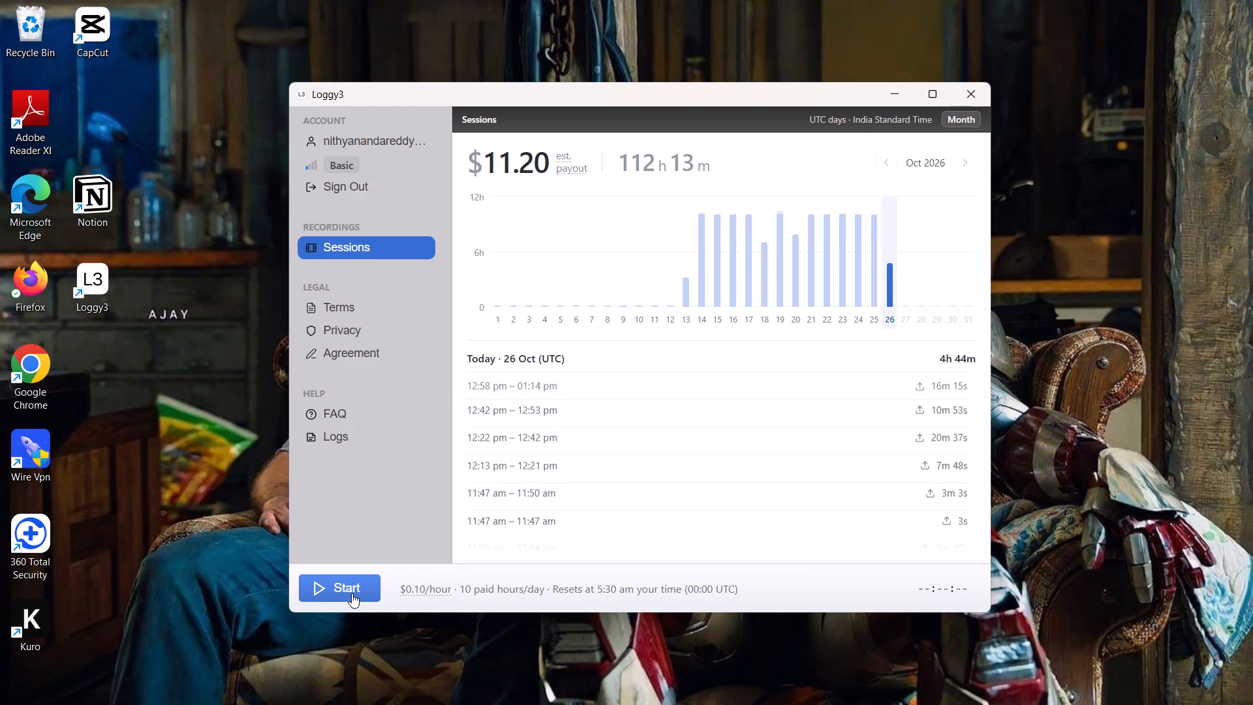
{"action": "left_click", "coordinate": [352, 593]}
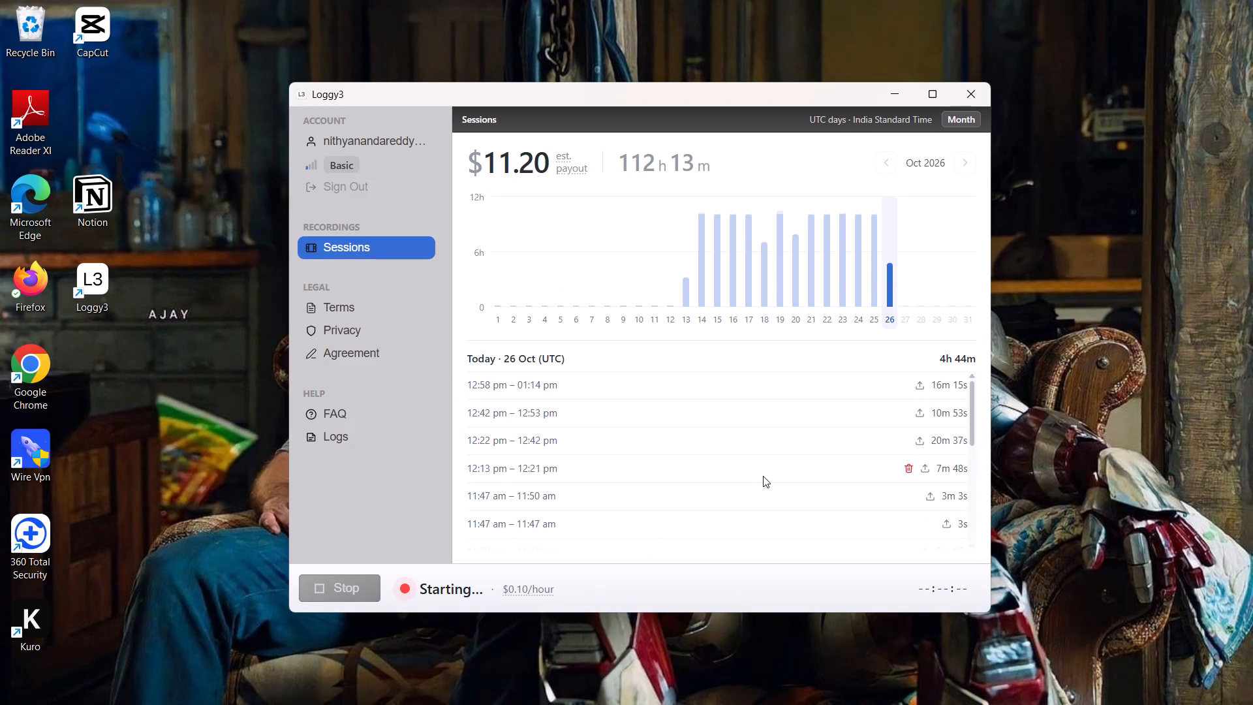